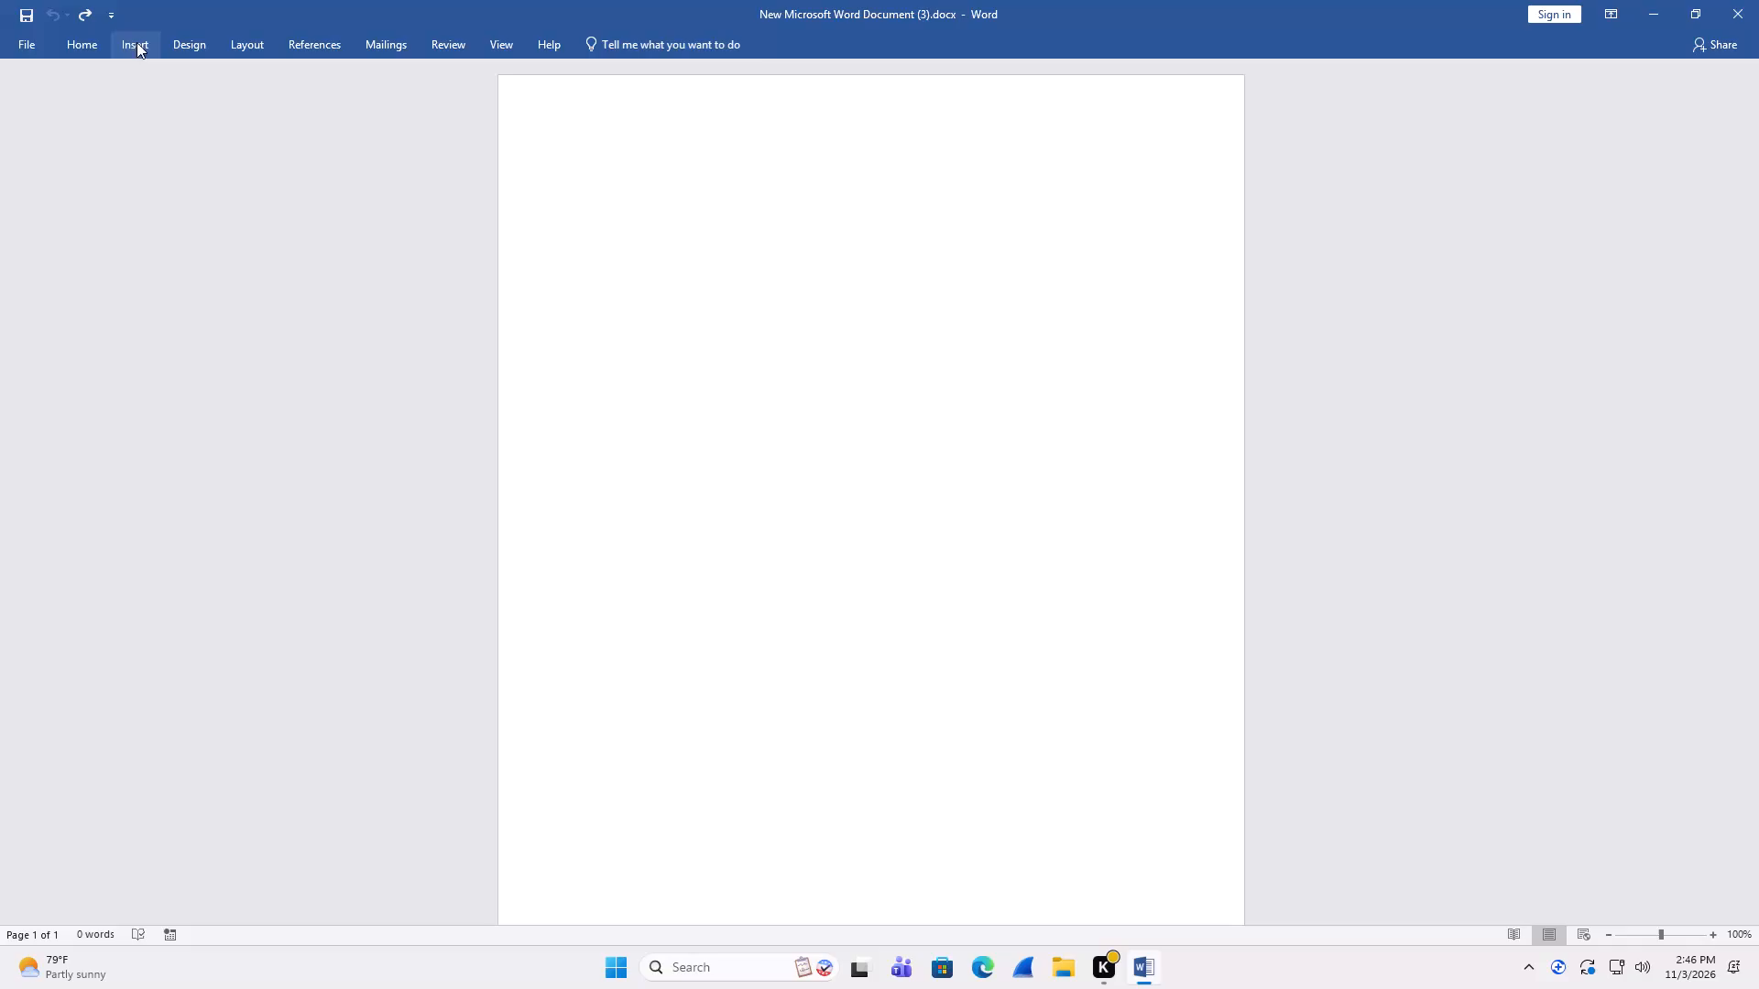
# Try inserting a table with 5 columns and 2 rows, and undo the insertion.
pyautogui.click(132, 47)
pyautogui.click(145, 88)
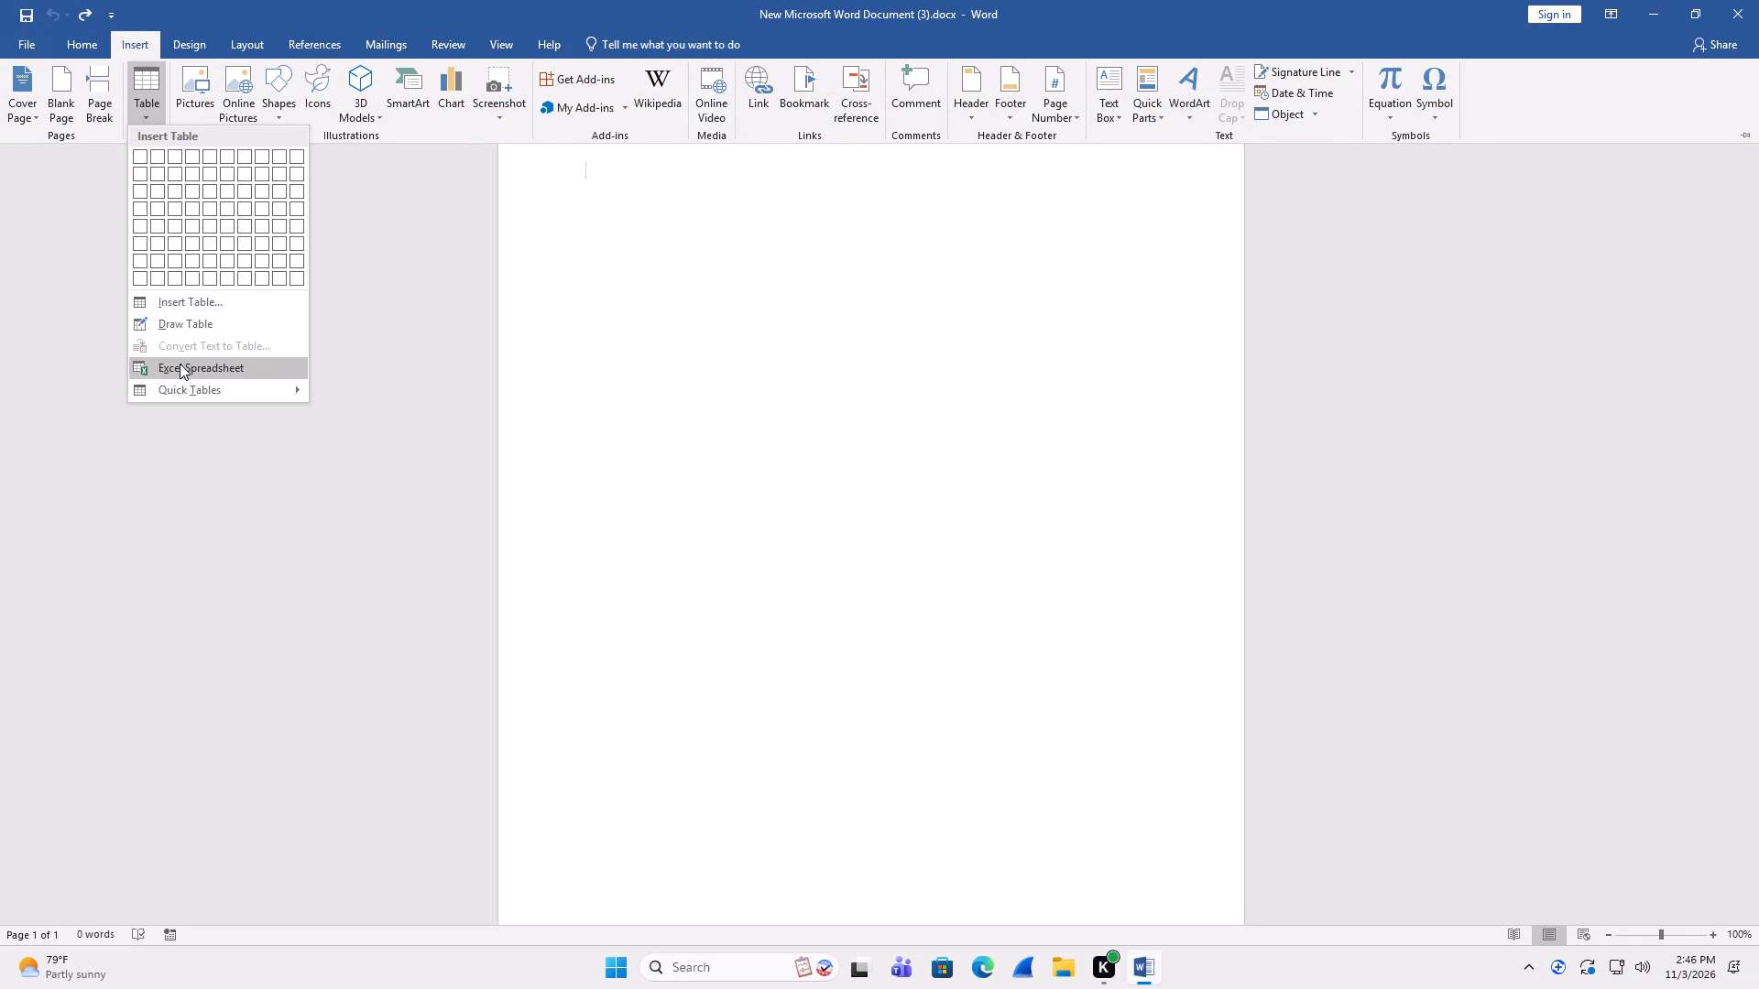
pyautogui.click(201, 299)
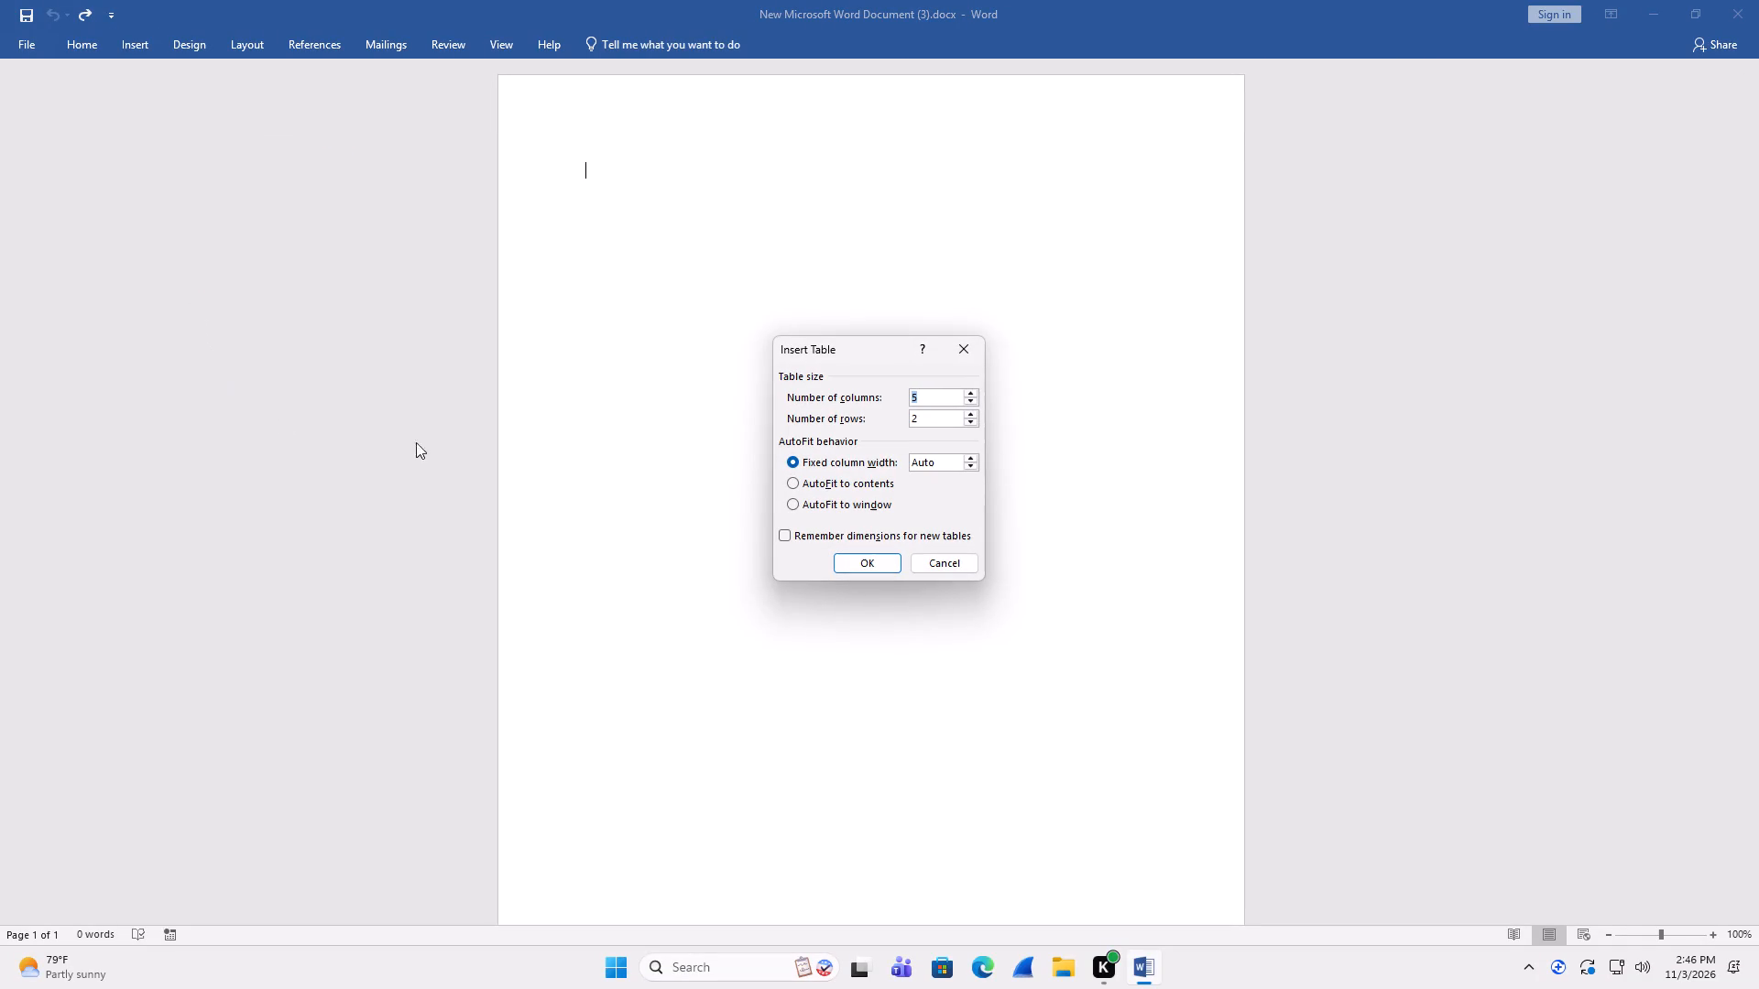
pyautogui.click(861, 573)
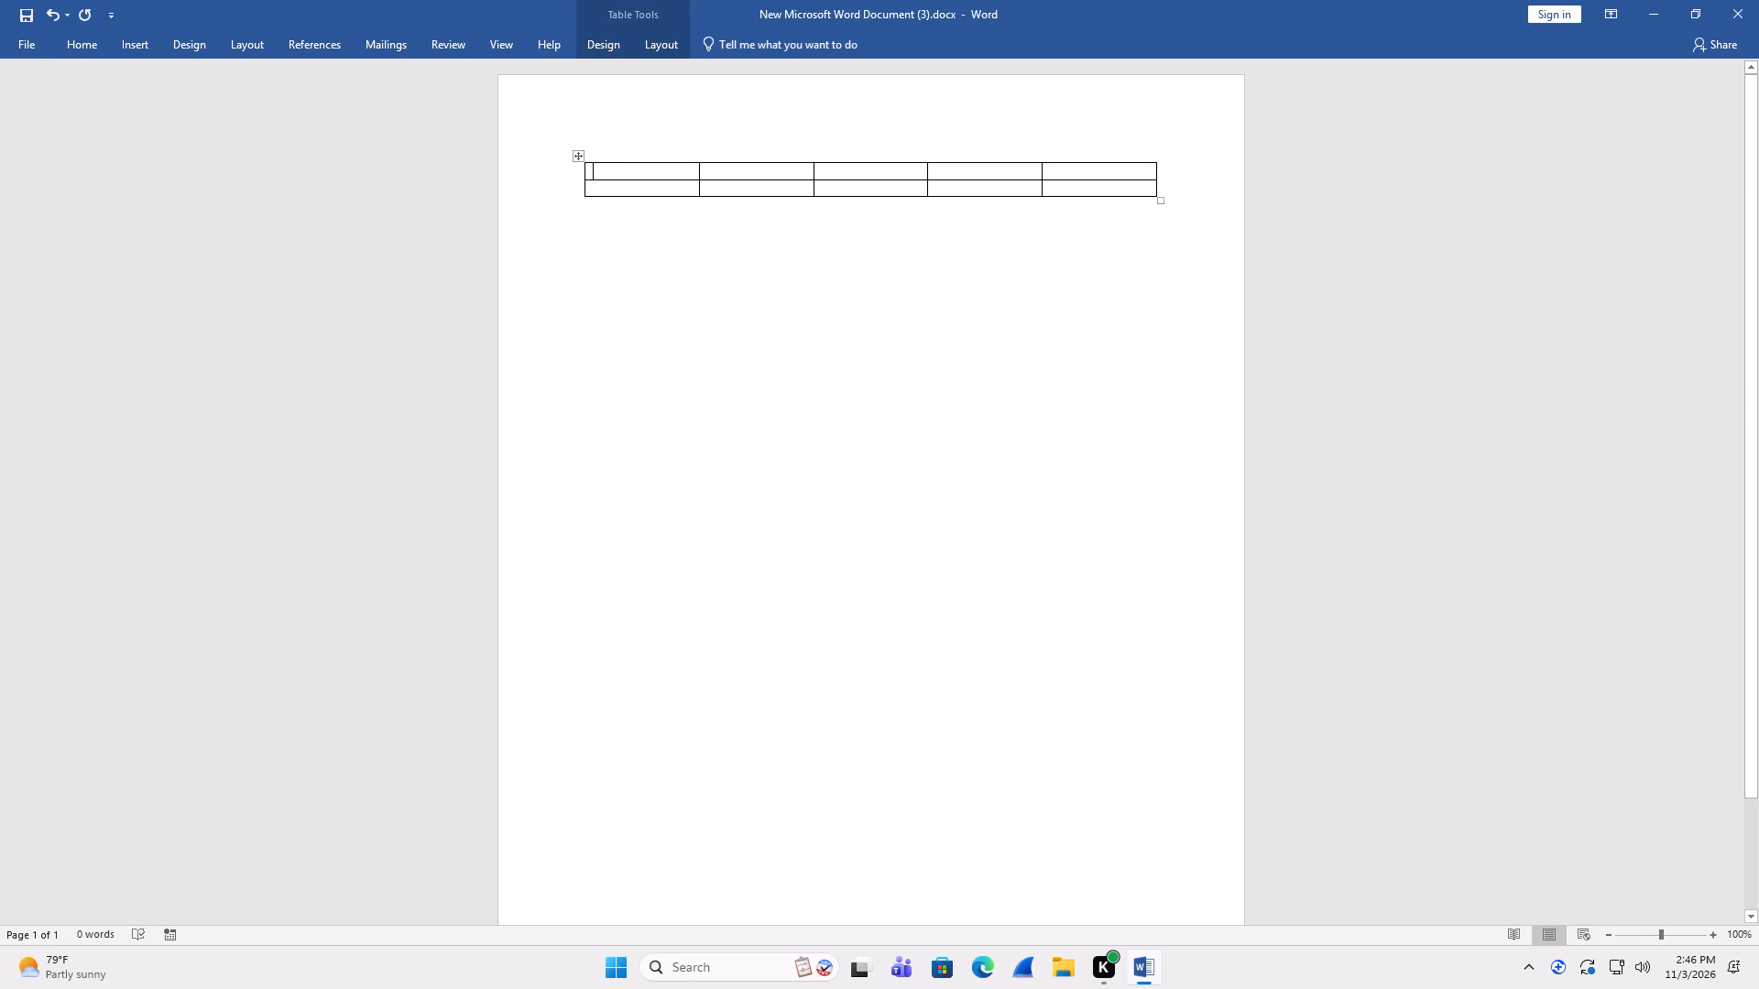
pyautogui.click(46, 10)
# Insert a table with 3 columns and 8 rows, keeping the automatic fixed column width.
pyautogui.click(123, 40)
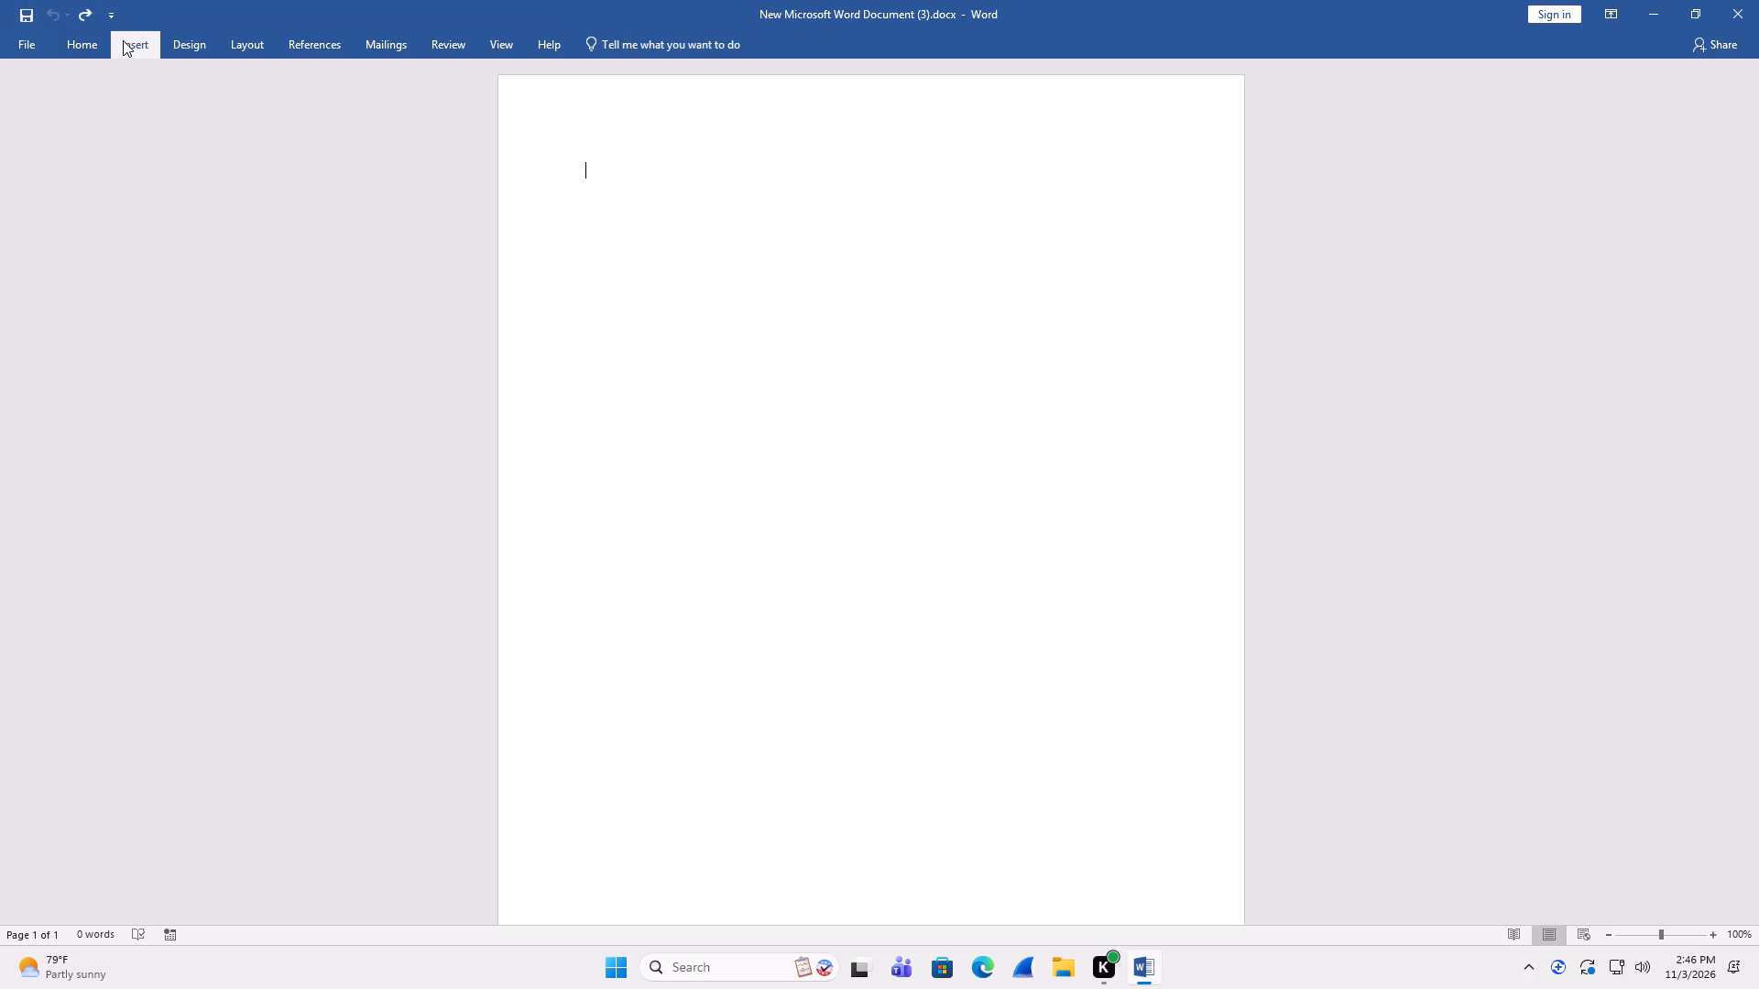
pyautogui.click(142, 80)
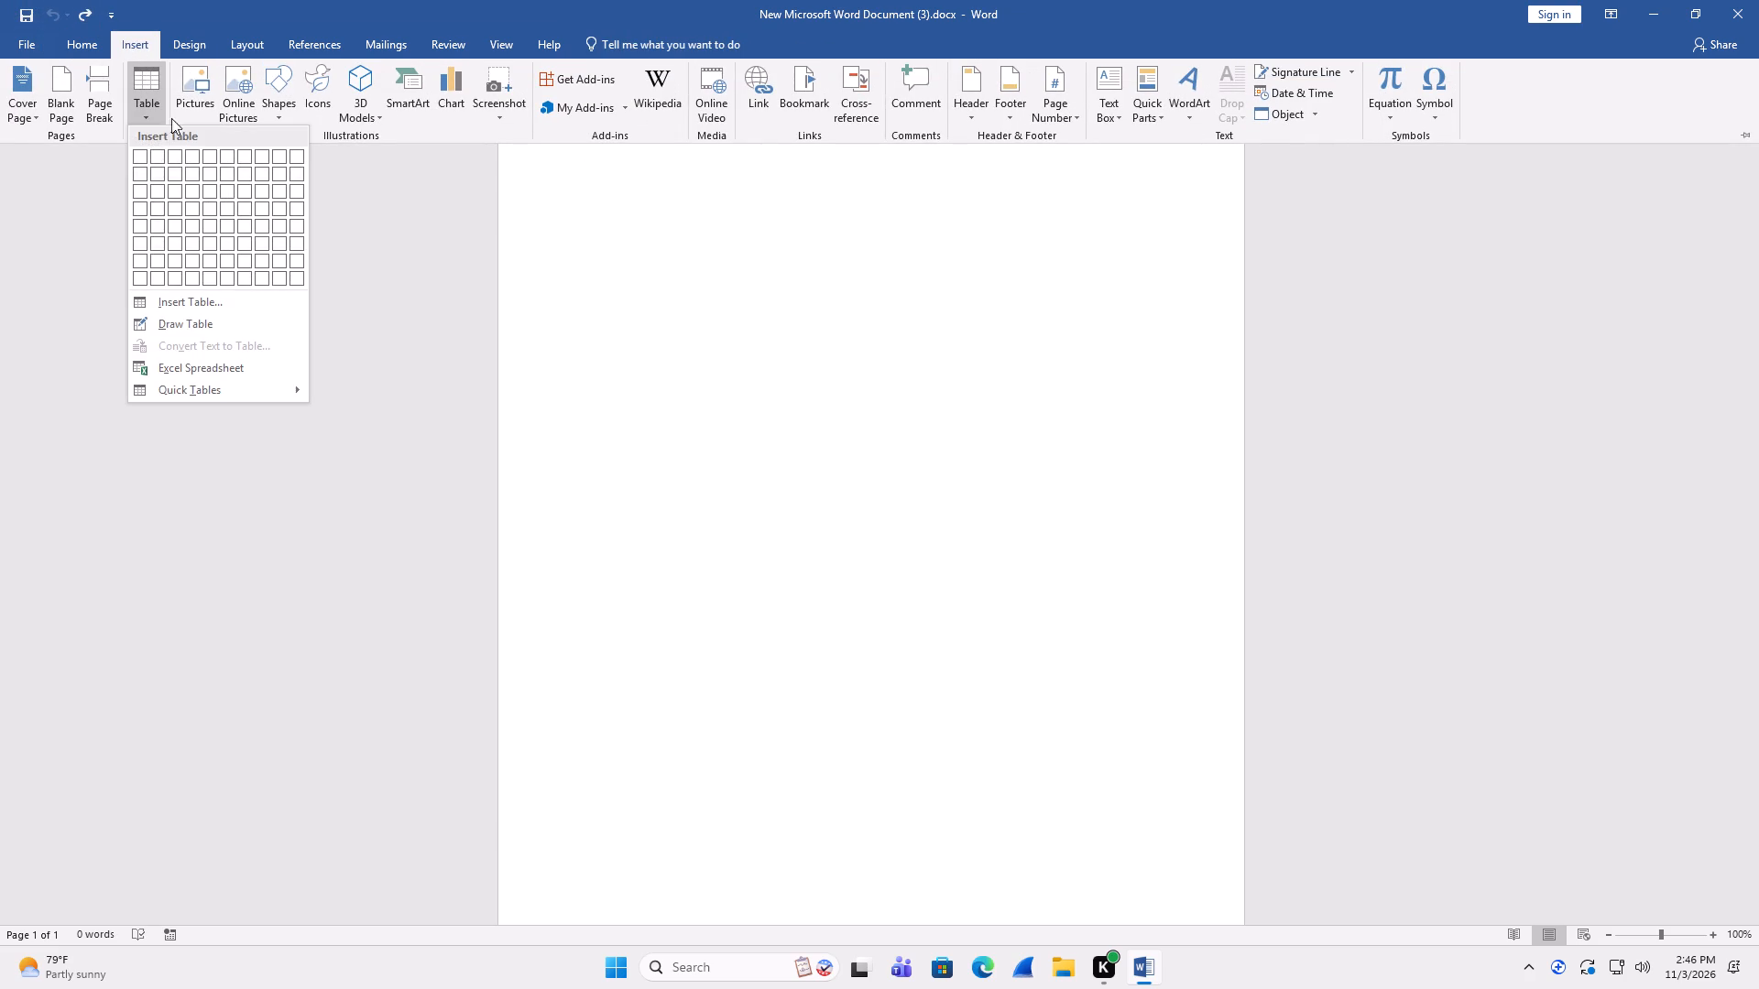
pyautogui.click(198, 306)
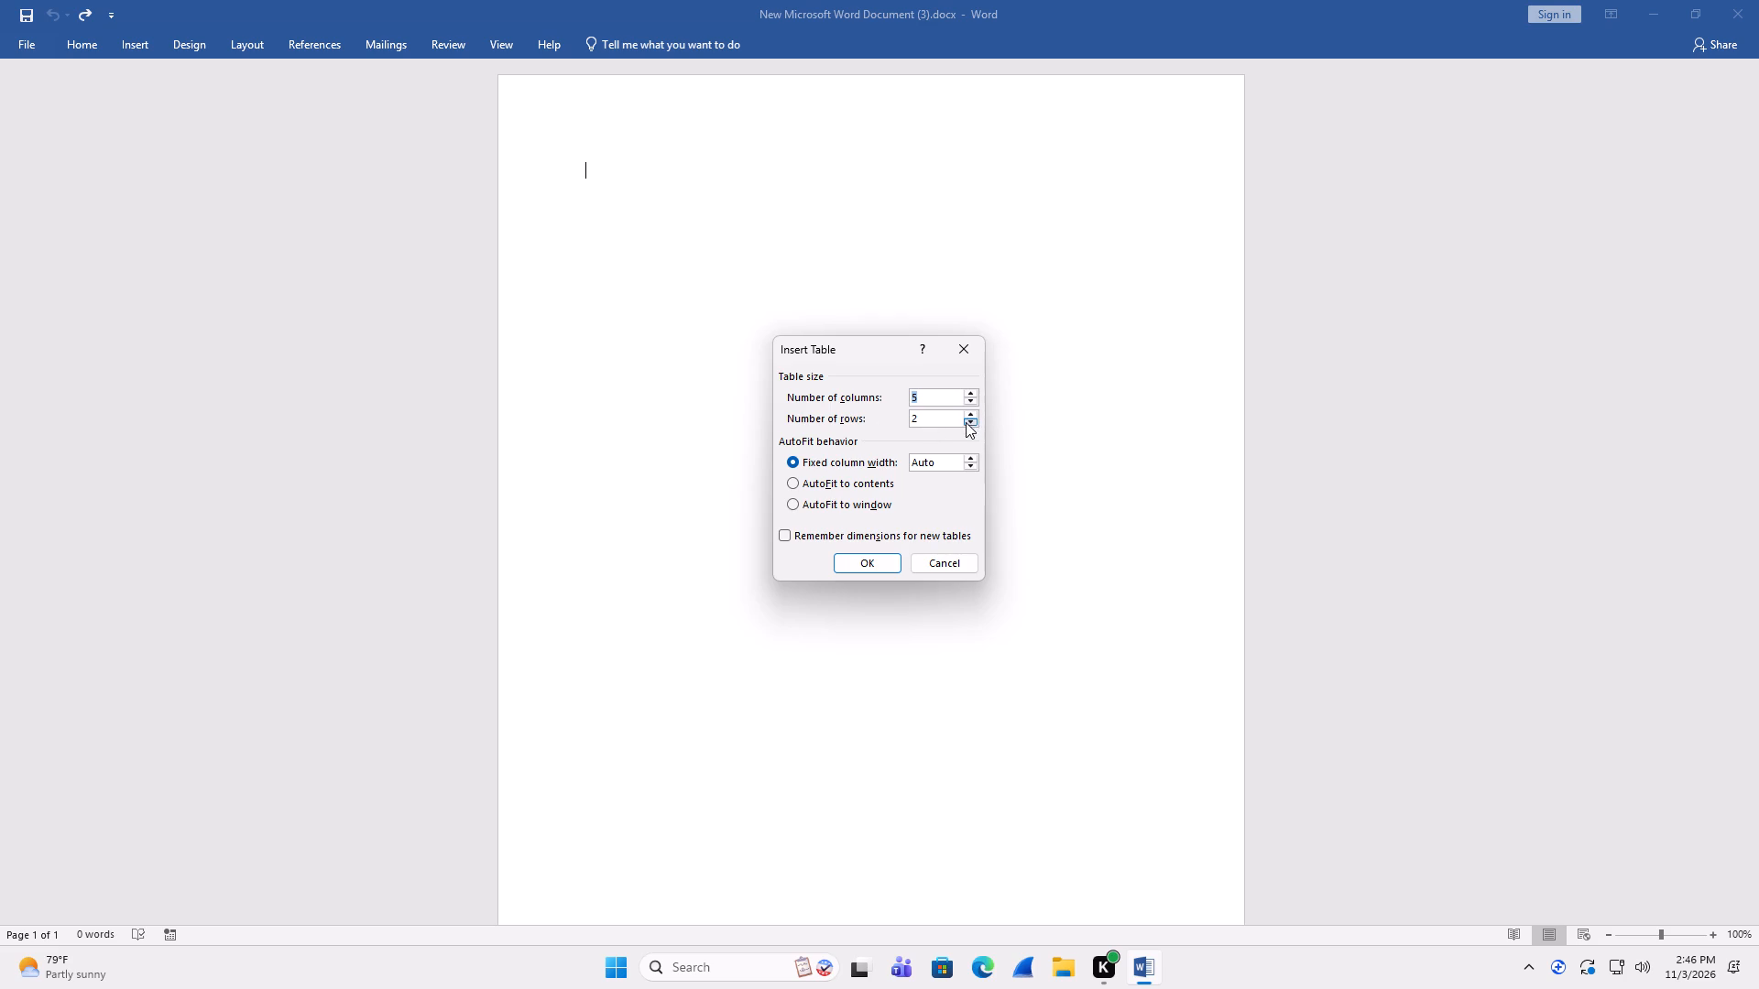
pyautogui.click(971, 420)
pyautogui.click(971, 420)
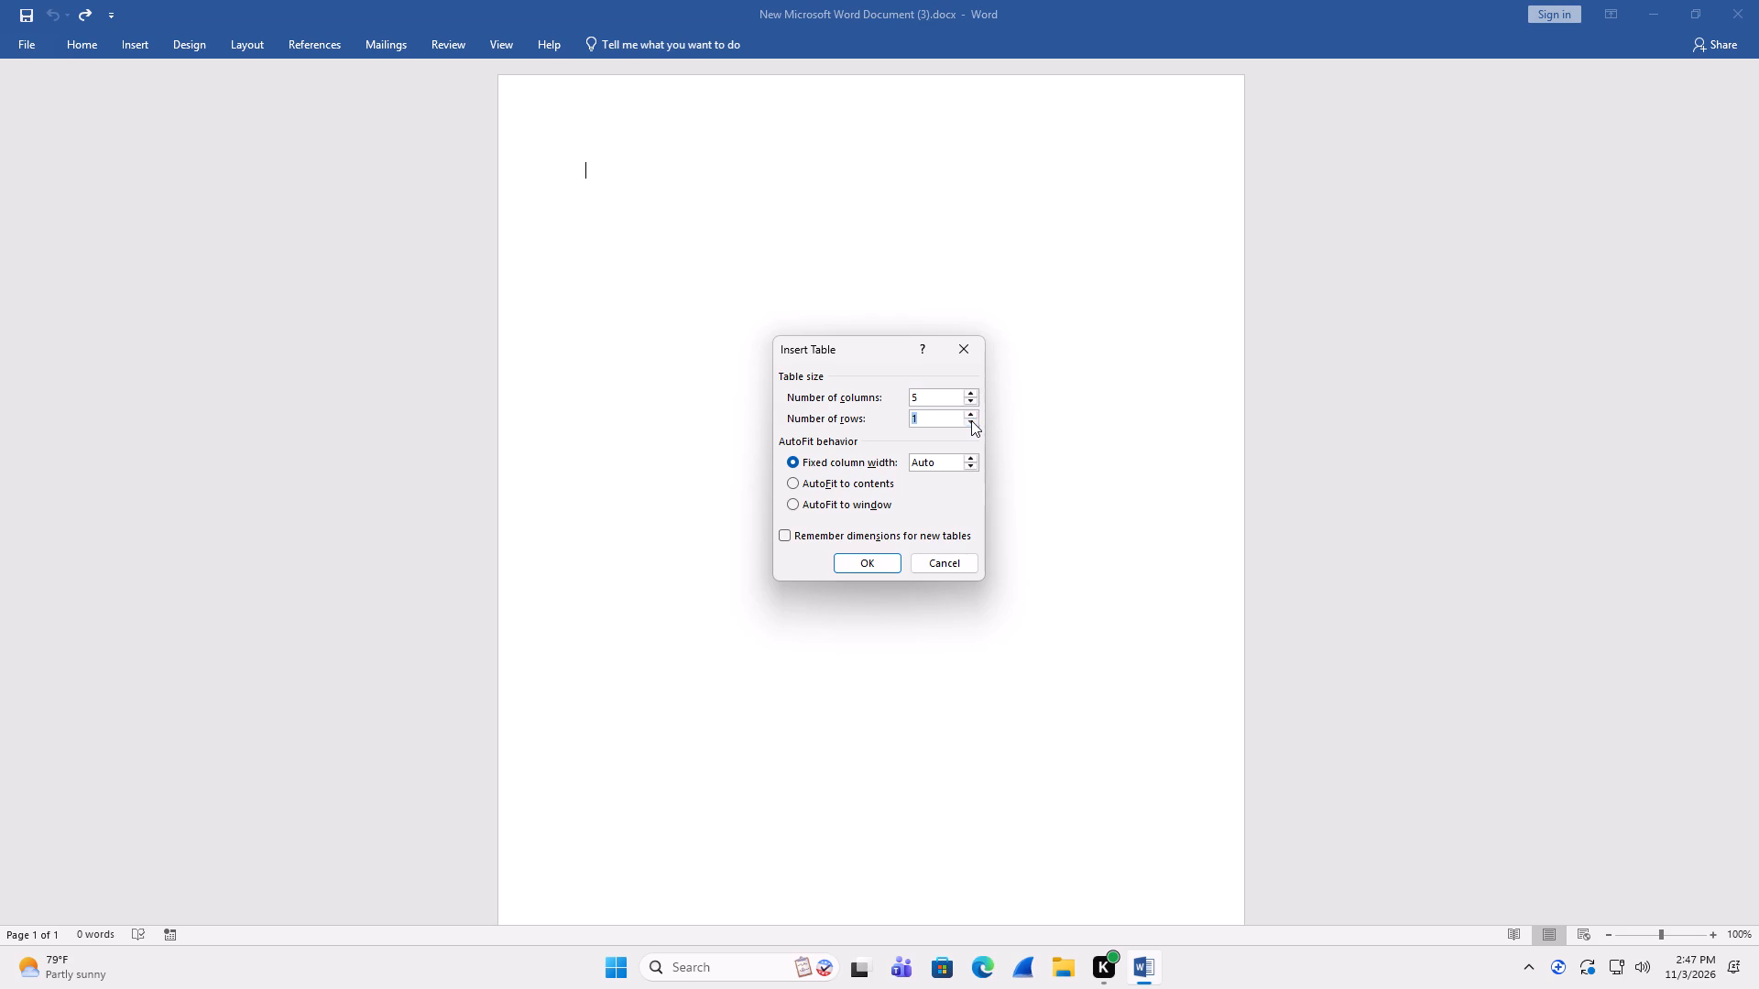
pyautogui.click(971, 411)
pyautogui.click(971, 411)
pyautogui.tripleClick(971, 411)
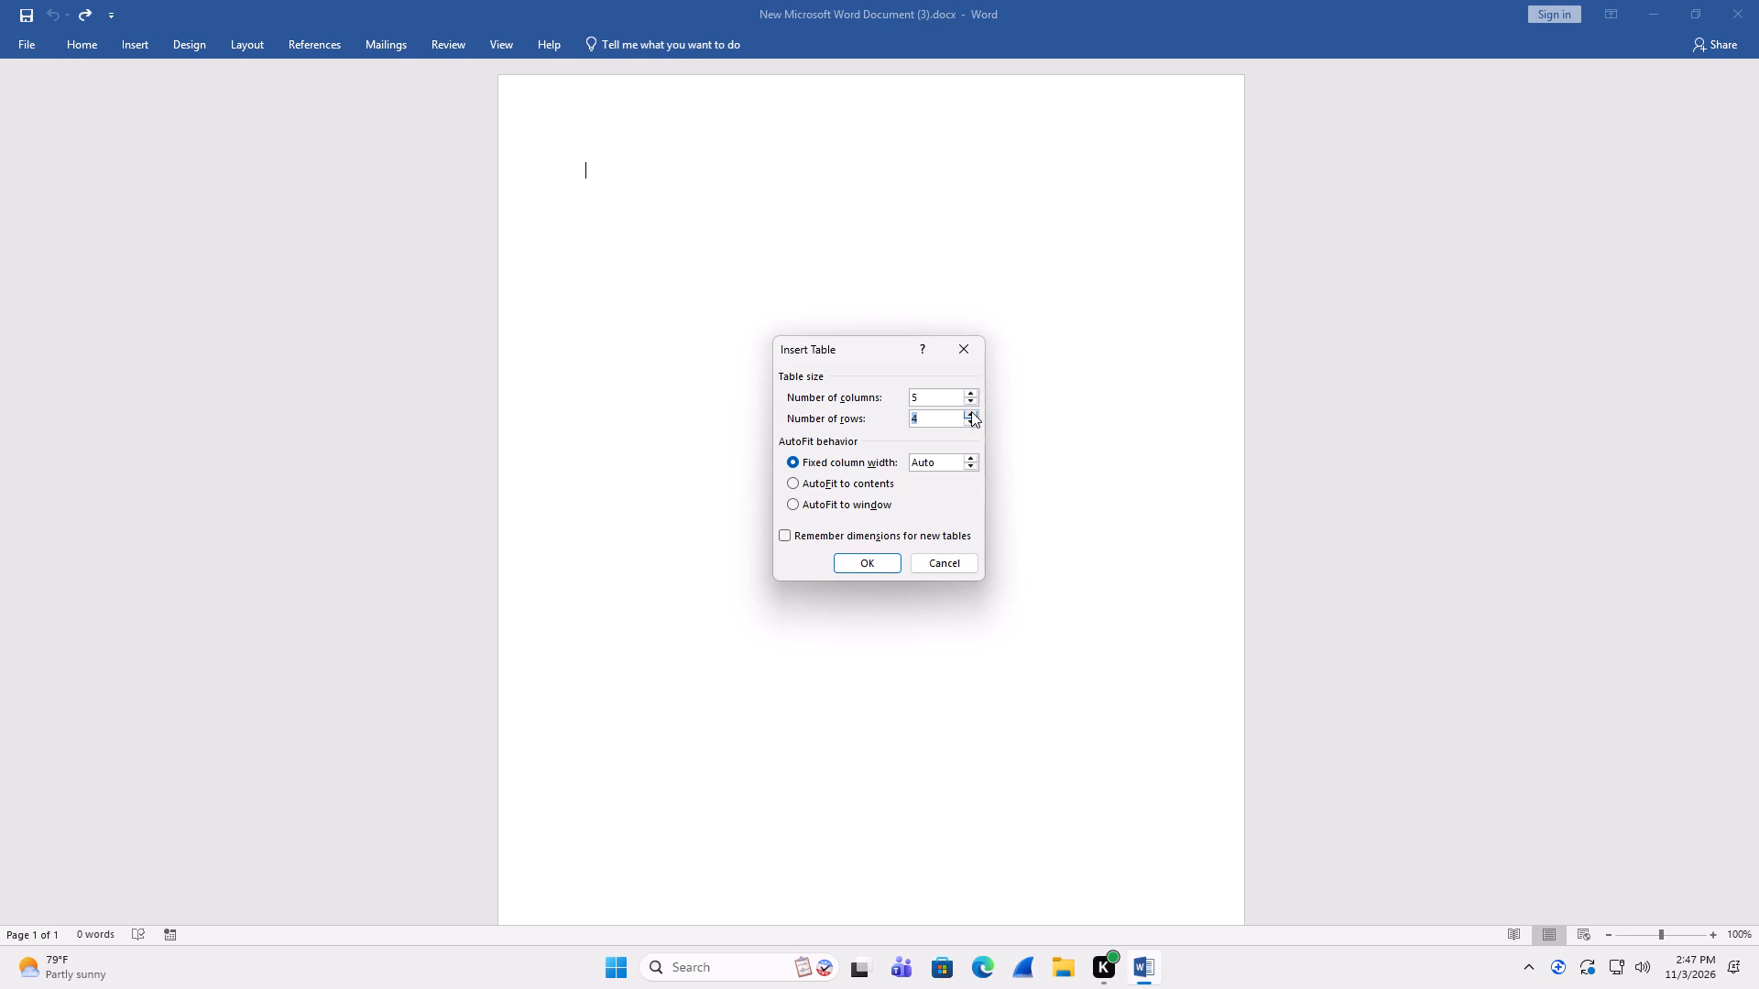
pyautogui.click(971, 411)
pyautogui.click(971, 411)
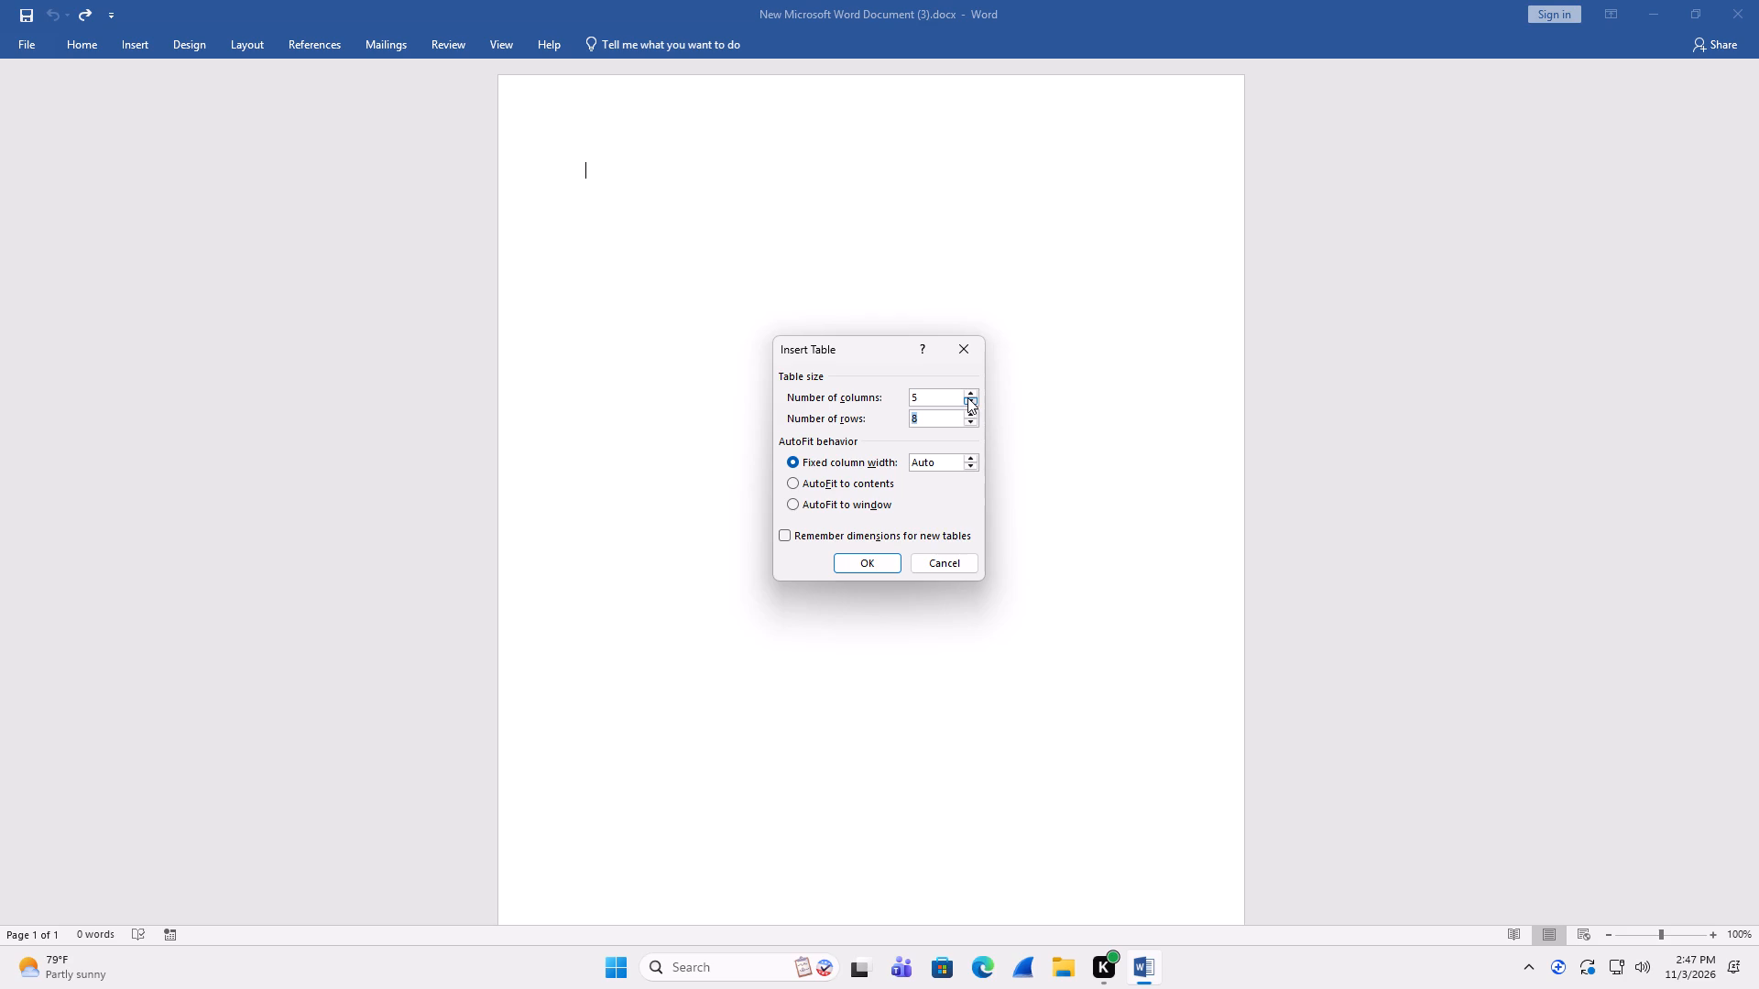
pyautogui.click(969, 397)
pyautogui.click(969, 397)
pyautogui.click(876, 560)
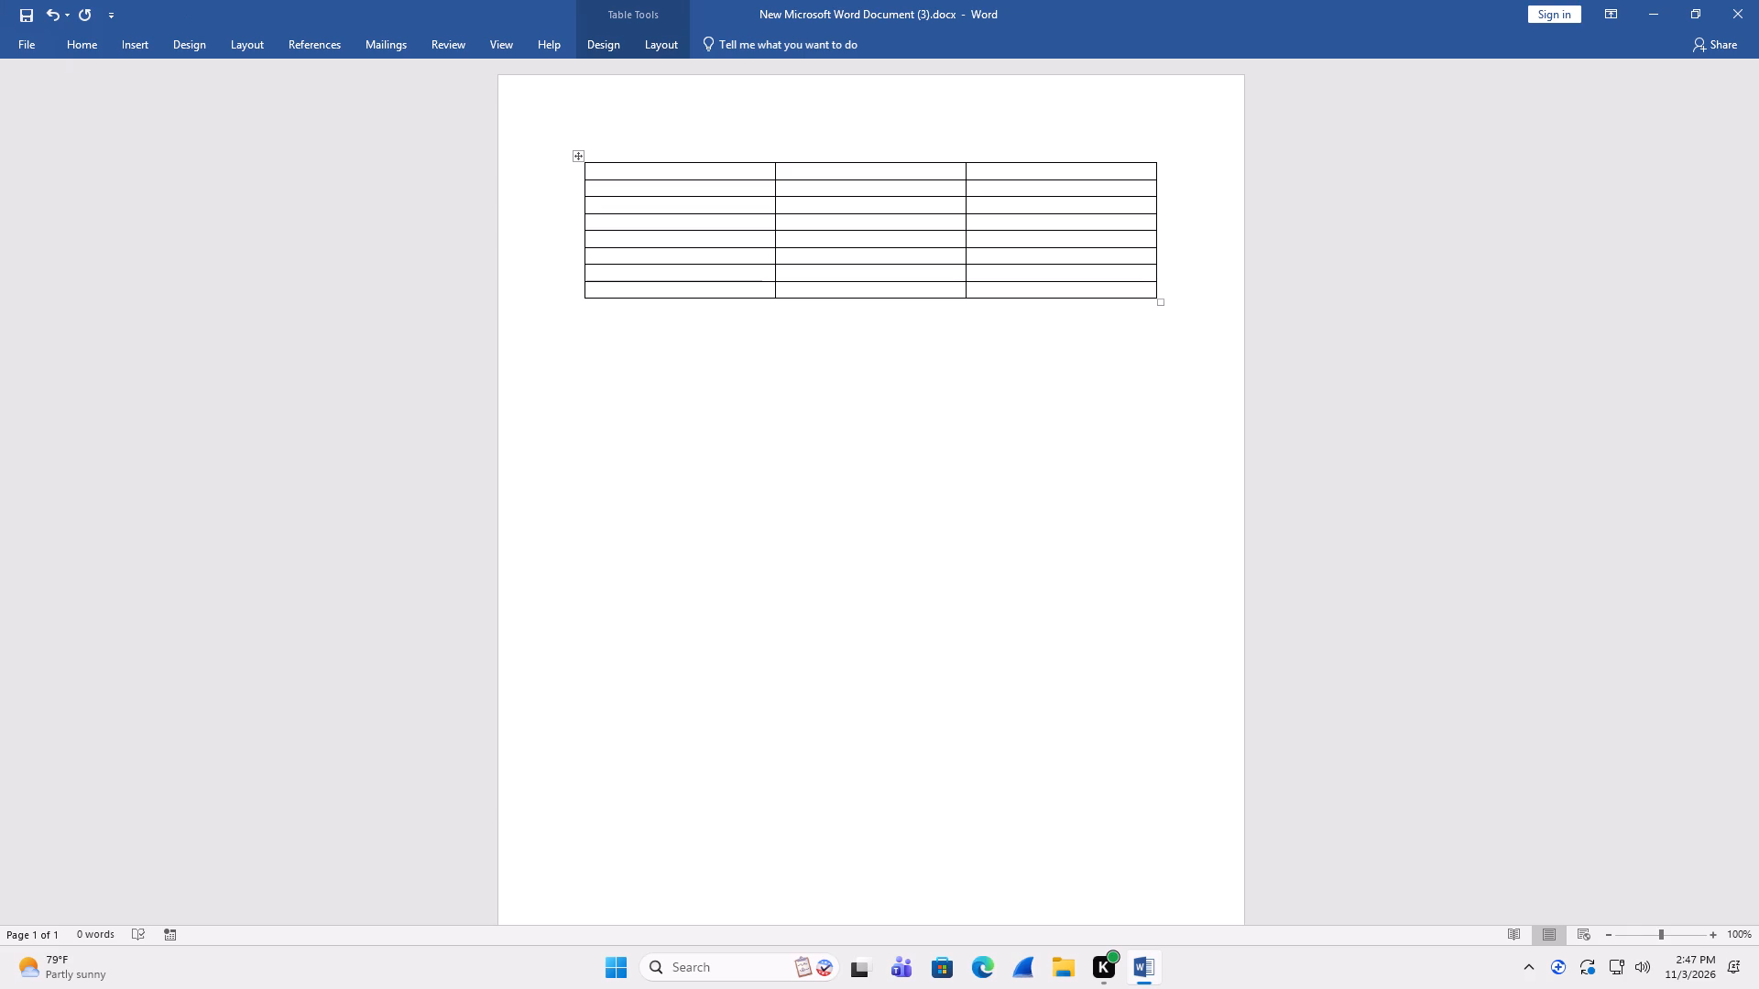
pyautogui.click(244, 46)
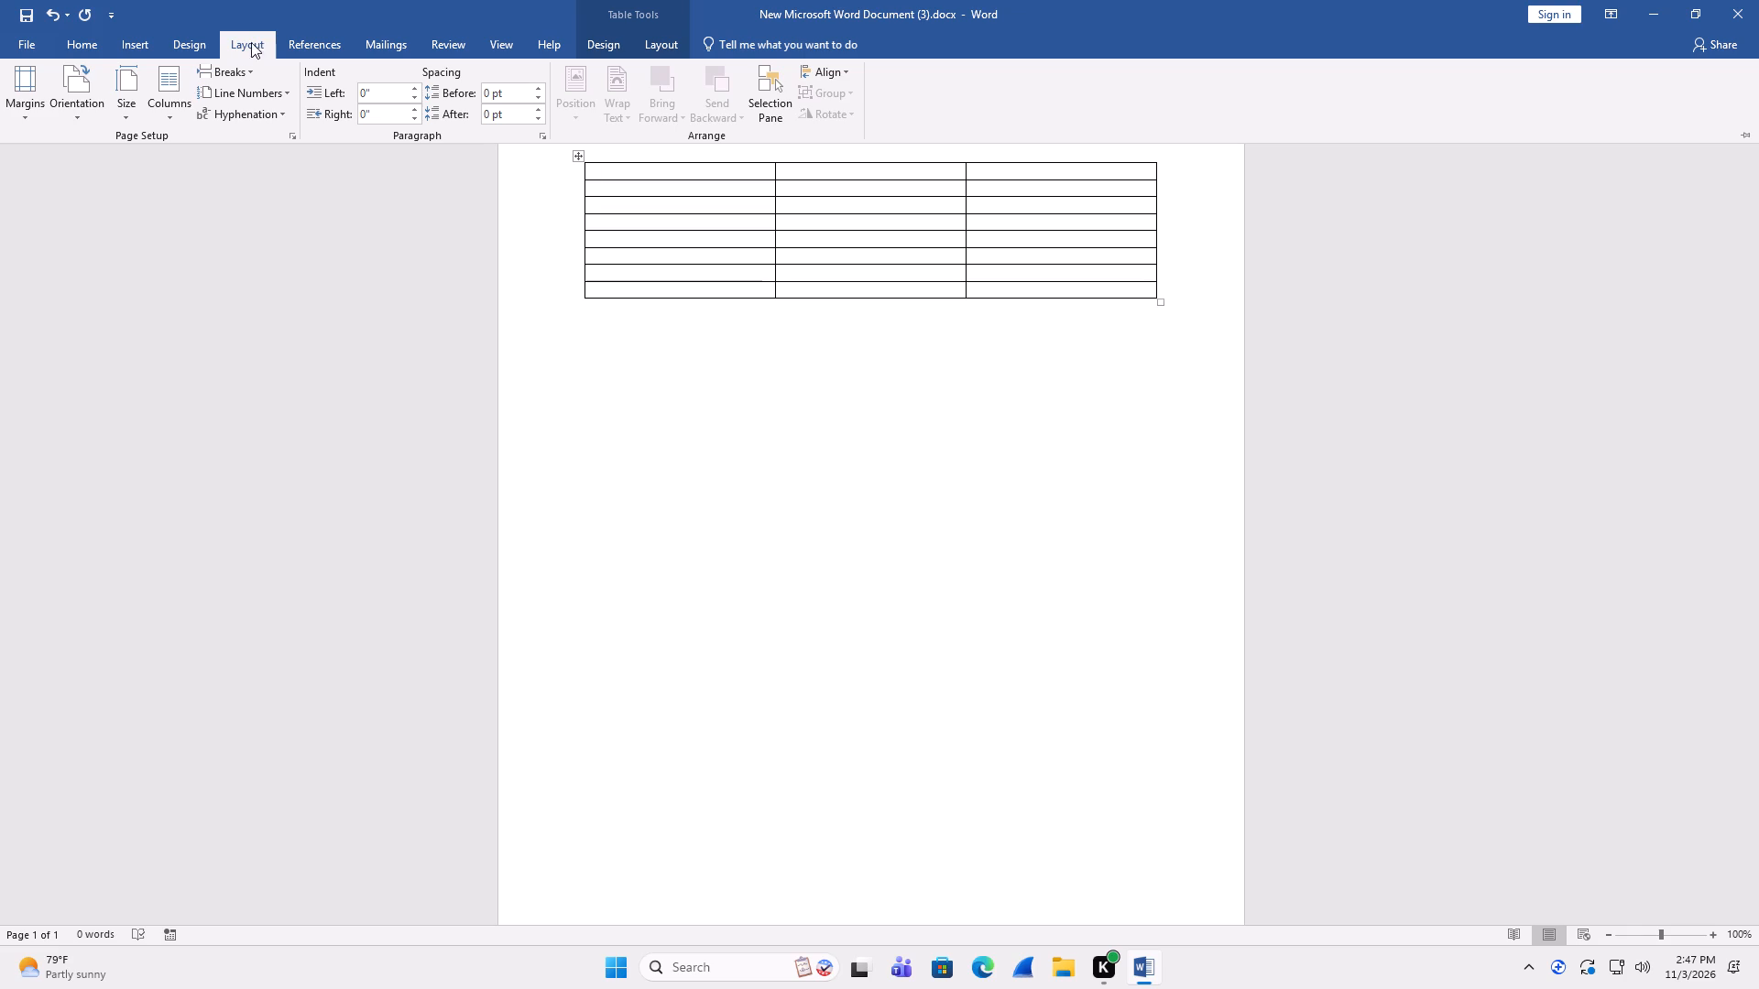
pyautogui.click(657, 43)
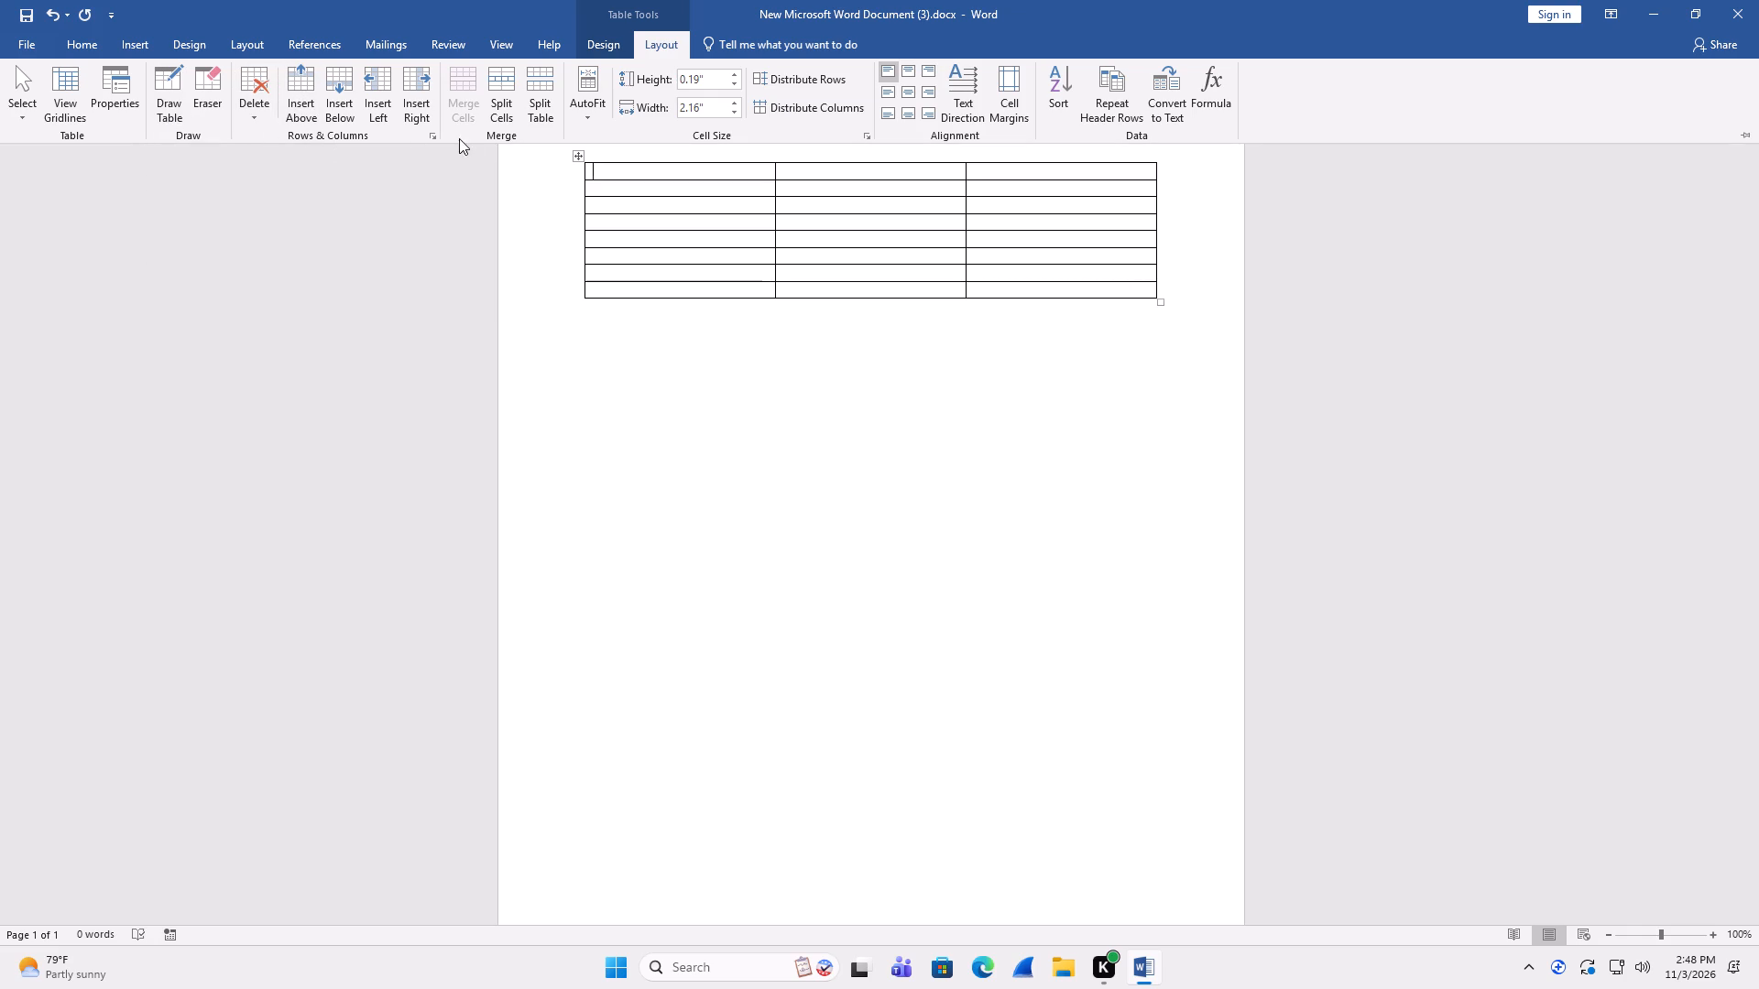
# Open the page header area above the table for editing.
pyautogui.click(639, 146)
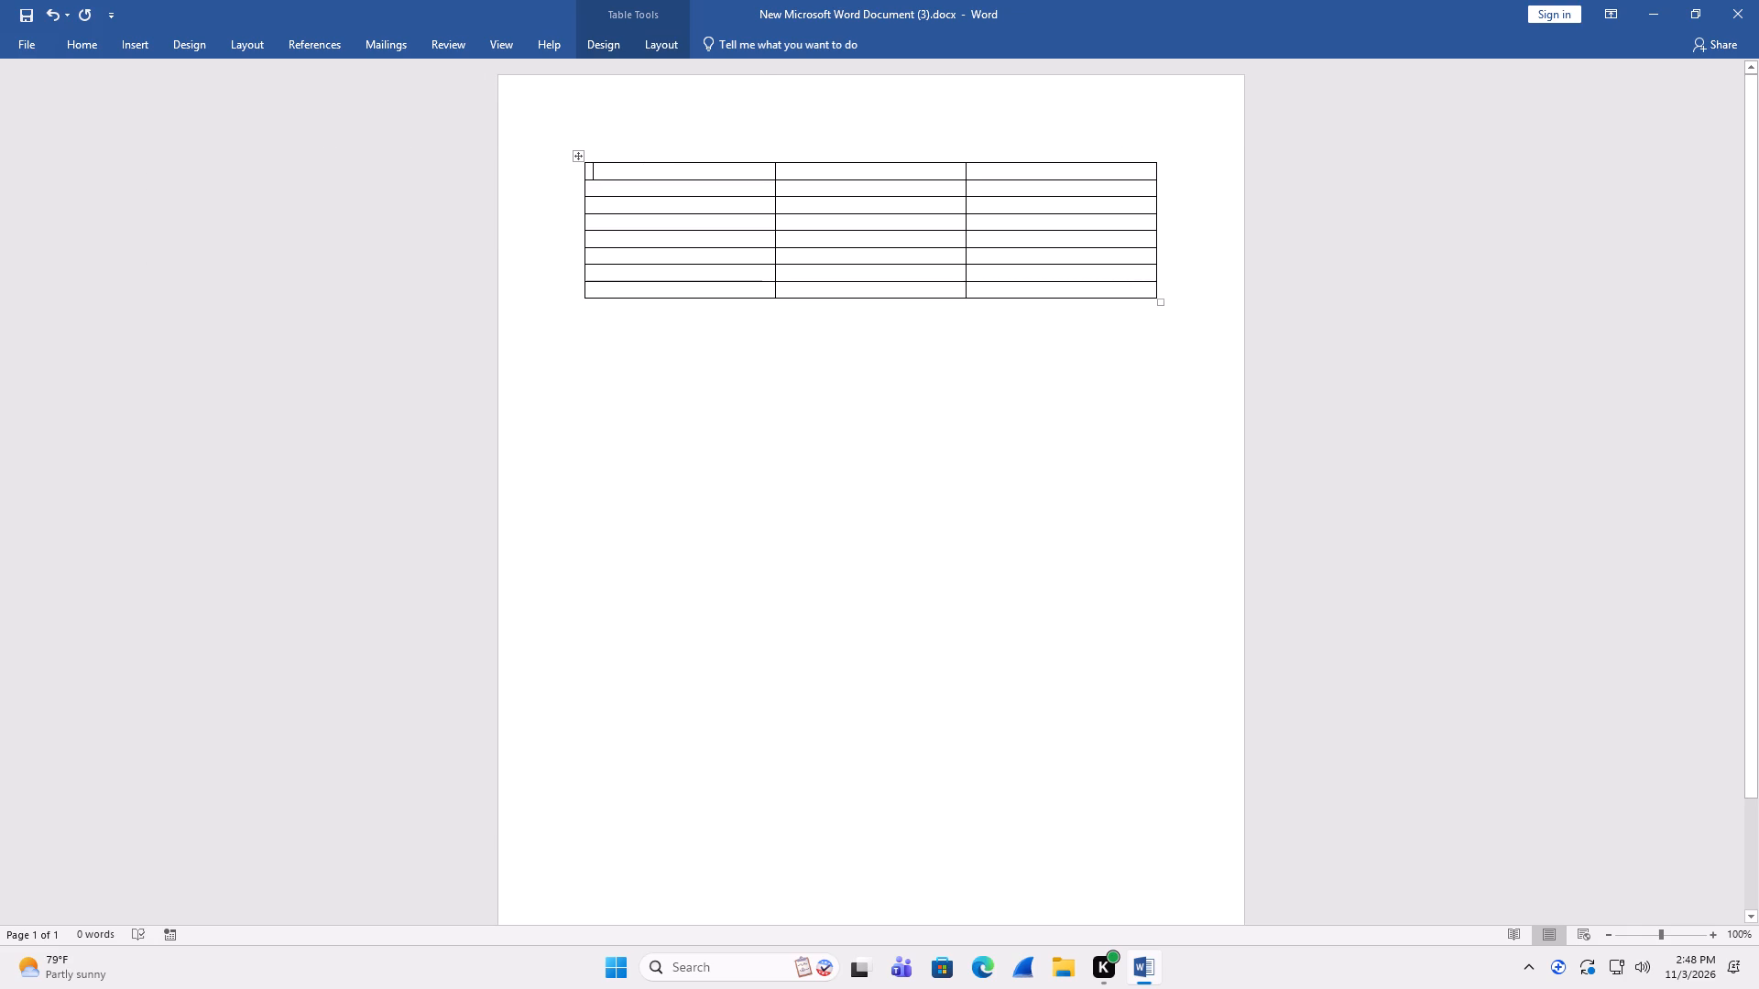
pyautogui.doubleClick(639, 146)
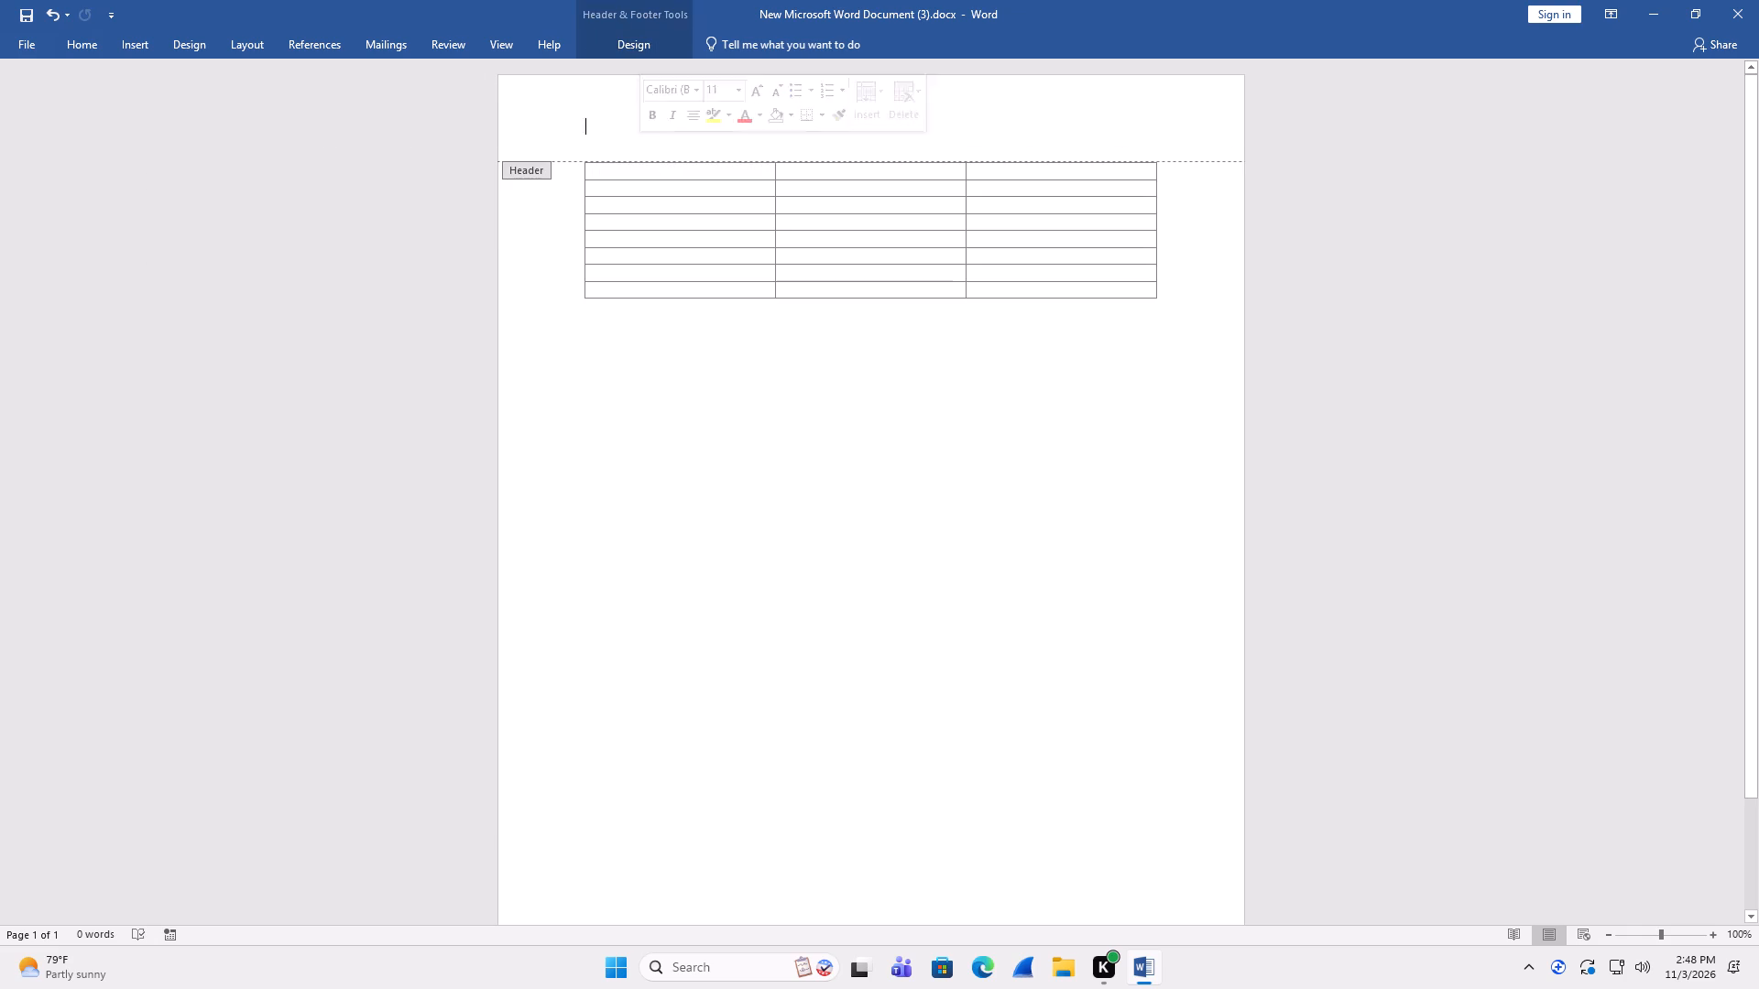
pyautogui.click(530, 175)
pyautogui.click(530, 170)
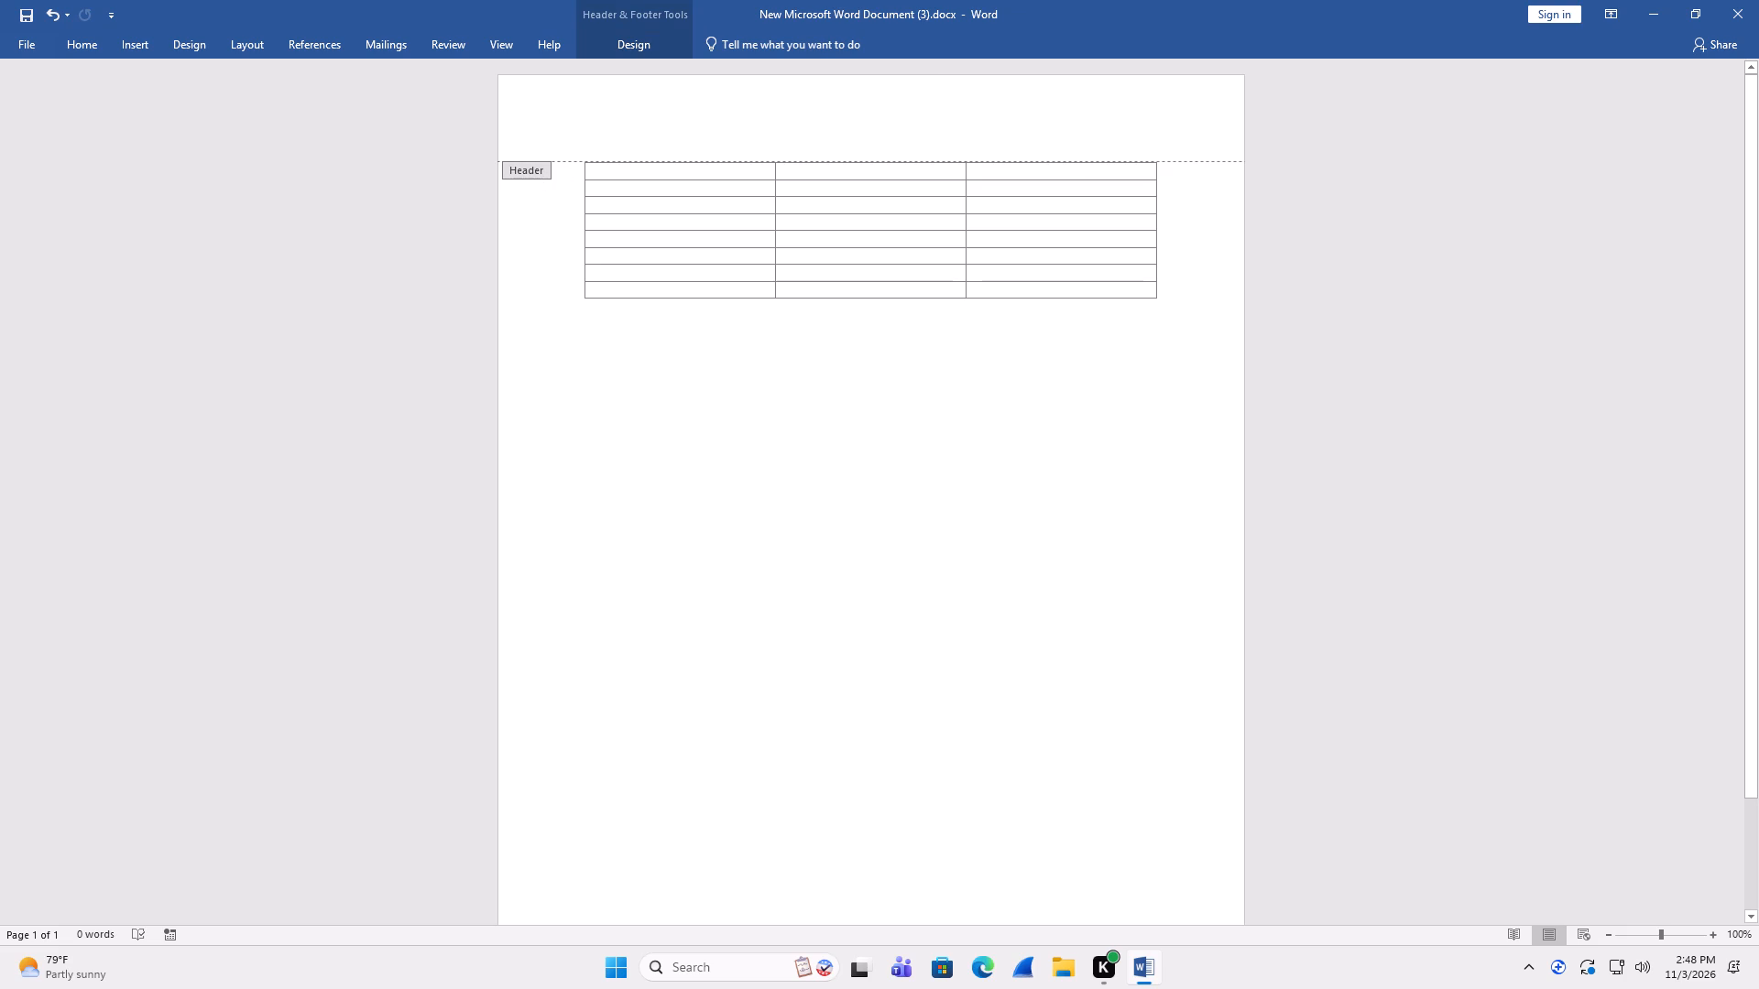
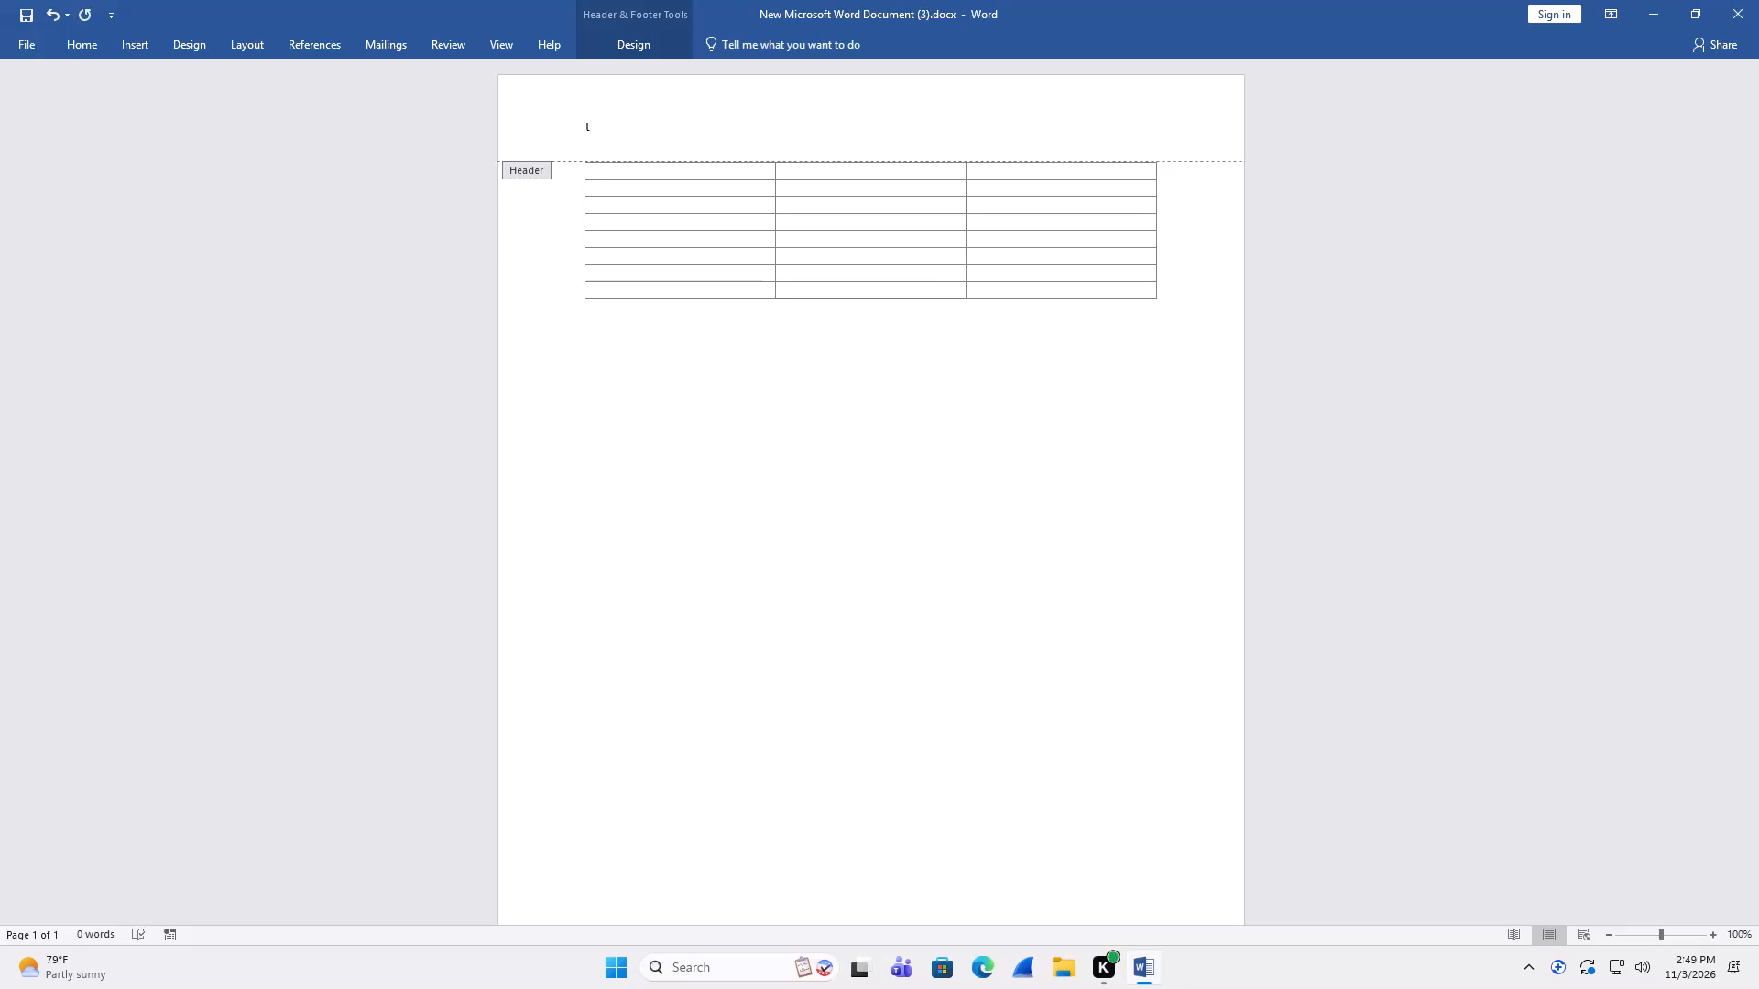
# Replace the stray letter in the page header with the text "JA".
pyautogui.press('BackSpace')
pyautogui.write('JA')
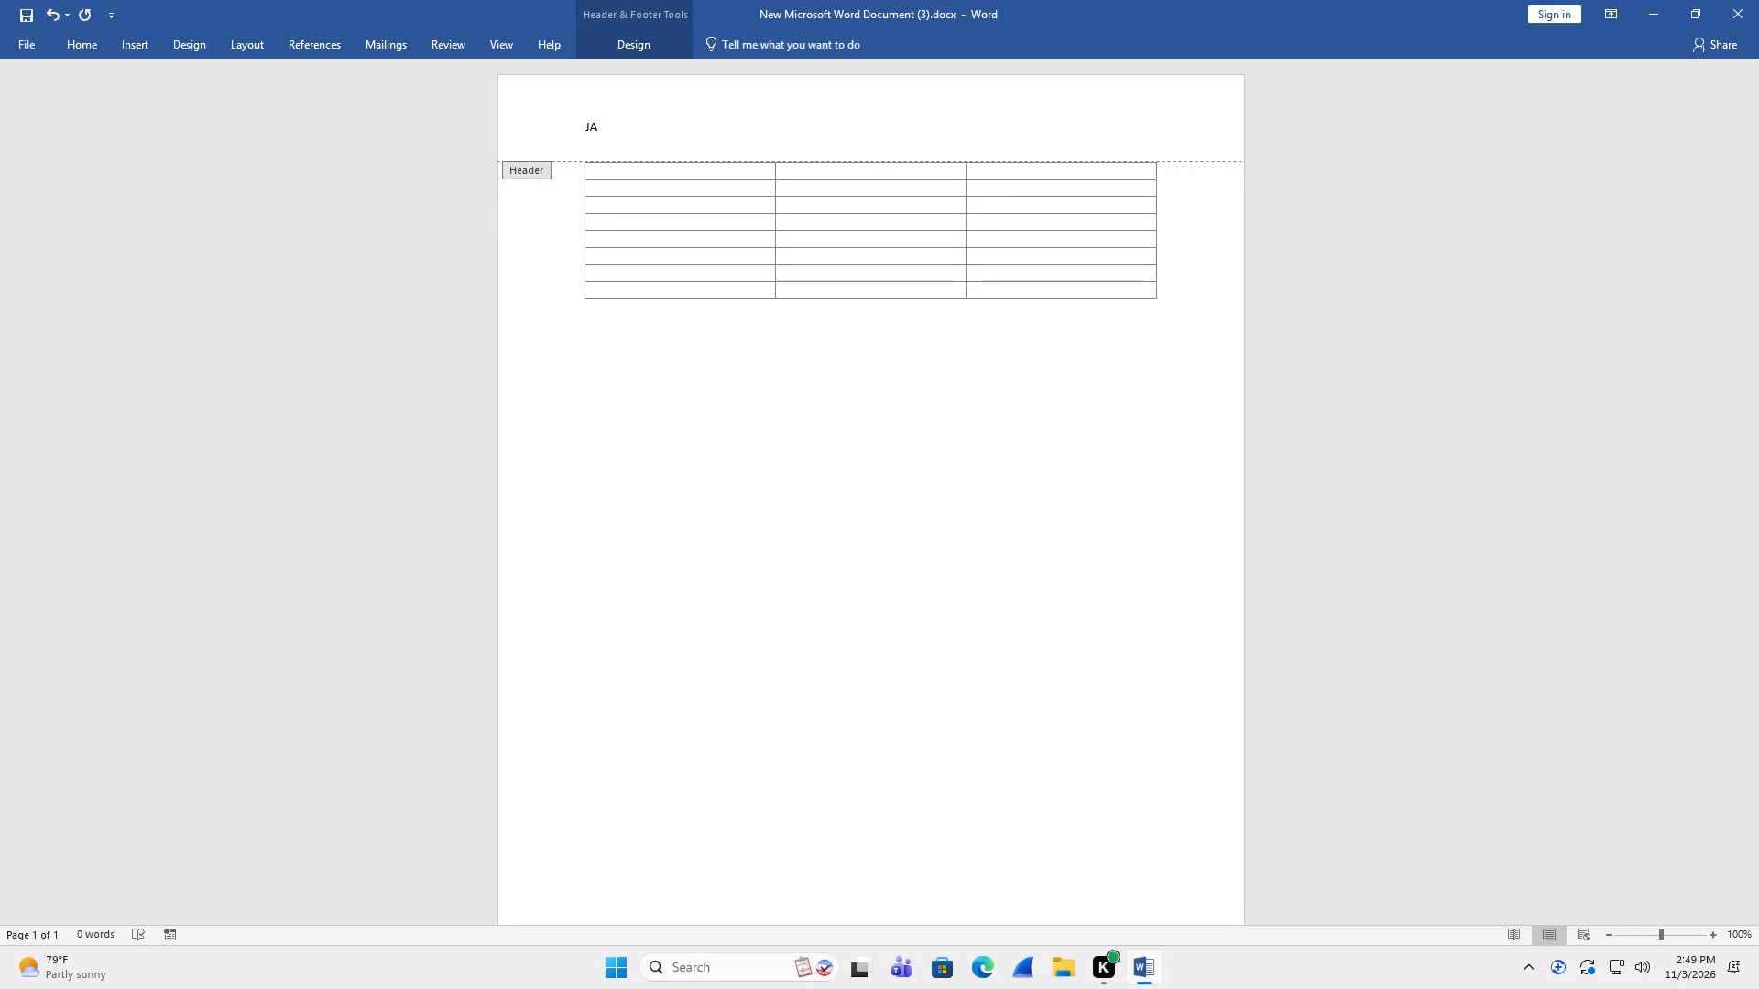
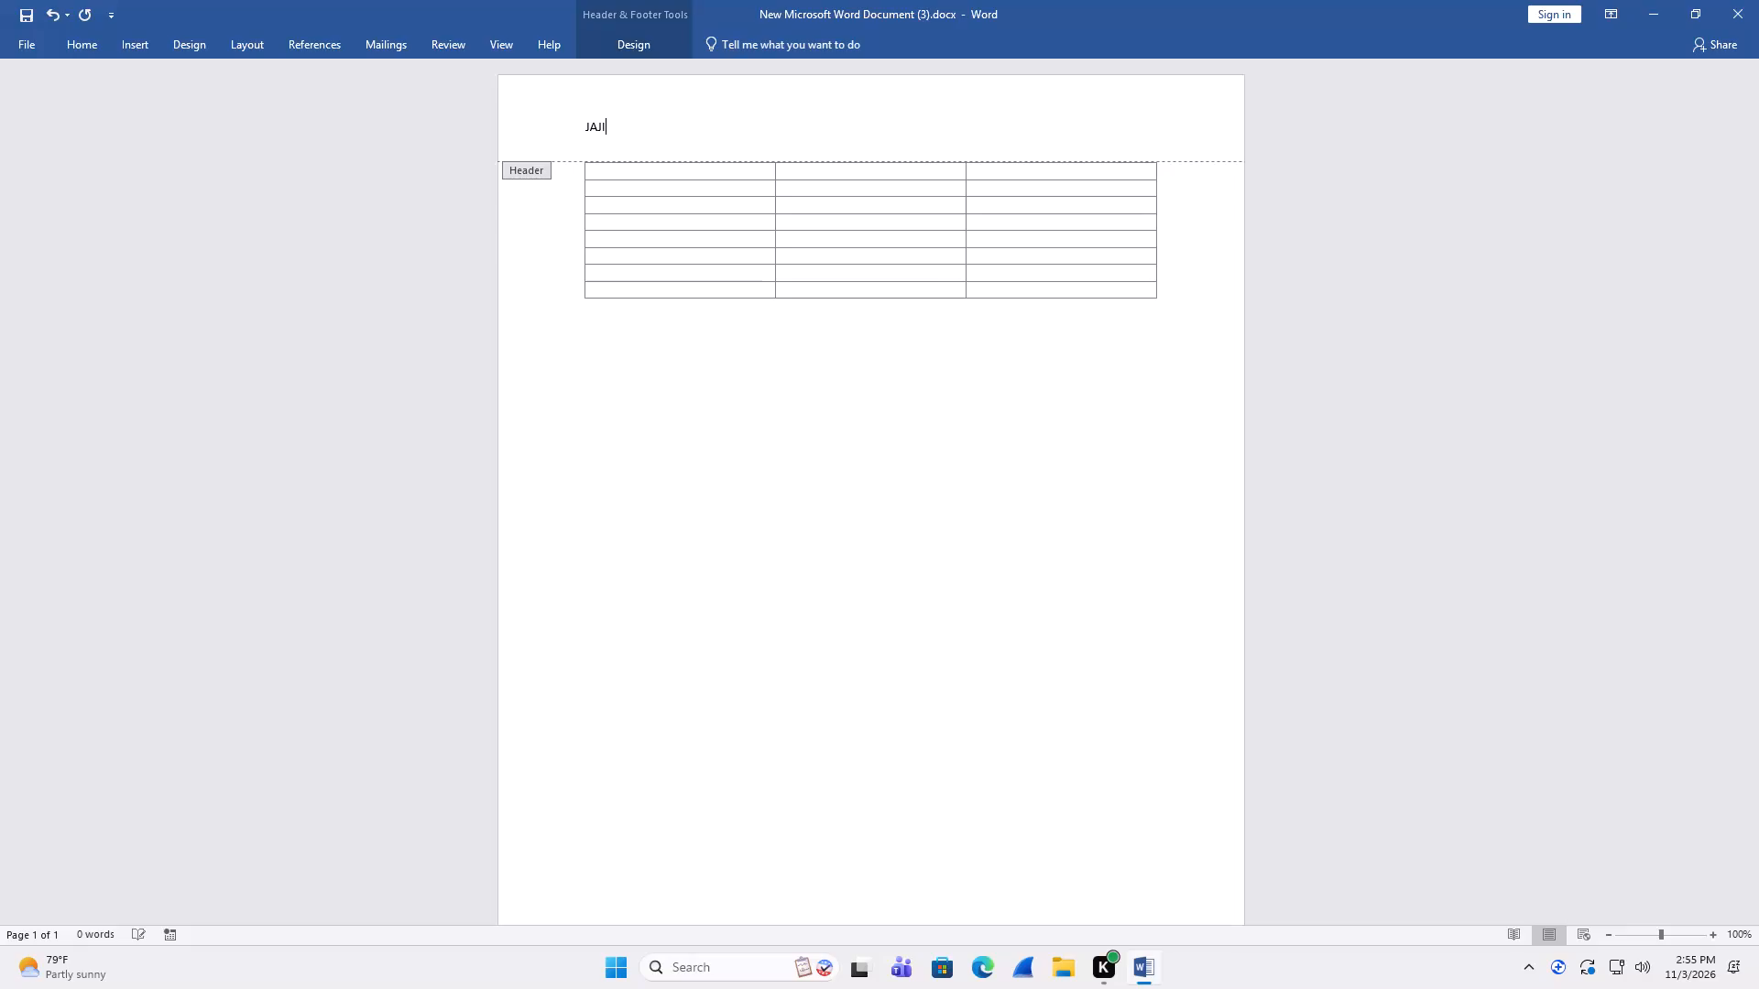
# Complete the page header title so it reads "JAJIRI DATABASE MAINTENANCE SCHEDULE".
pyautogui.write('RI')
pyautogui.press('space')
pyautogui.write('DATABASE')
pyautogui.press('space')
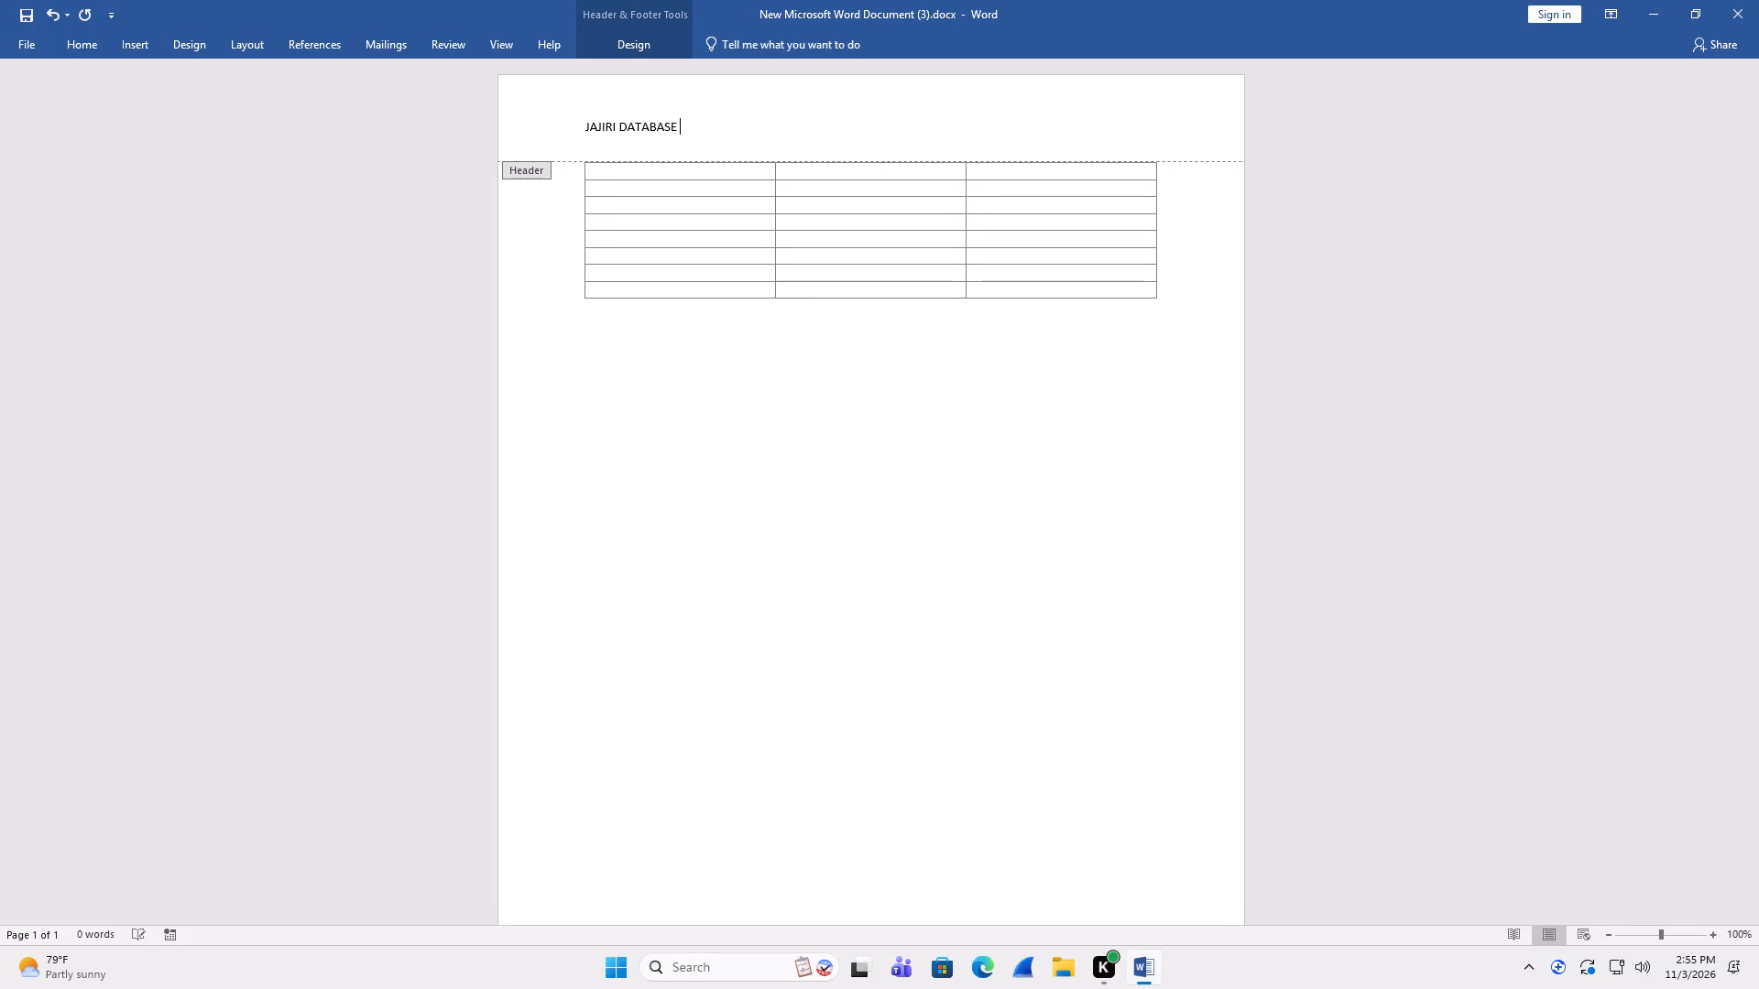
pyautogui.write('MAINTENANCE')
pyautogui.press('space')
pyautogui.write('SCHEDULE')
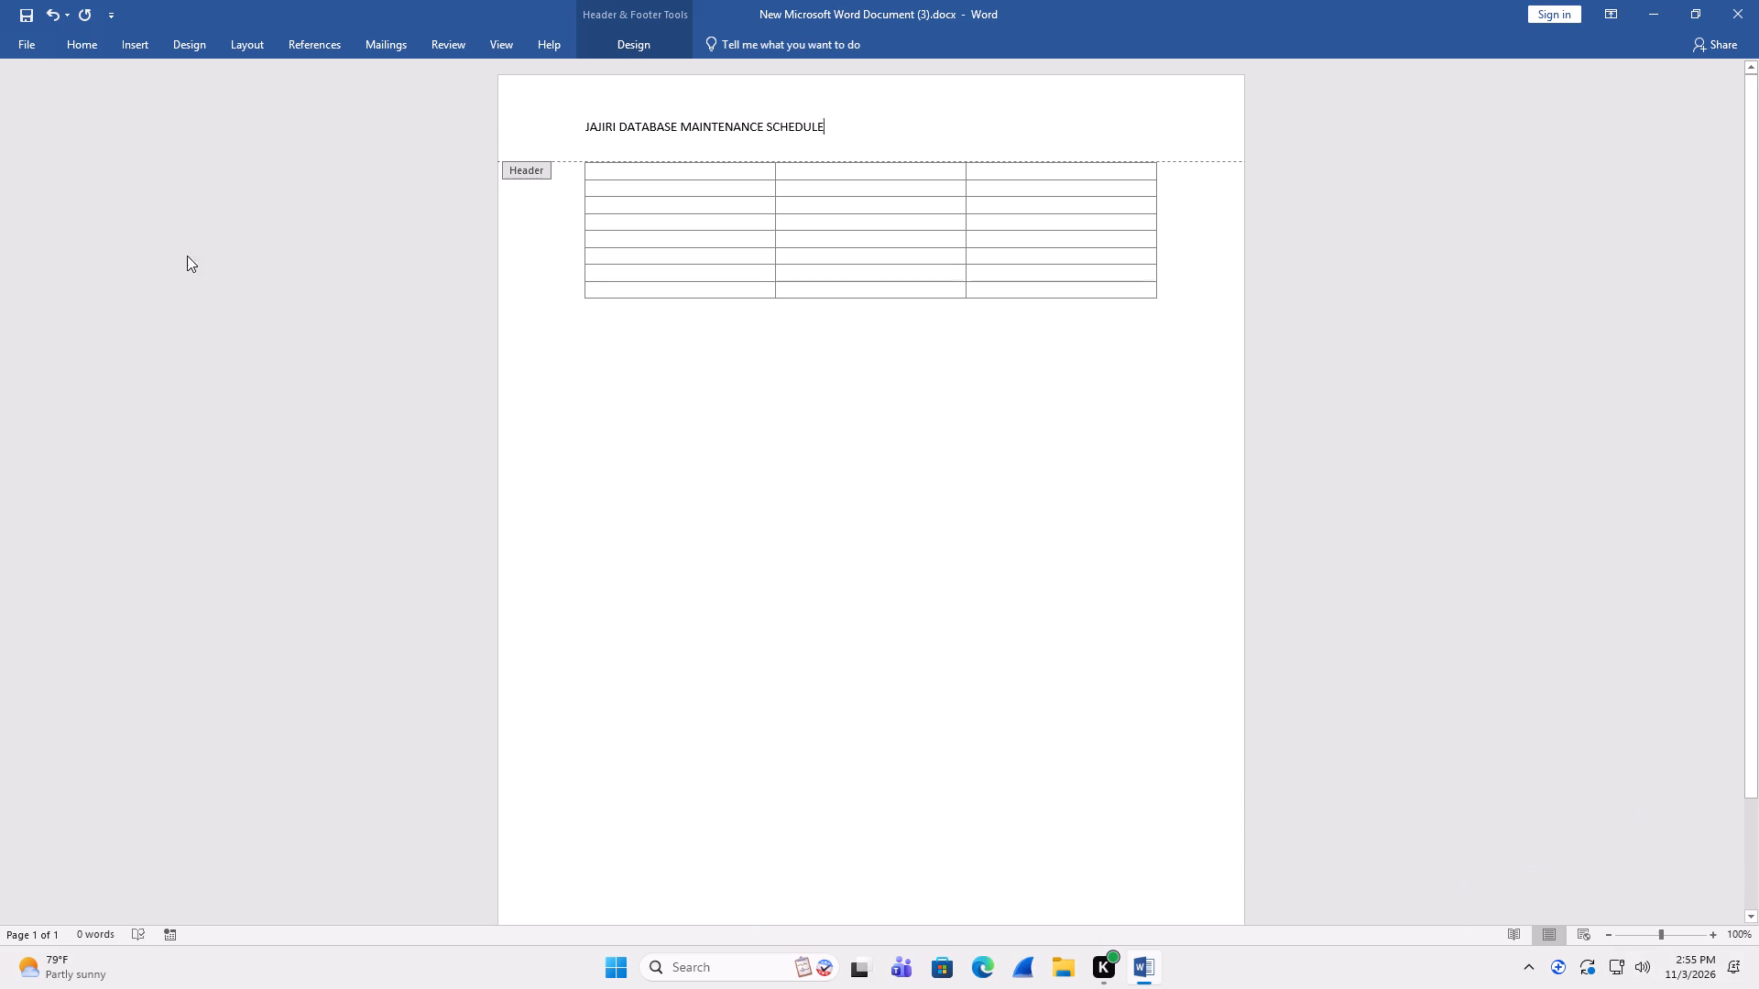
# Make the entire page header title bold.
pyautogui.moveTo(823, 130); pyautogui.dragTo(730, 135)
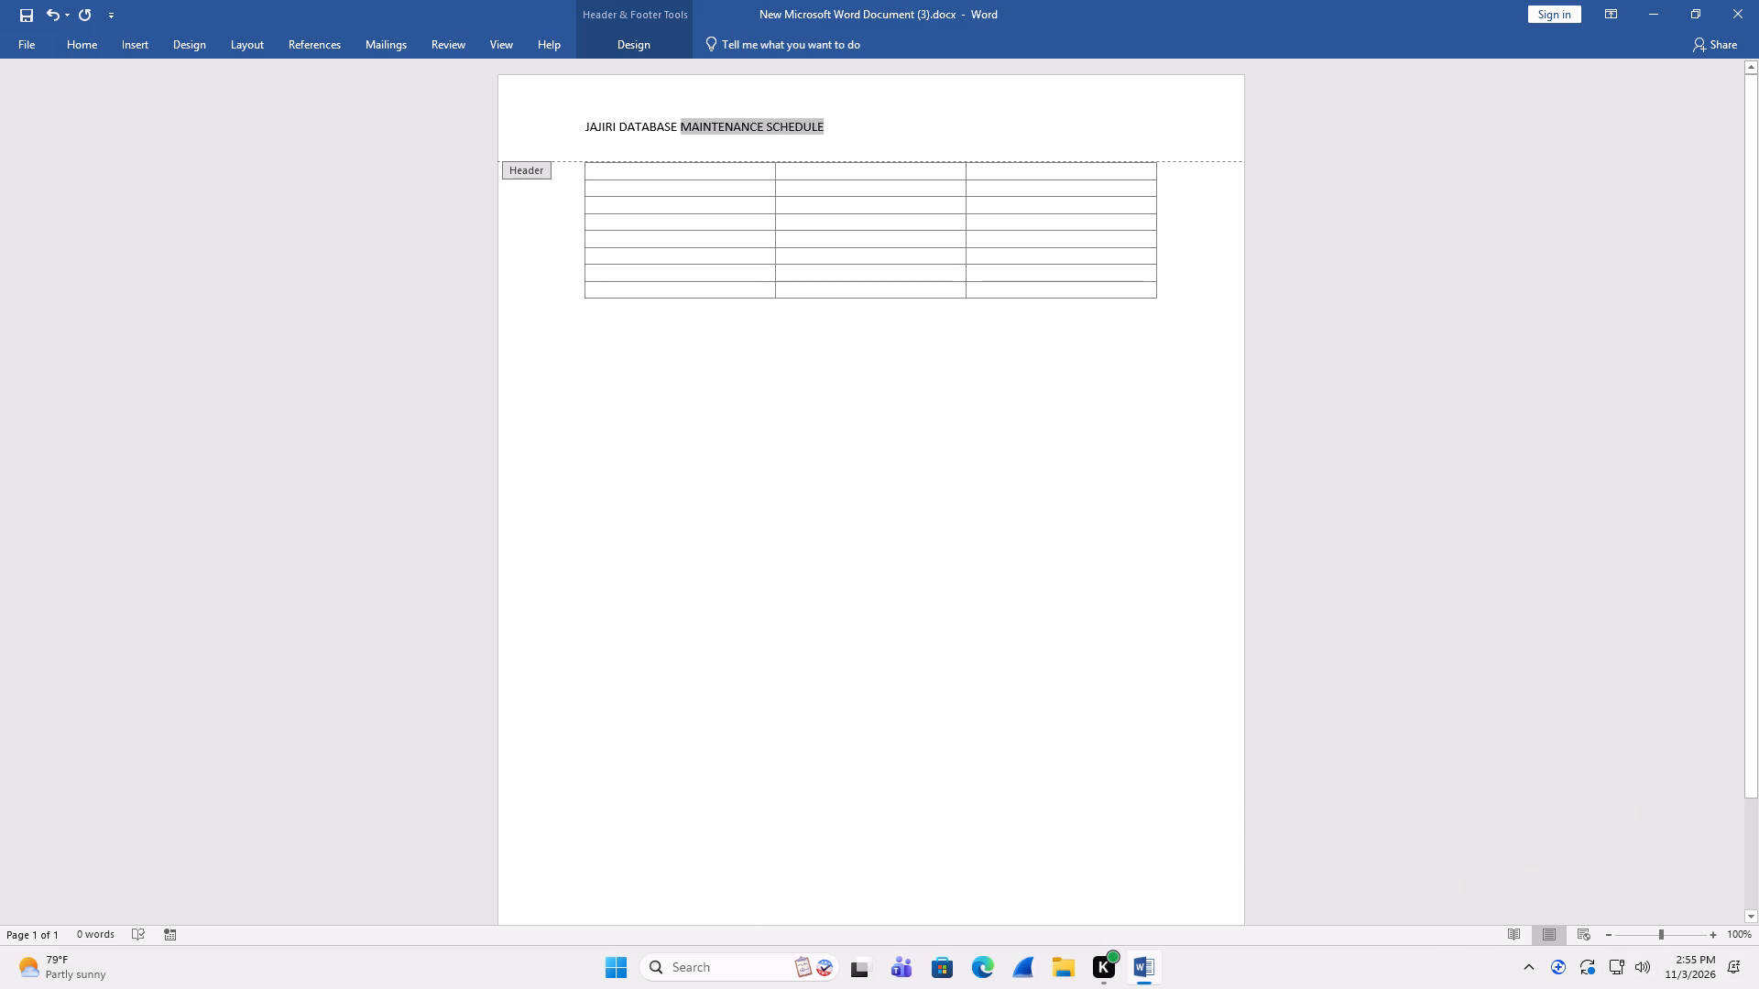
pyautogui.moveTo(730, 135); pyautogui.dragTo(560, 136)
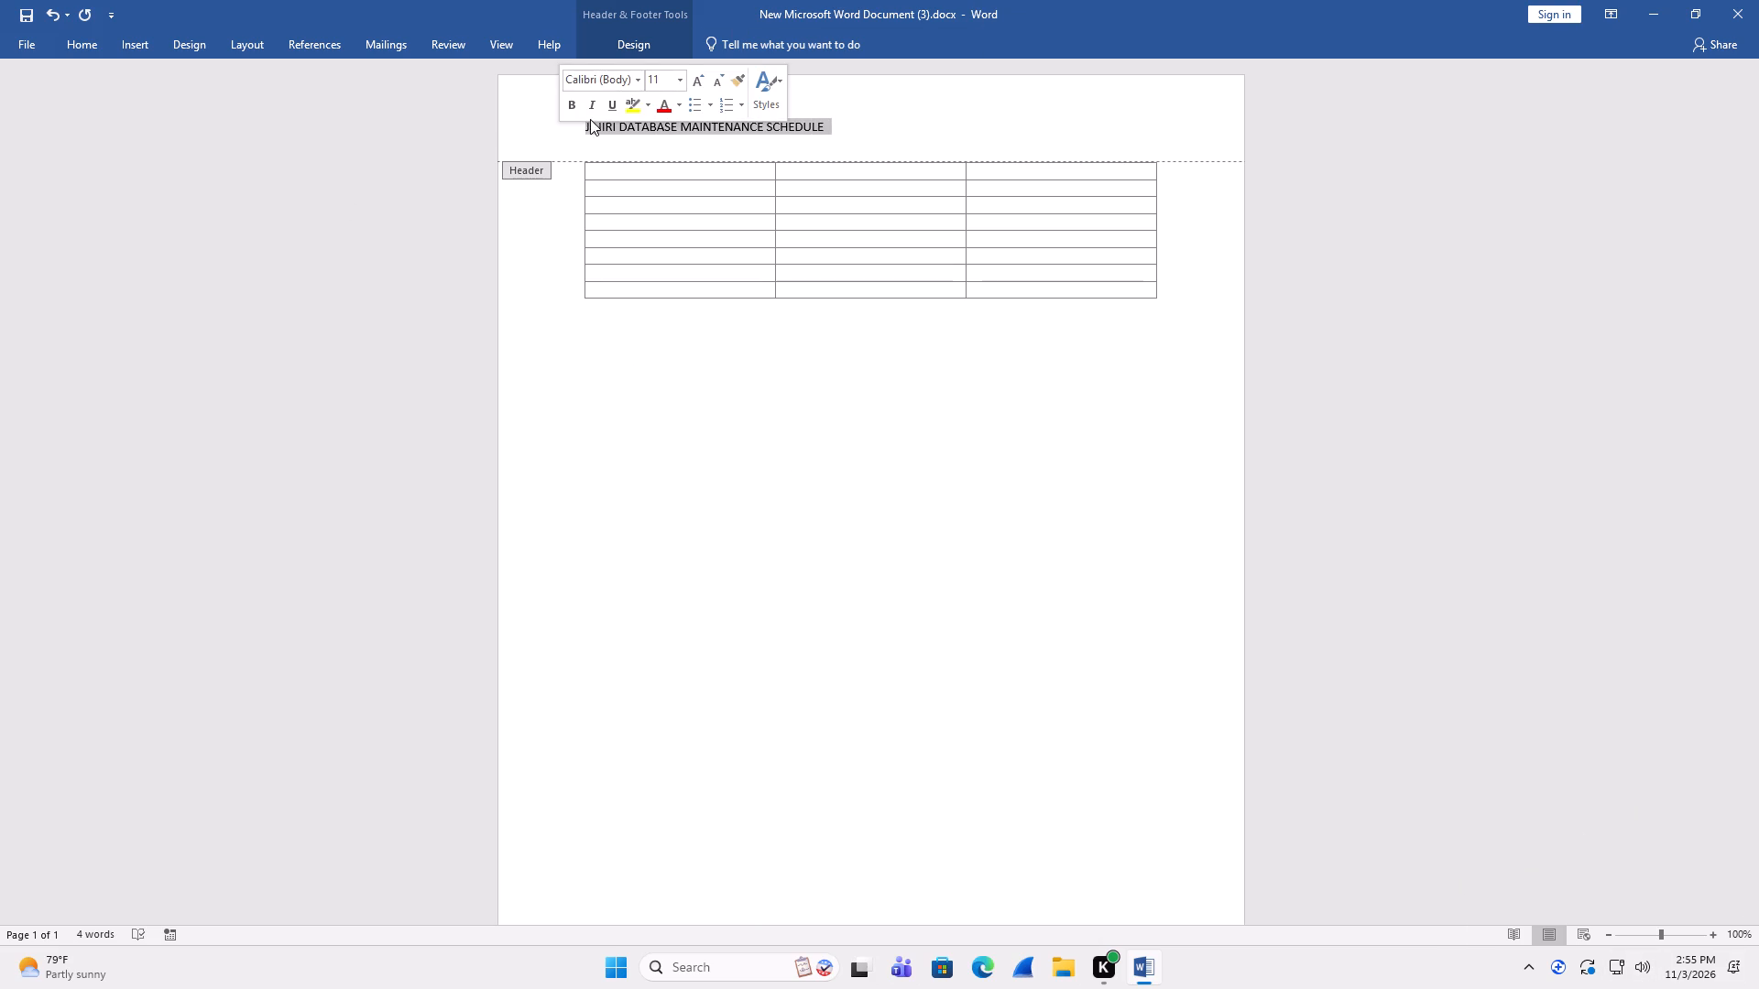
pyautogui.click(574, 95)
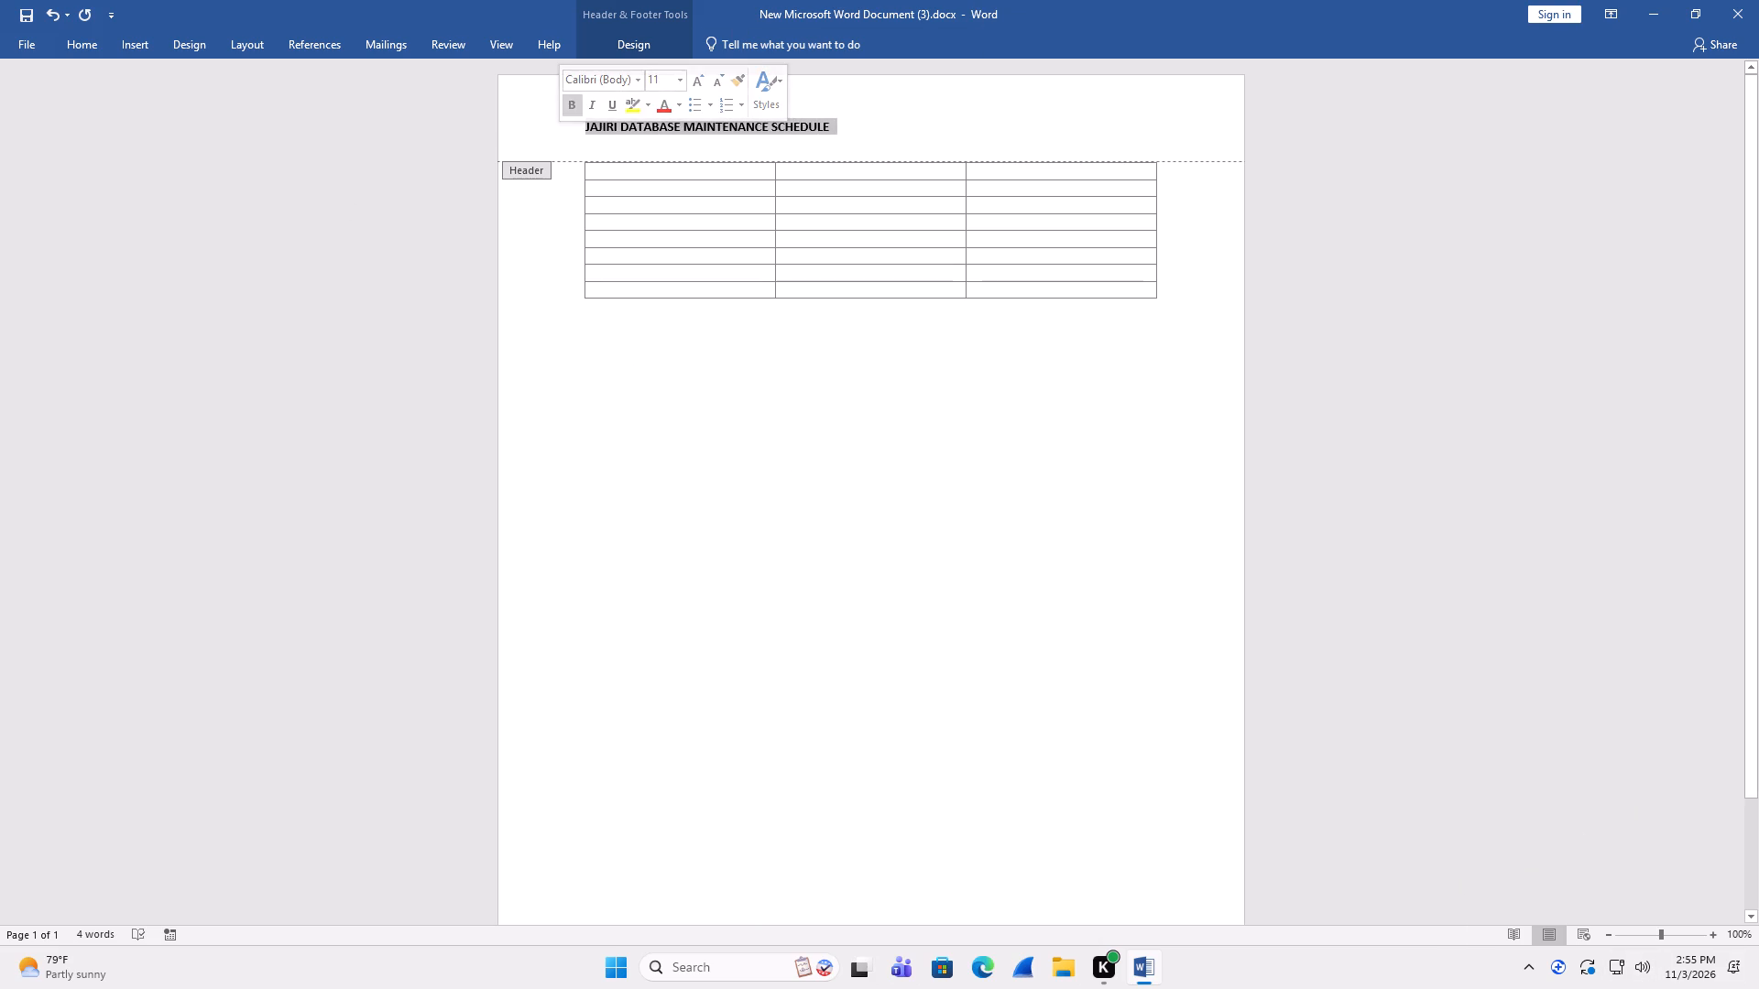
pyautogui.click(1061, 92)
pyautogui.click(447, 291)
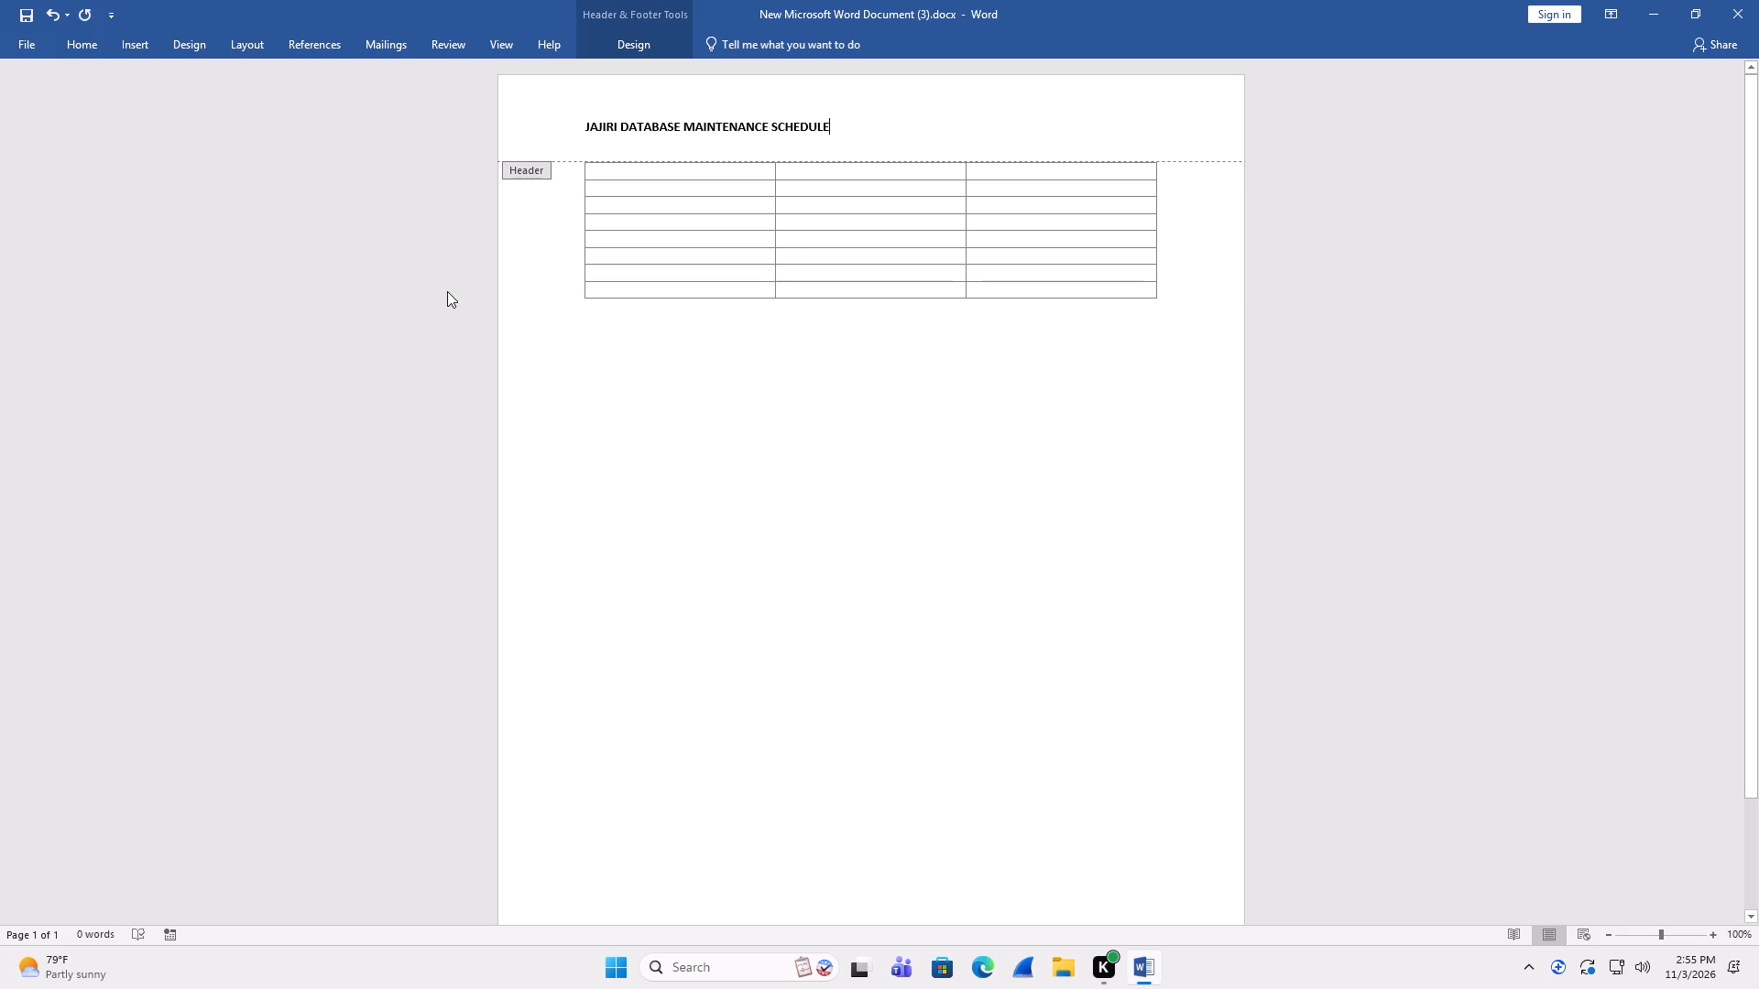
# Return to the document body and enlarge the whole table from its lower corner, making the rows taller and the columns slightly wider.
pyautogui.click(571, 223)
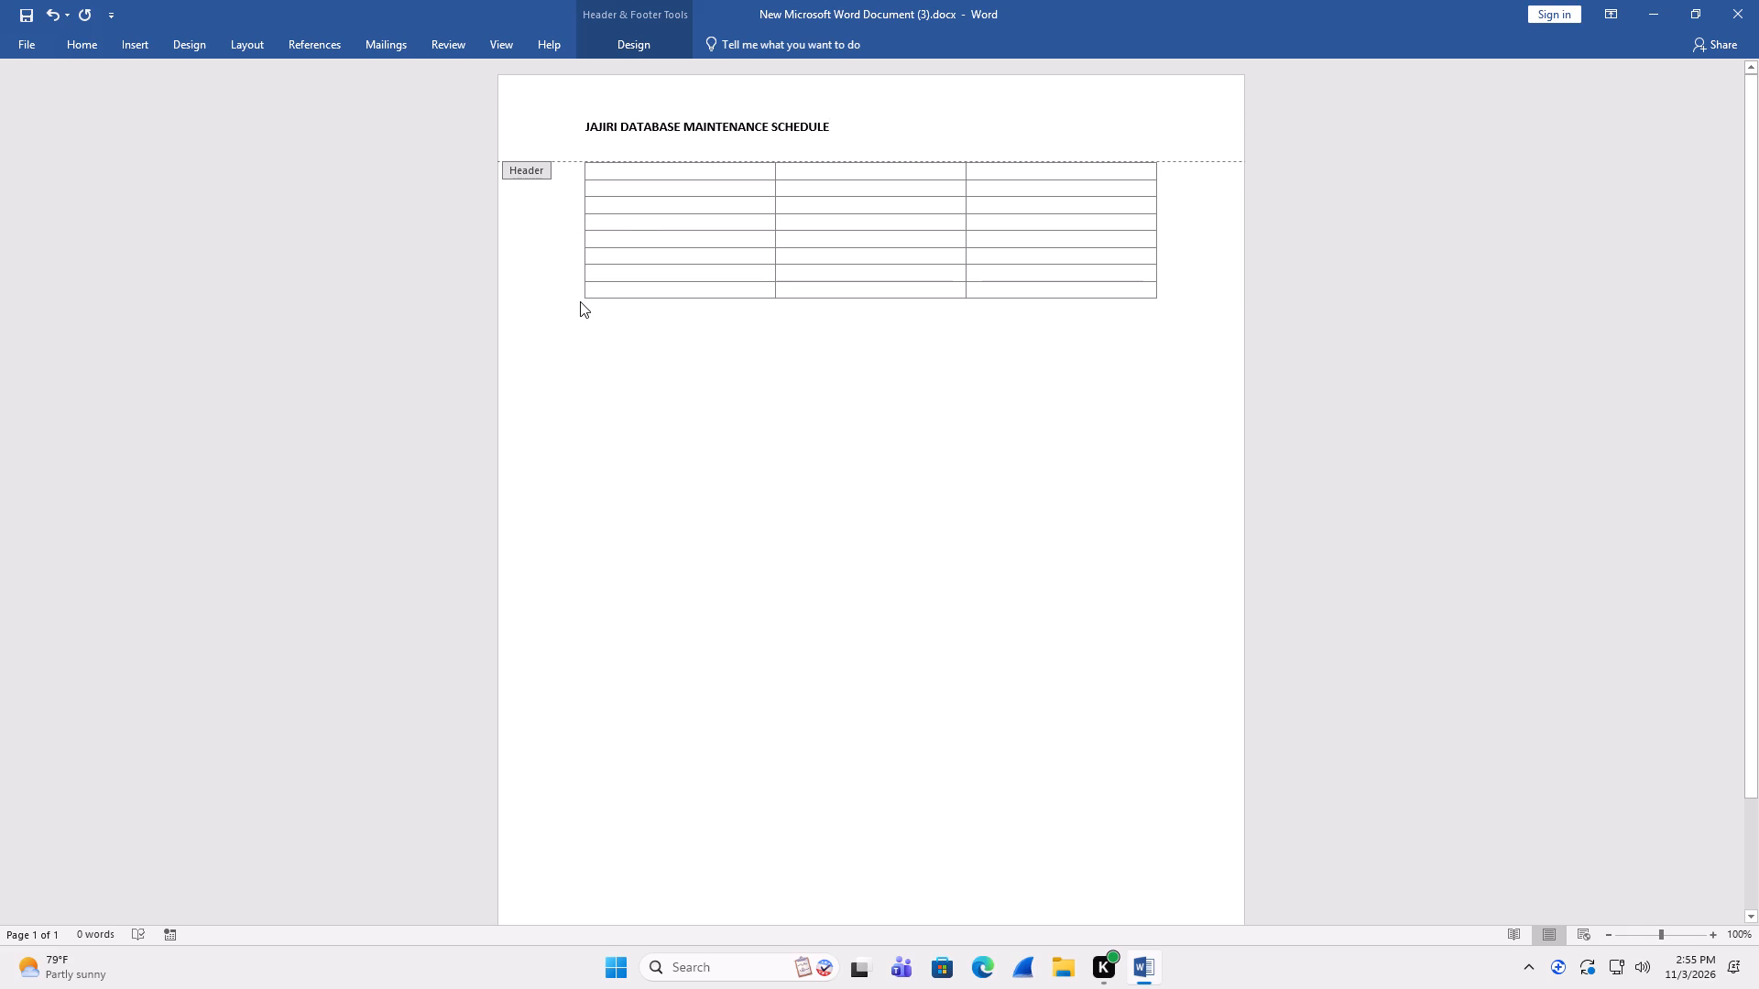
pyautogui.doubleClick(583, 295)
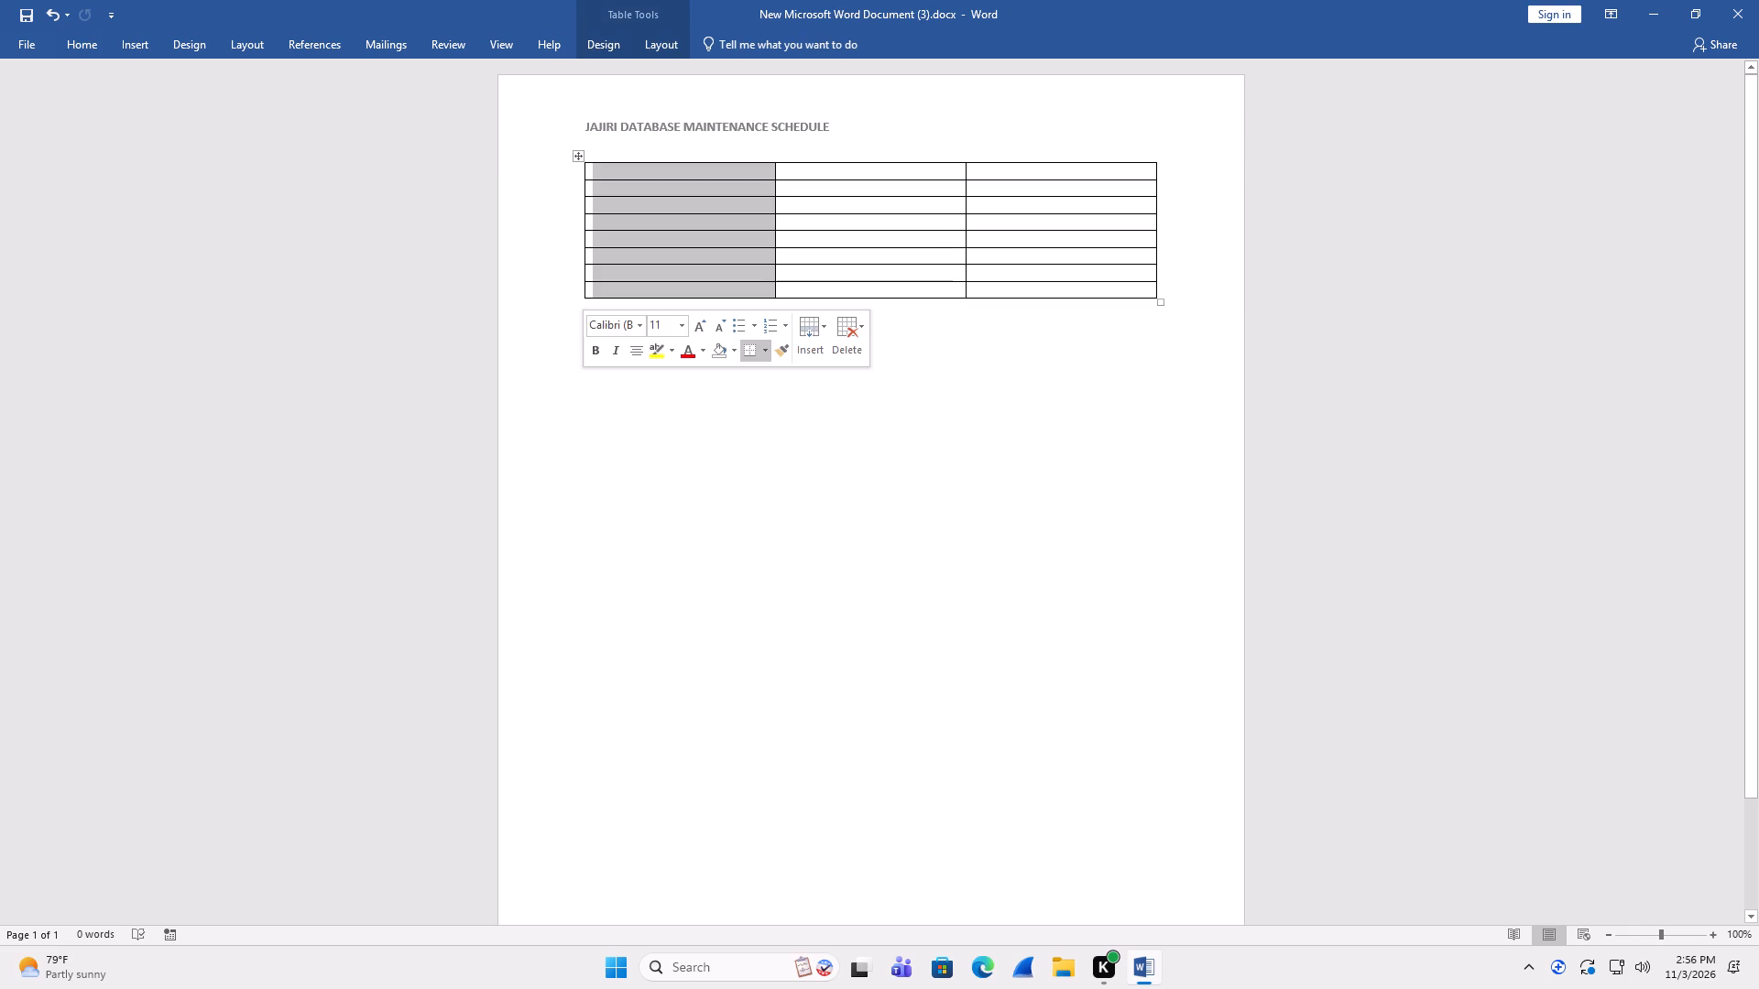
pyautogui.click(549, 304)
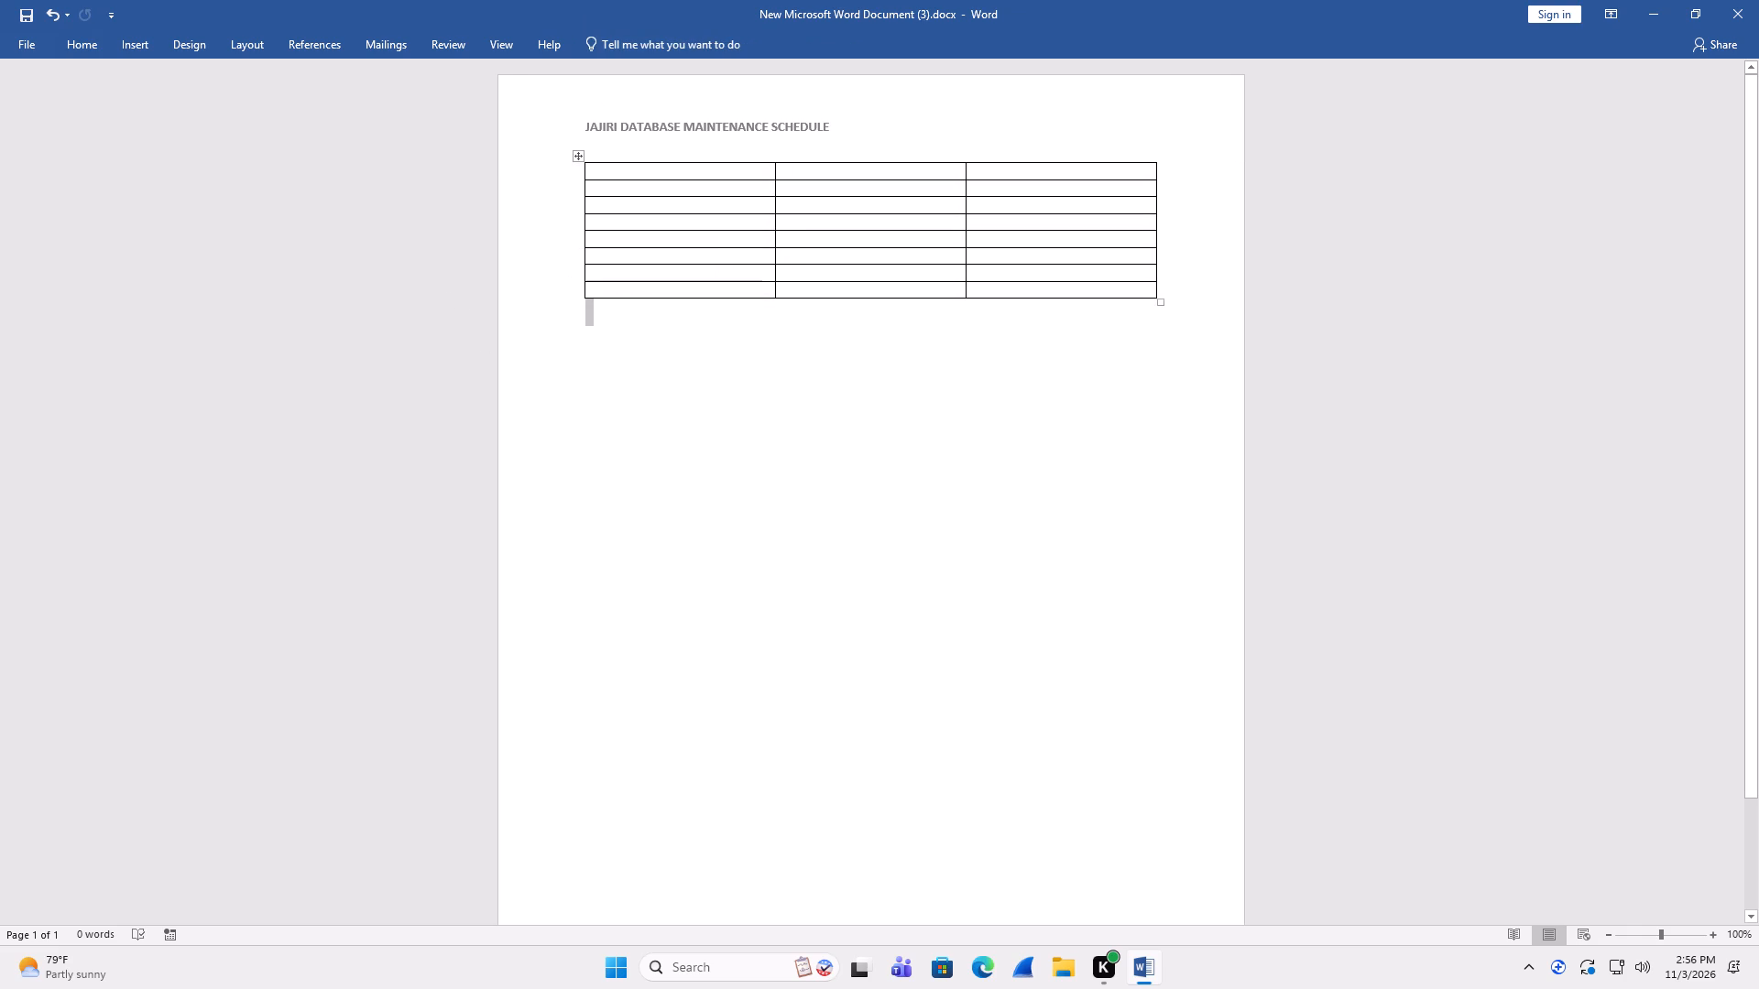
pyautogui.moveTo(1156, 298); pyautogui.dragTo(1167, 320)
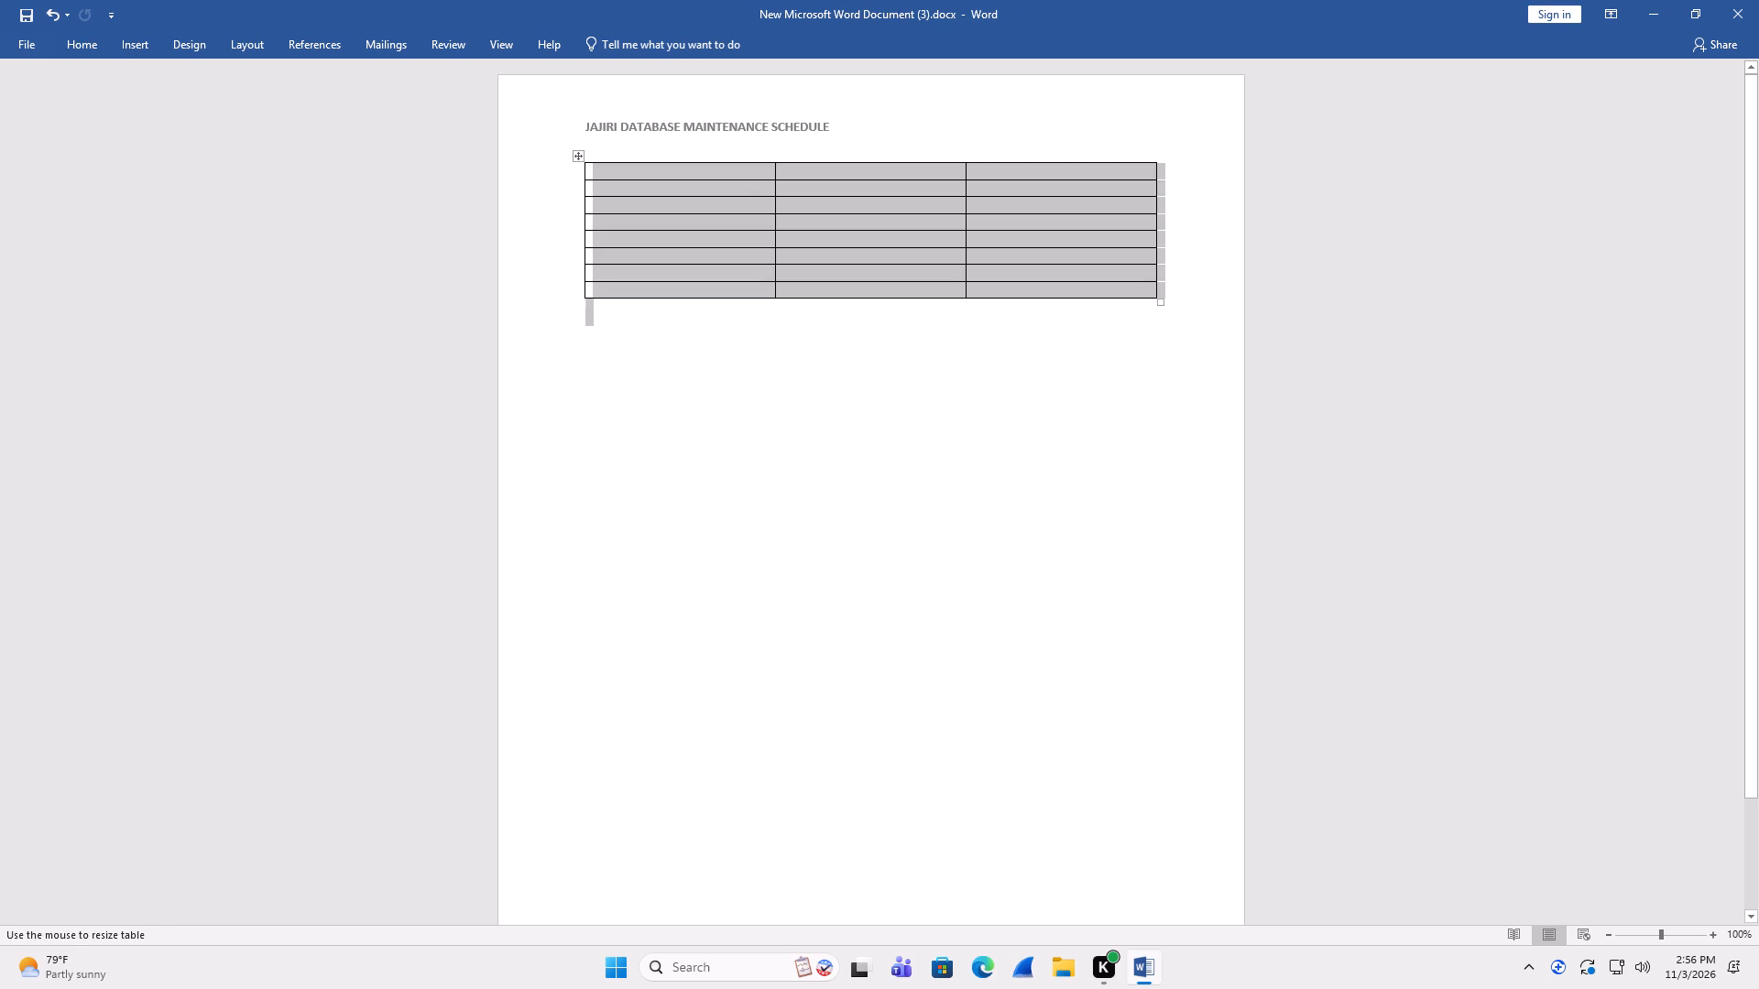
pyautogui.moveTo(1167, 320); pyautogui.dragTo(1167, 326)
pyautogui.moveTo(1163, 324); pyautogui.dragTo(1163, 353)
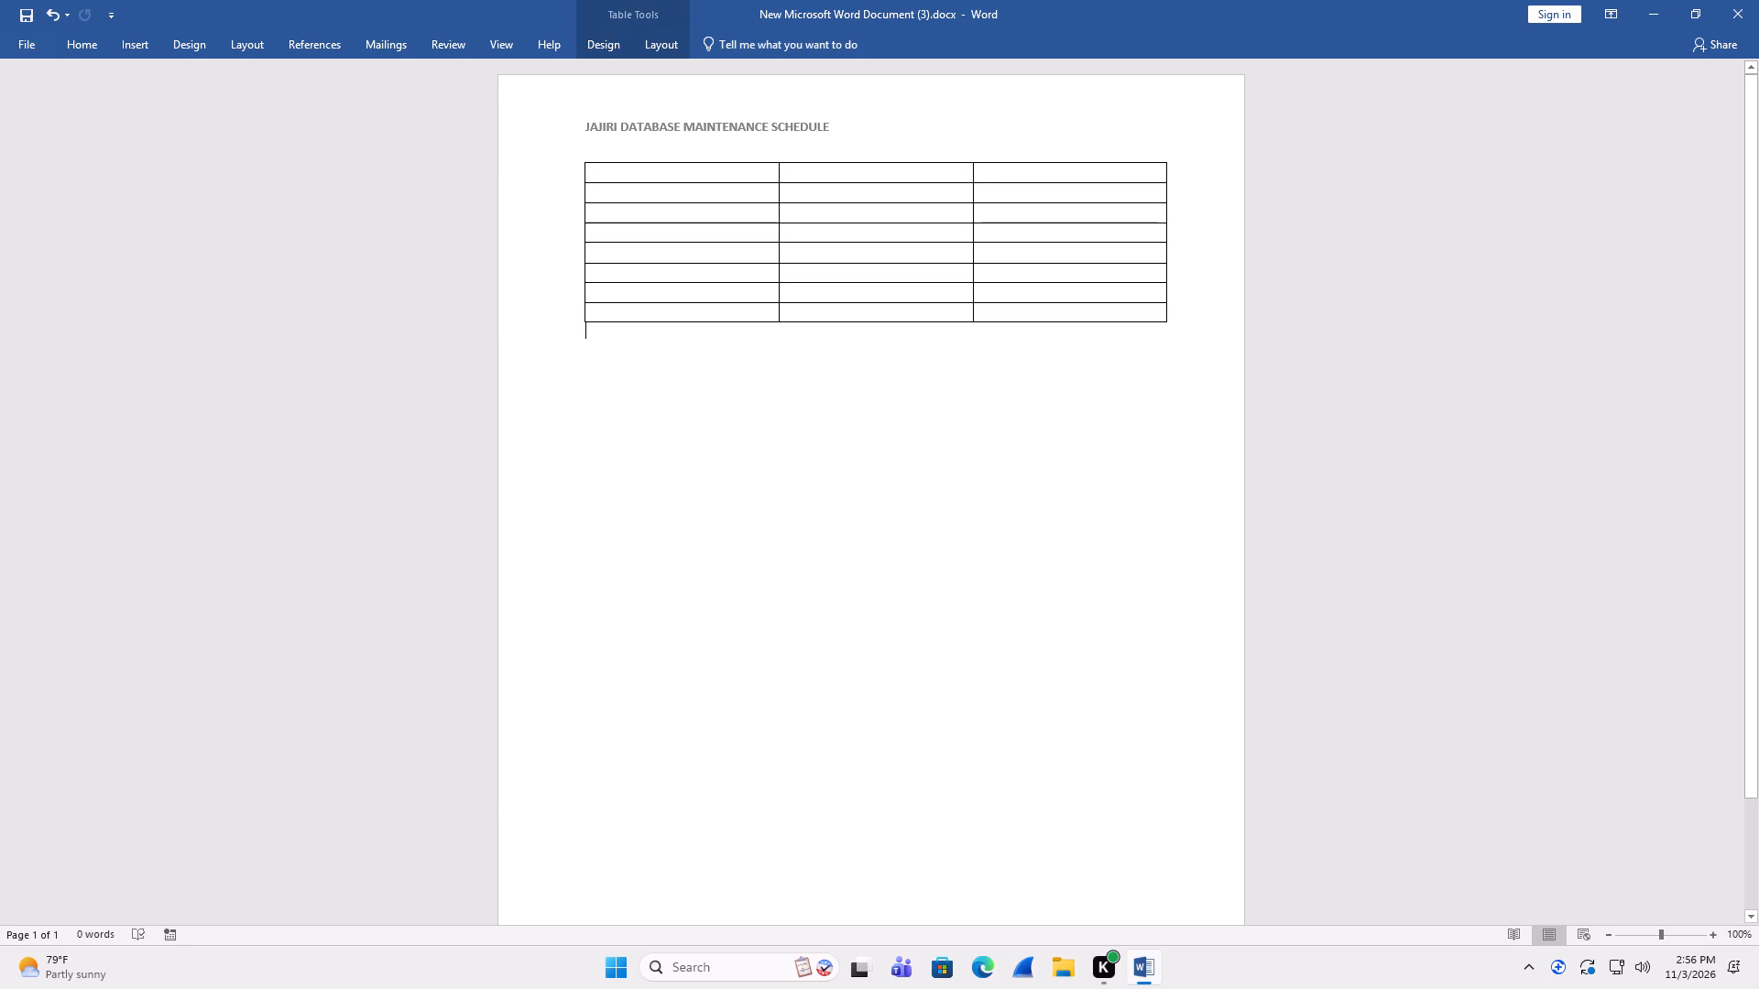
pyautogui.moveTo(1163, 353); pyautogui.dragTo(1163, 347)
pyautogui.moveTo(1167, 321); pyautogui.dragTo(1171, 364)
pyautogui.click(1235, 230)
# Widen the table's third column slightly by moving its outer border toward the page margin.
pyautogui.click(1166, 313)
pyautogui.moveTo(1166, 313); pyautogui.dragTo(1172, 360)
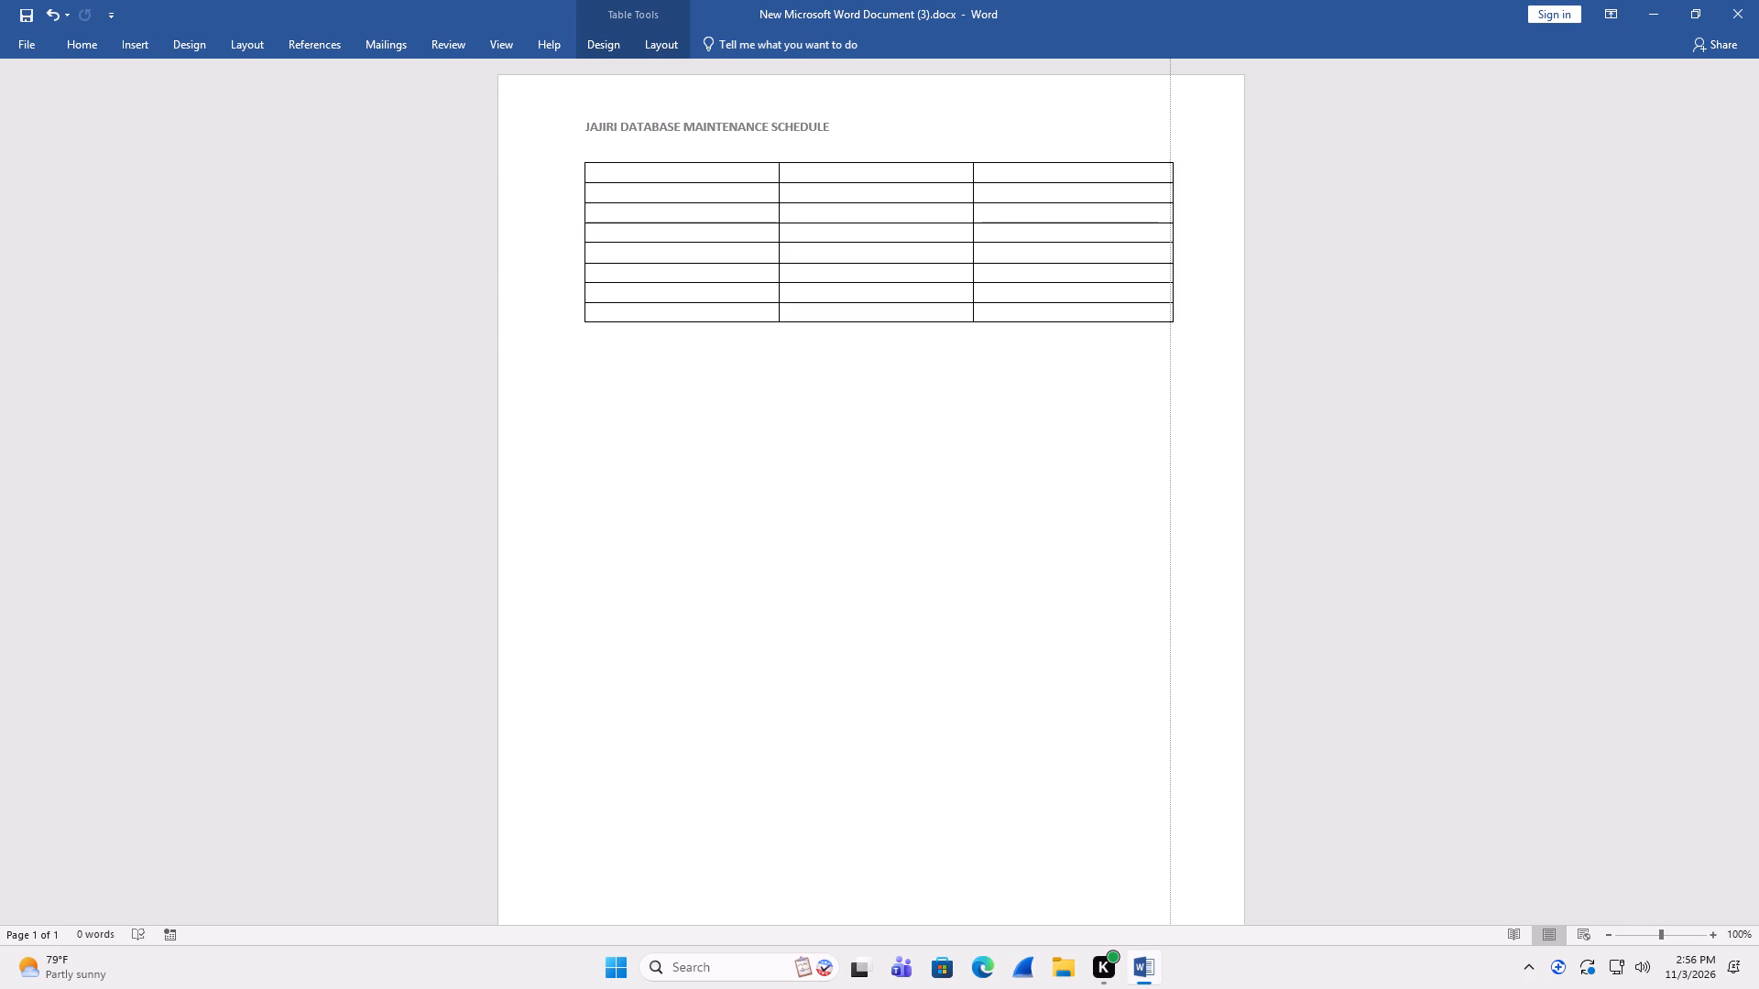
pyautogui.moveTo(1172, 360); pyautogui.dragTo(1179, 417)
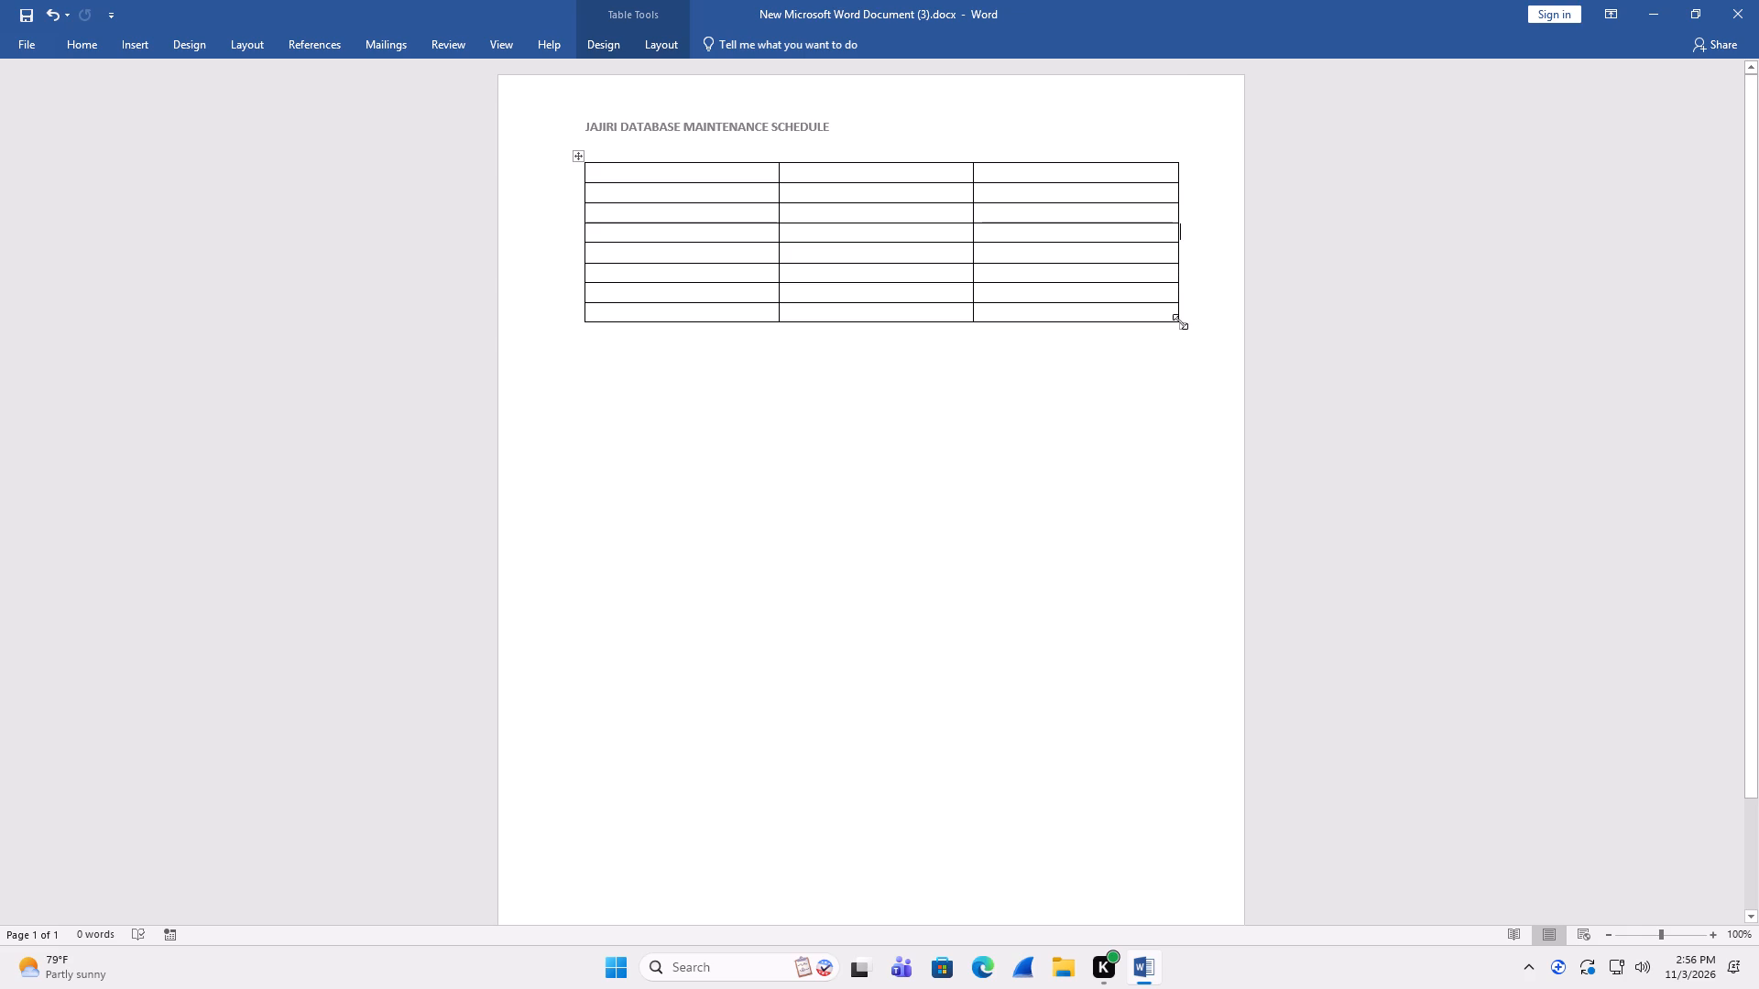
pyautogui.moveTo(1174, 323); pyautogui.dragTo(1183, 347)
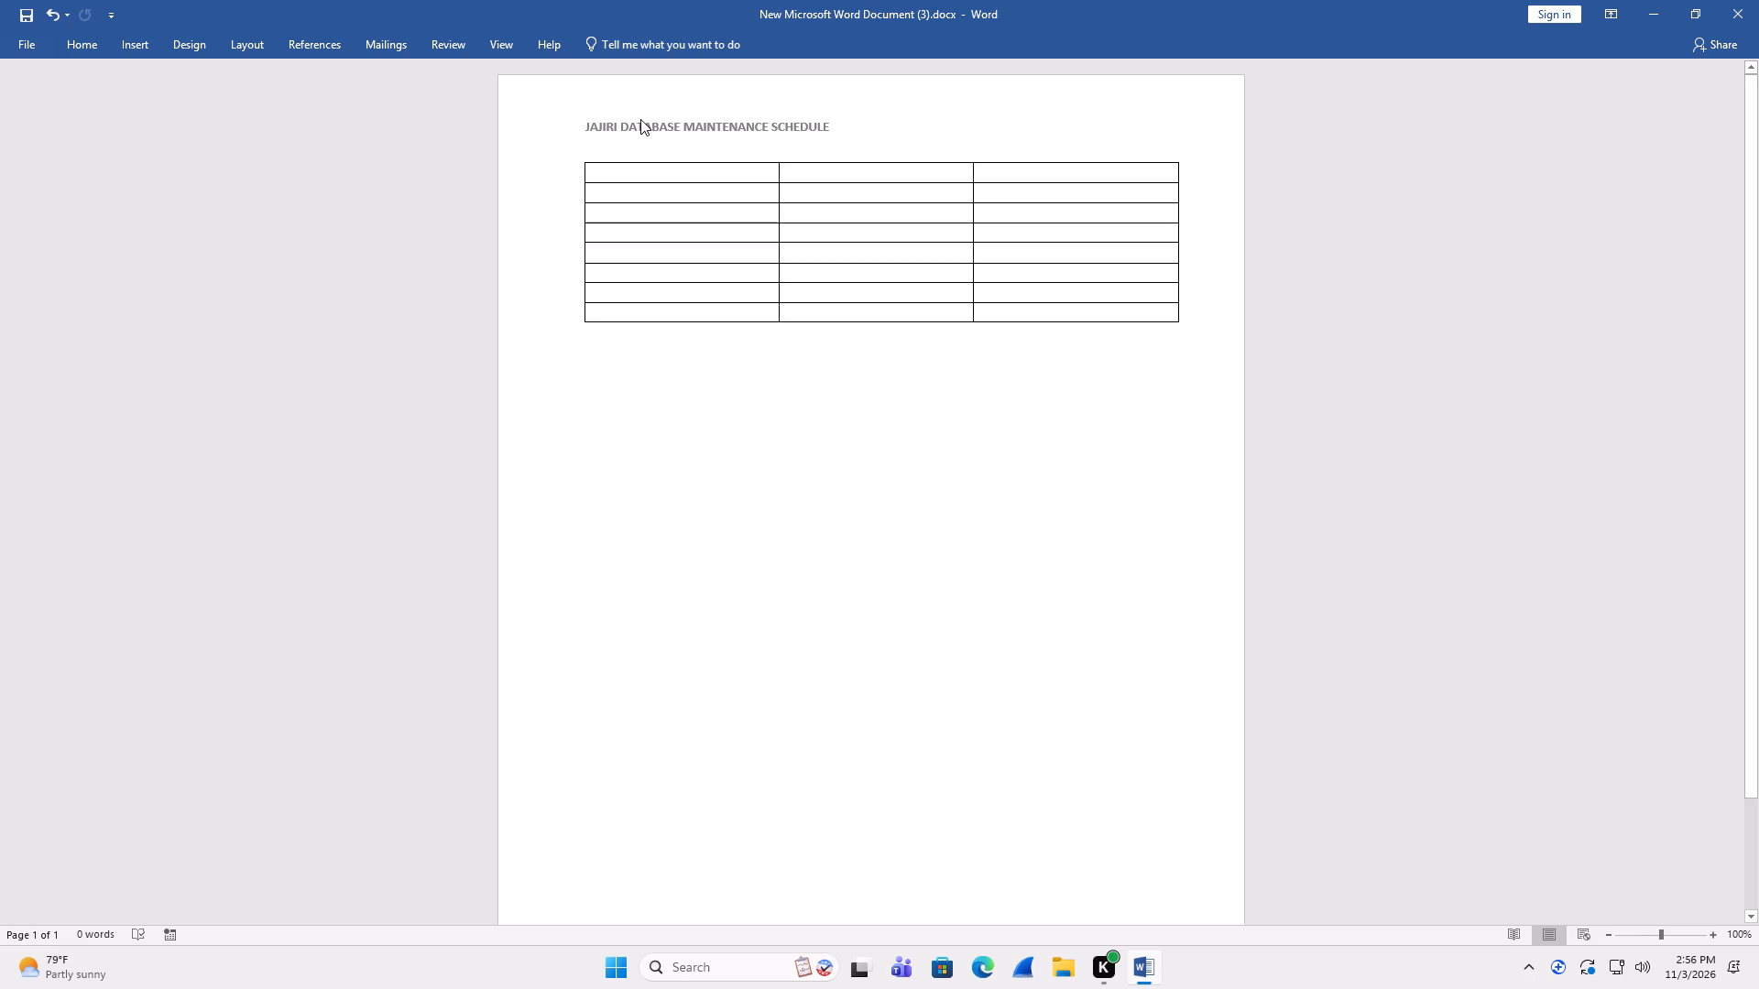
# Reopen the page header and replace the title's first letter with "T" so the first word reads "TAJIRI".
pyautogui.click(600, 122)
pyautogui.click(596, 125)
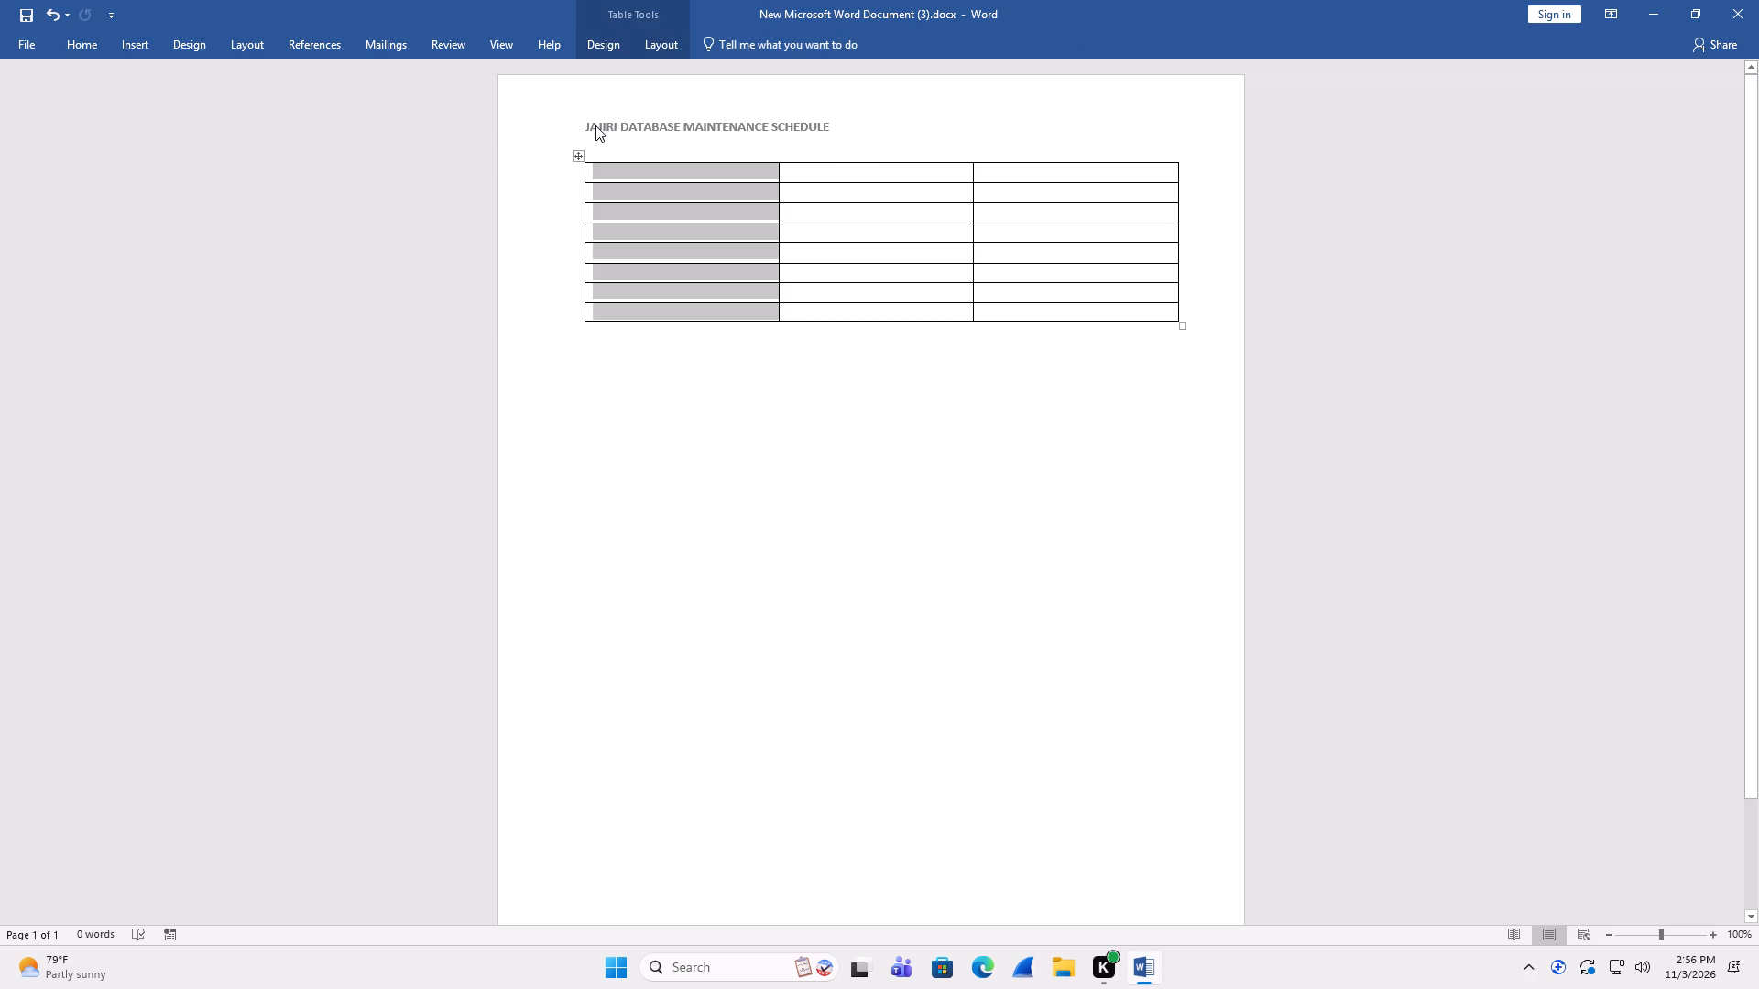
pyautogui.doubleClick(595, 125)
pyautogui.click(584, 126)
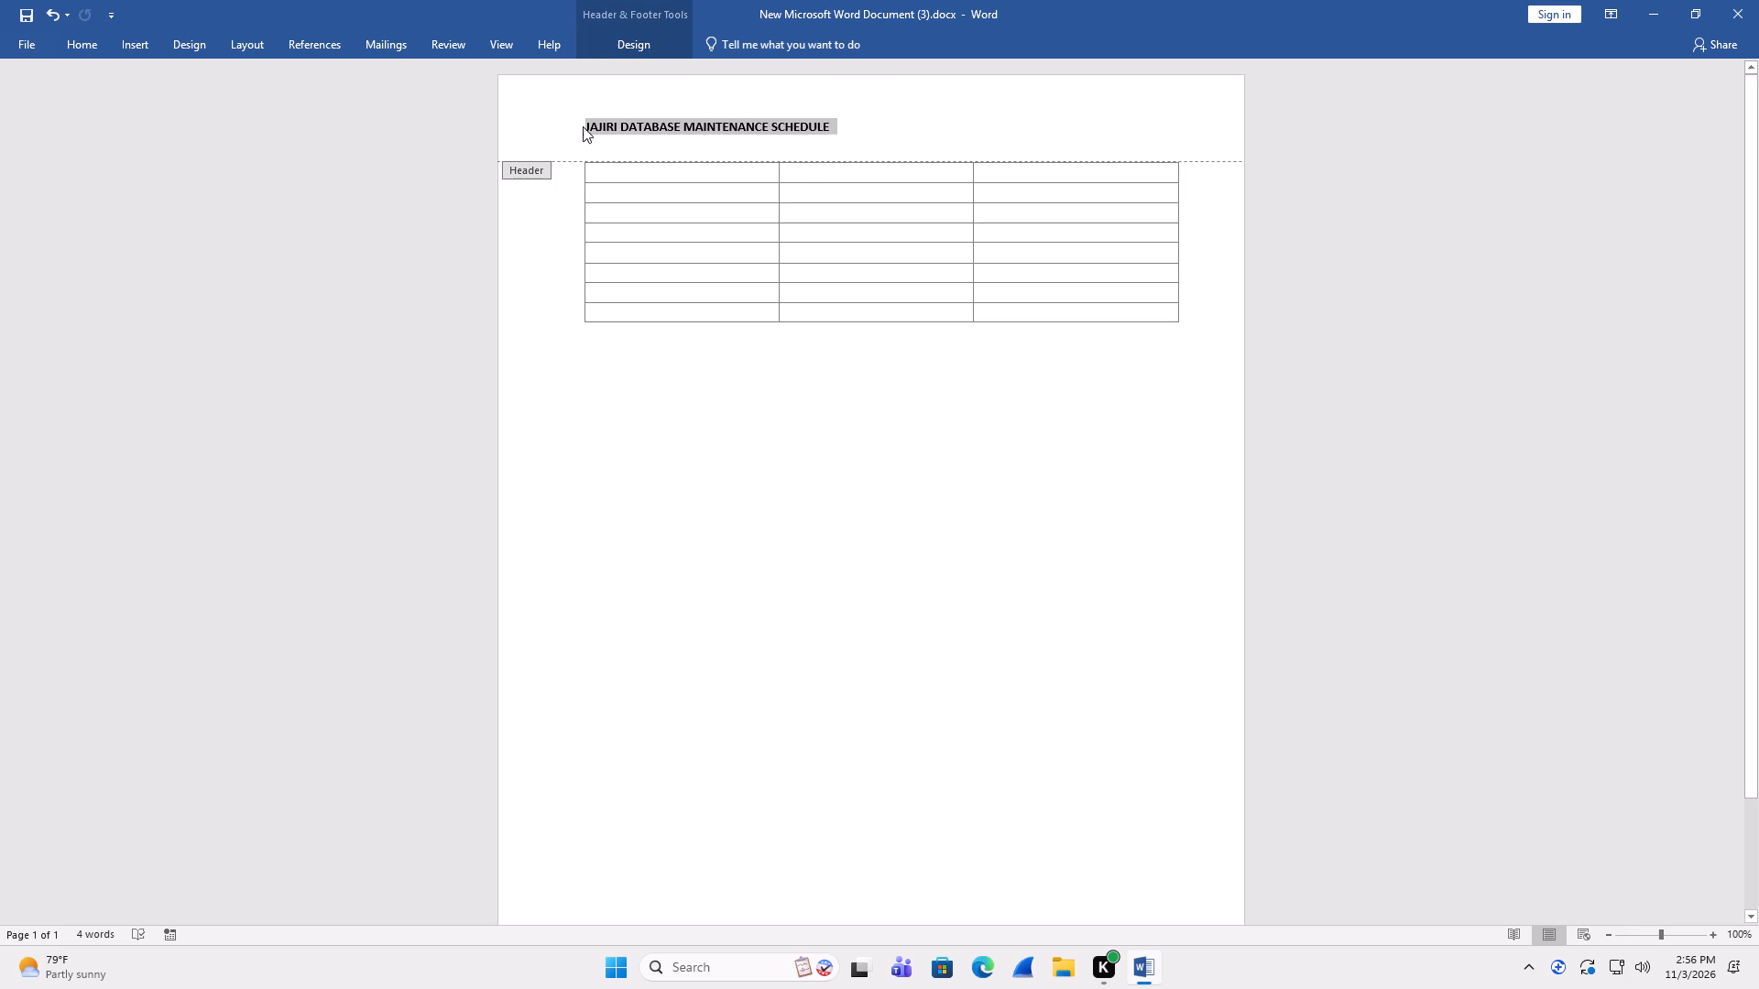
pyautogui.click(595, 127)
pyautogui.click(591, 127)
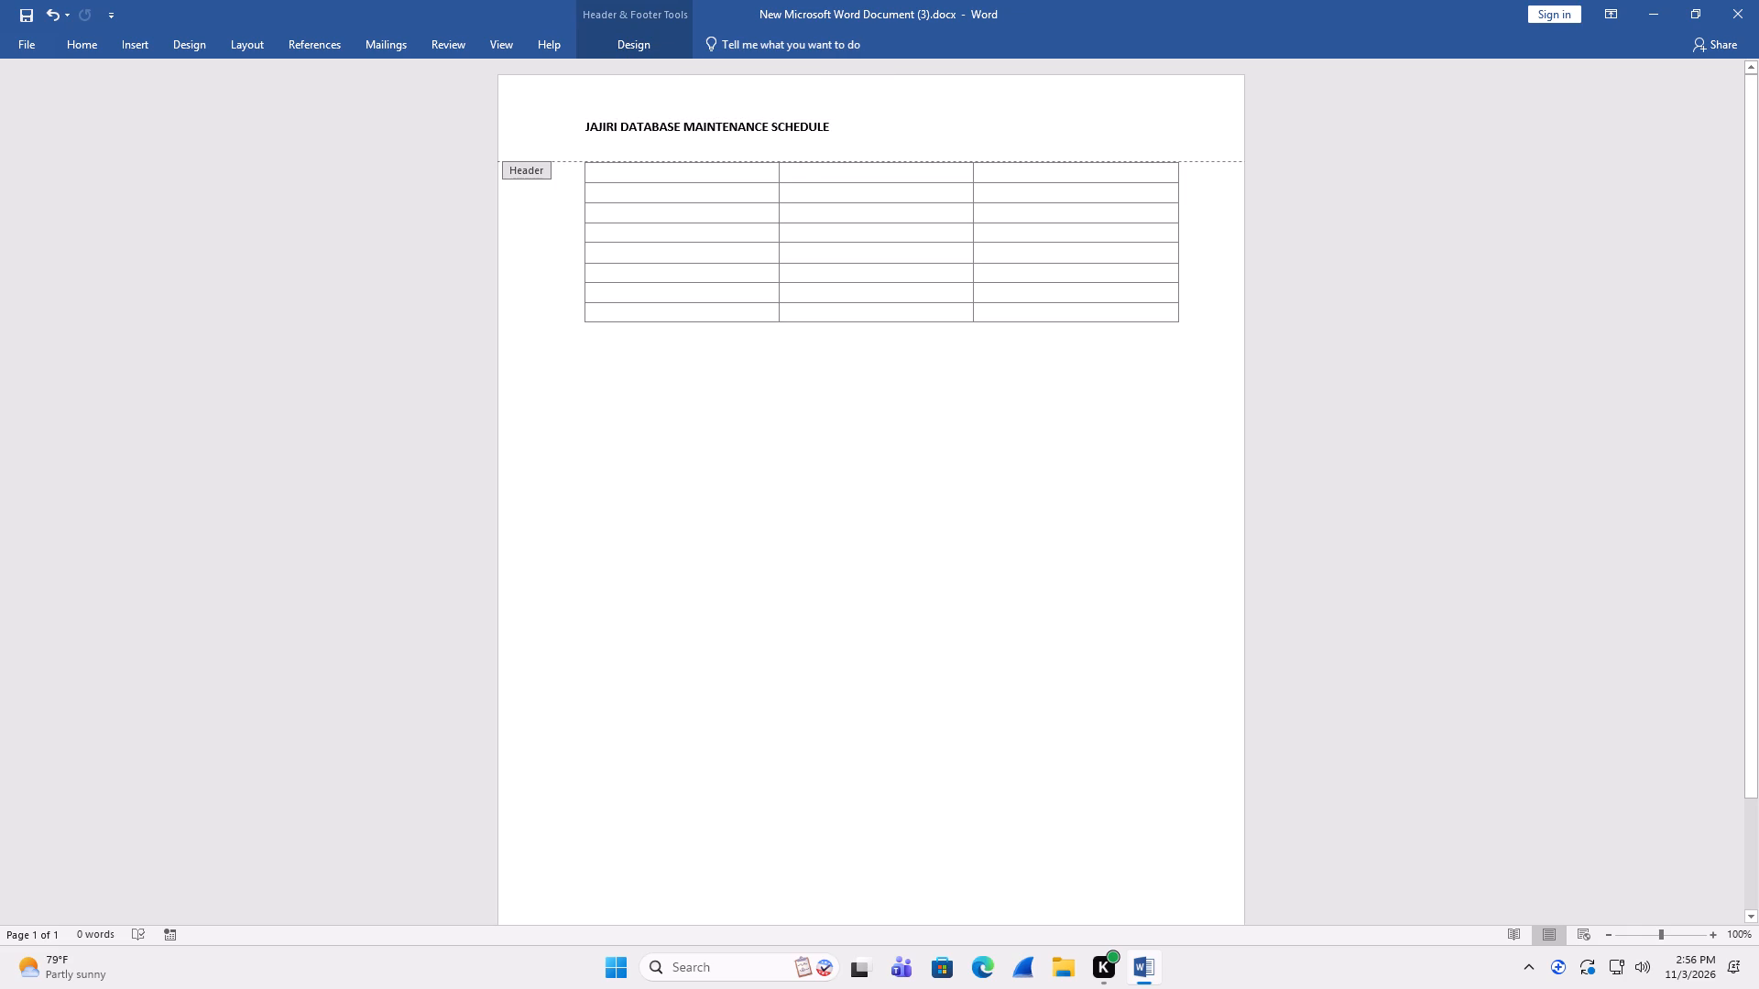
pyautogui.press('BackSpace')
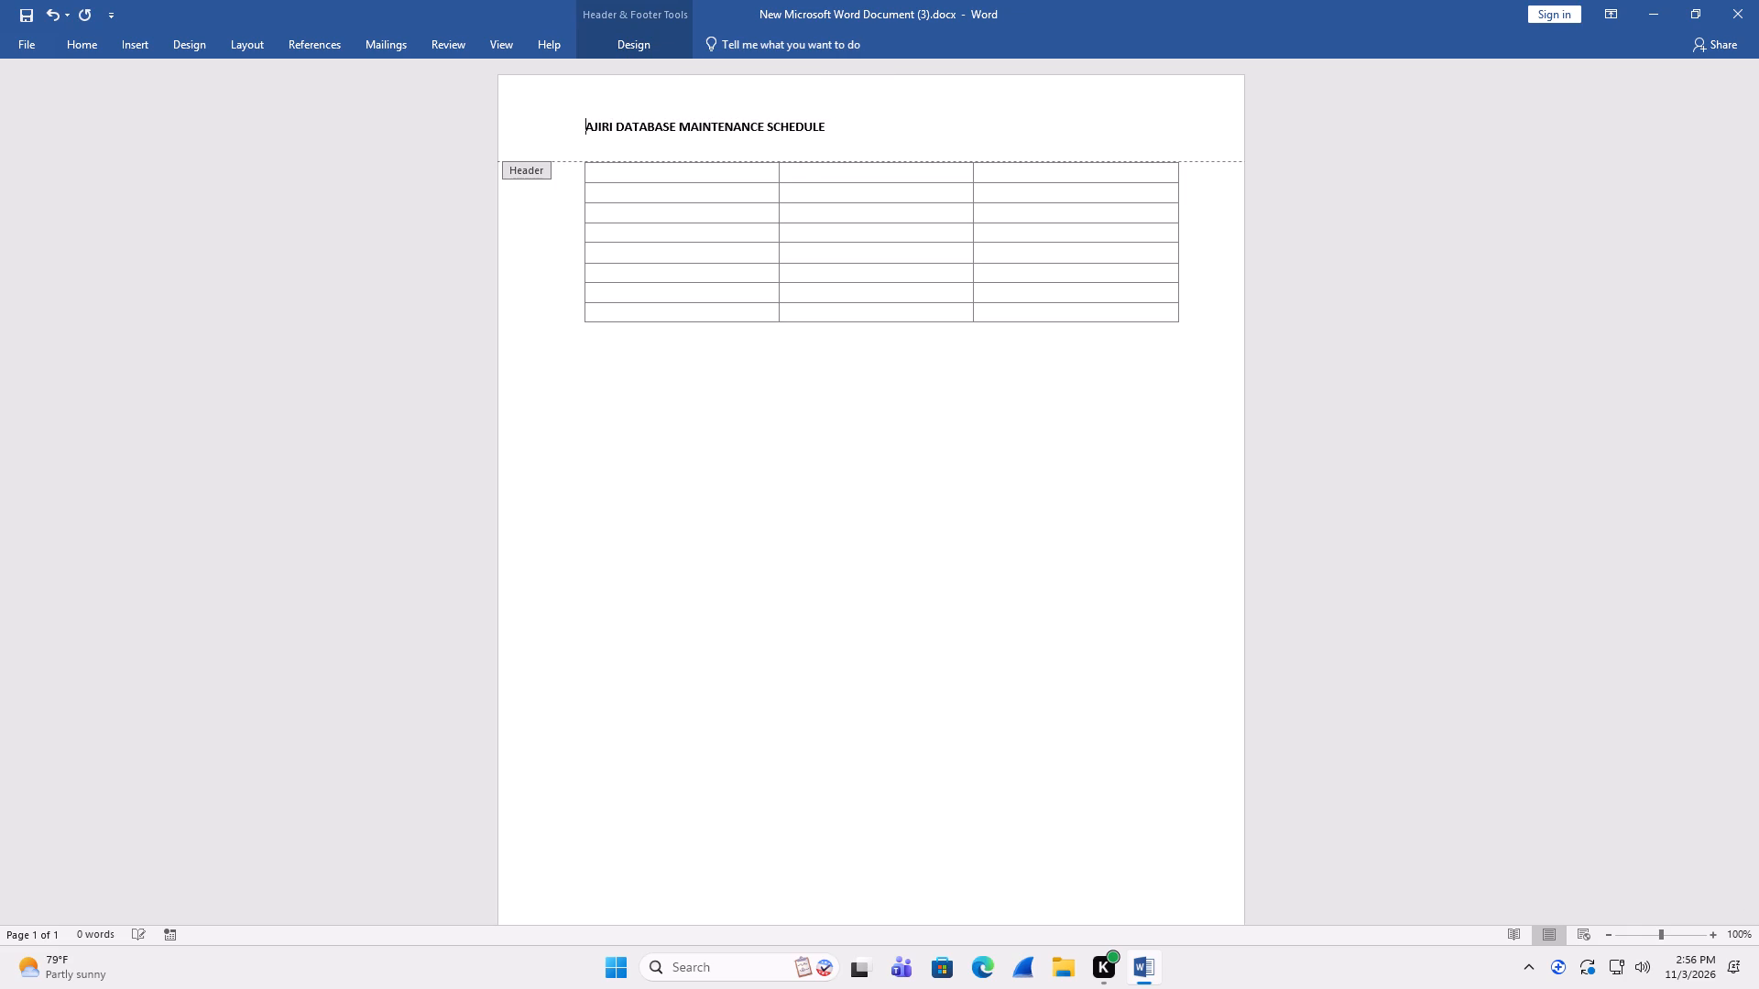
pyautogui.press('t')
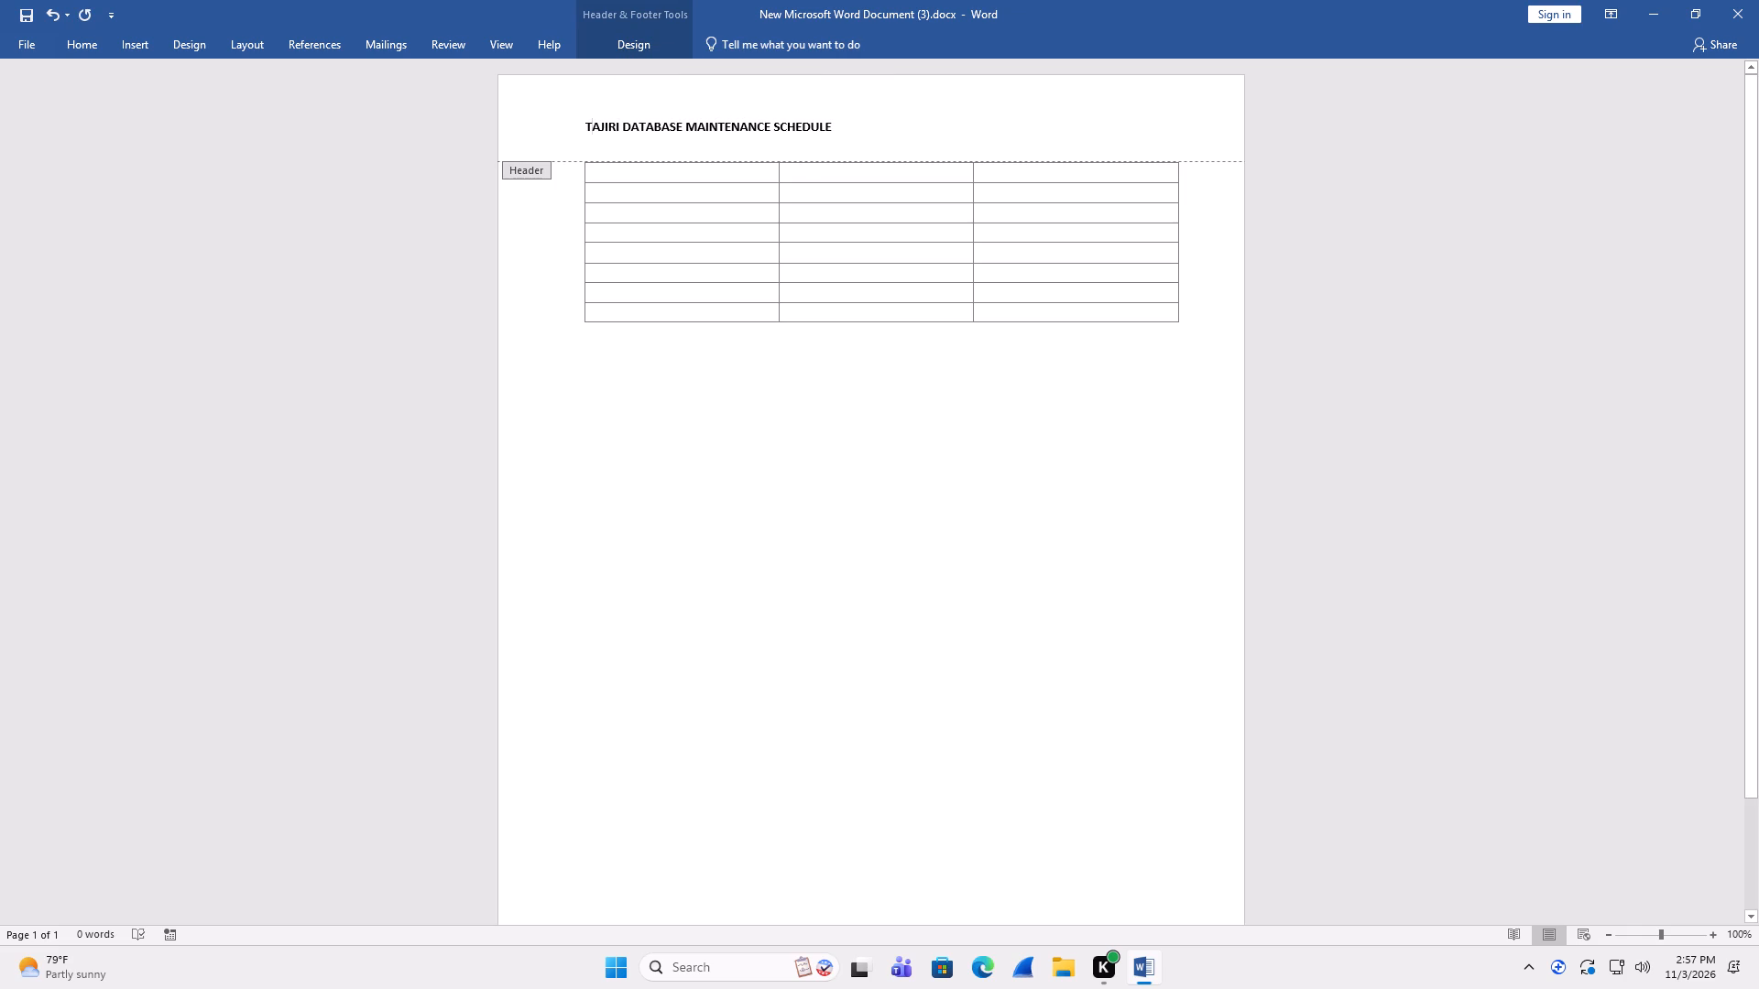
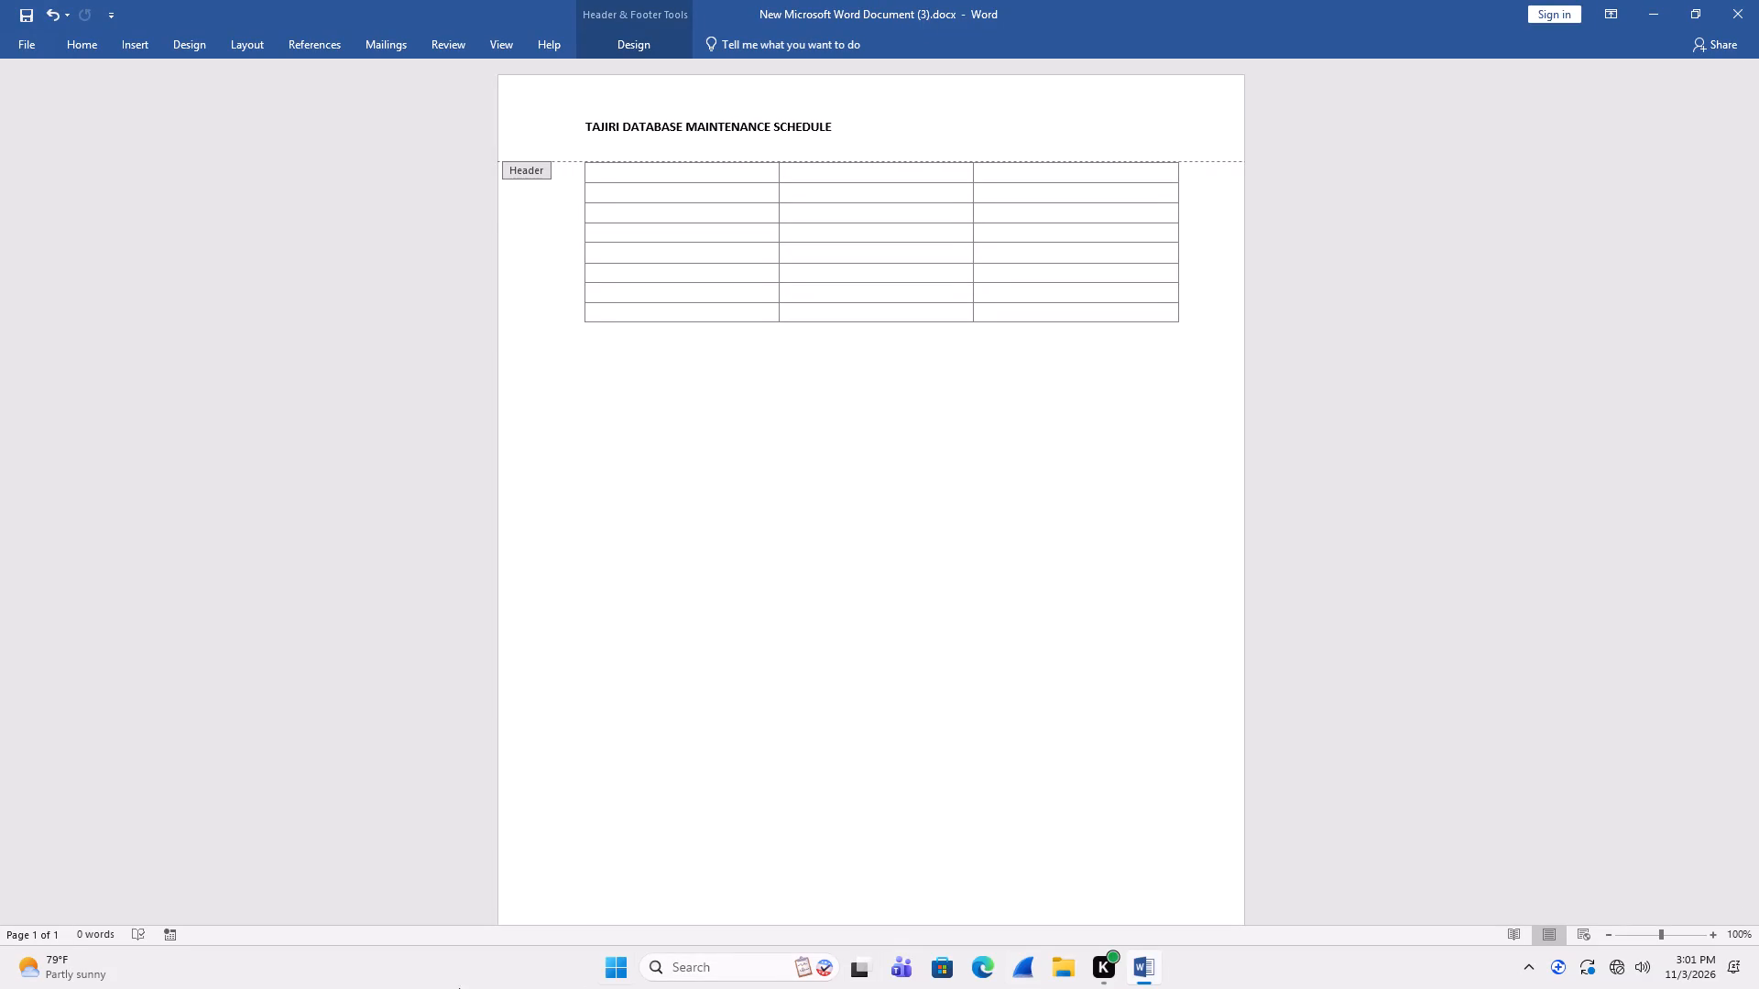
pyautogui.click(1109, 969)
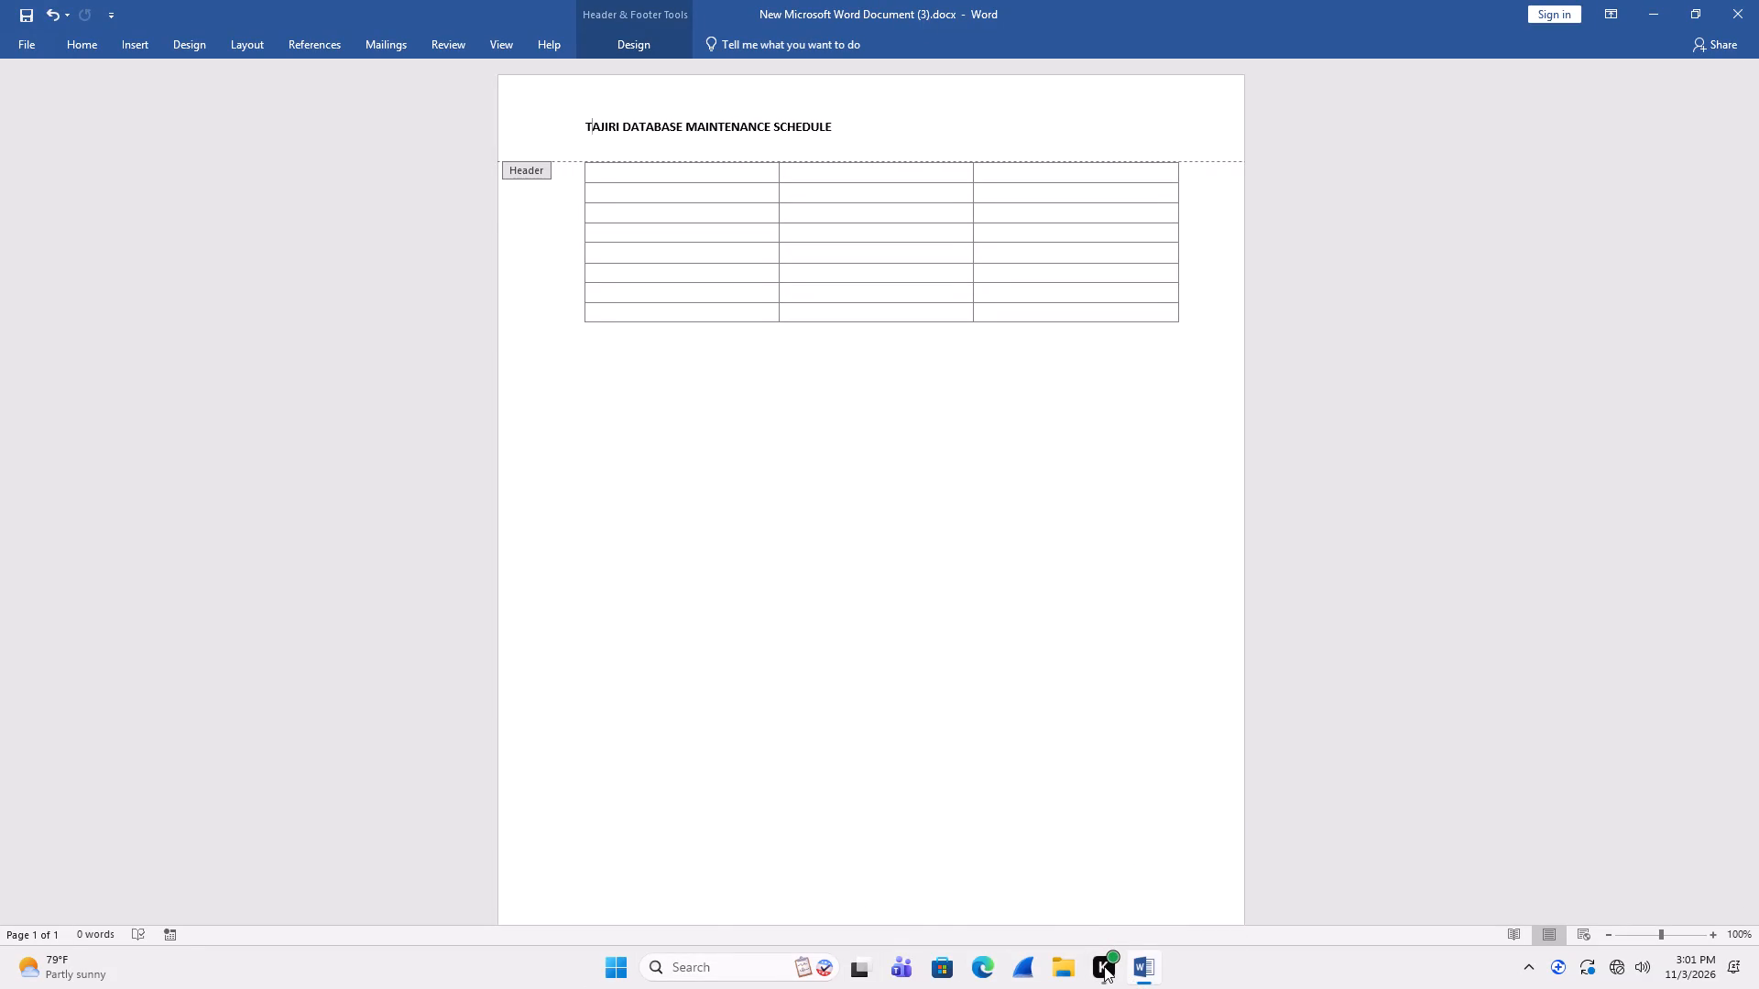
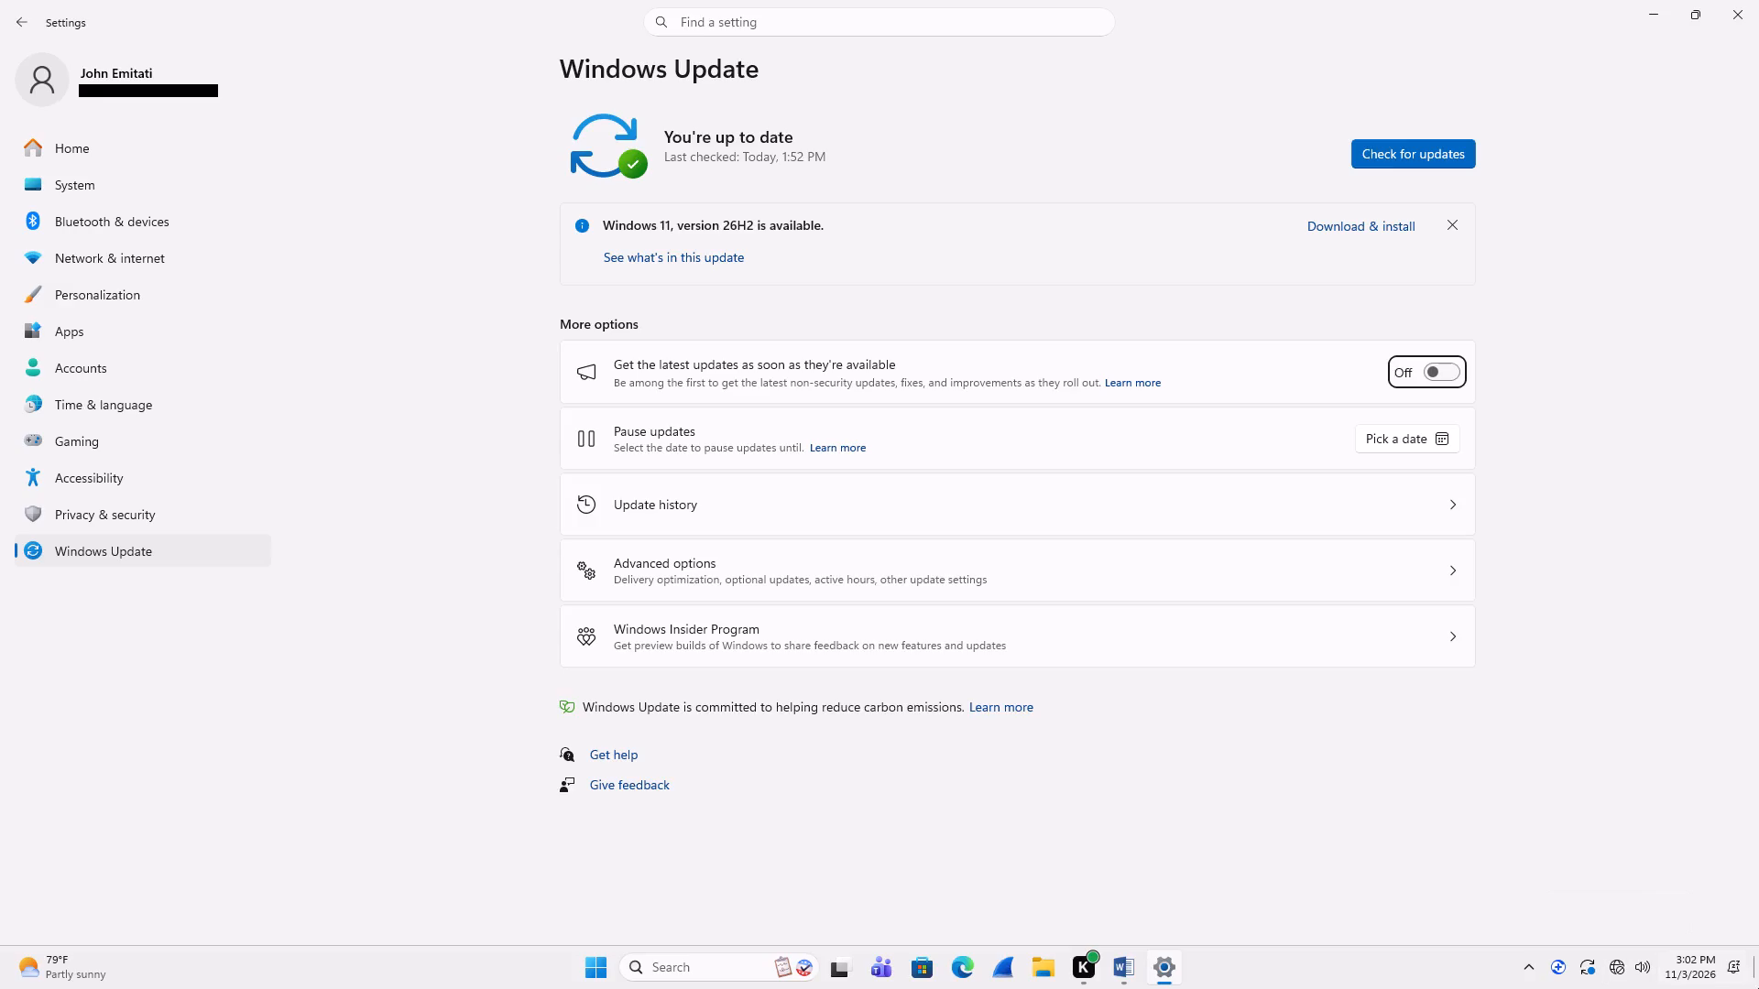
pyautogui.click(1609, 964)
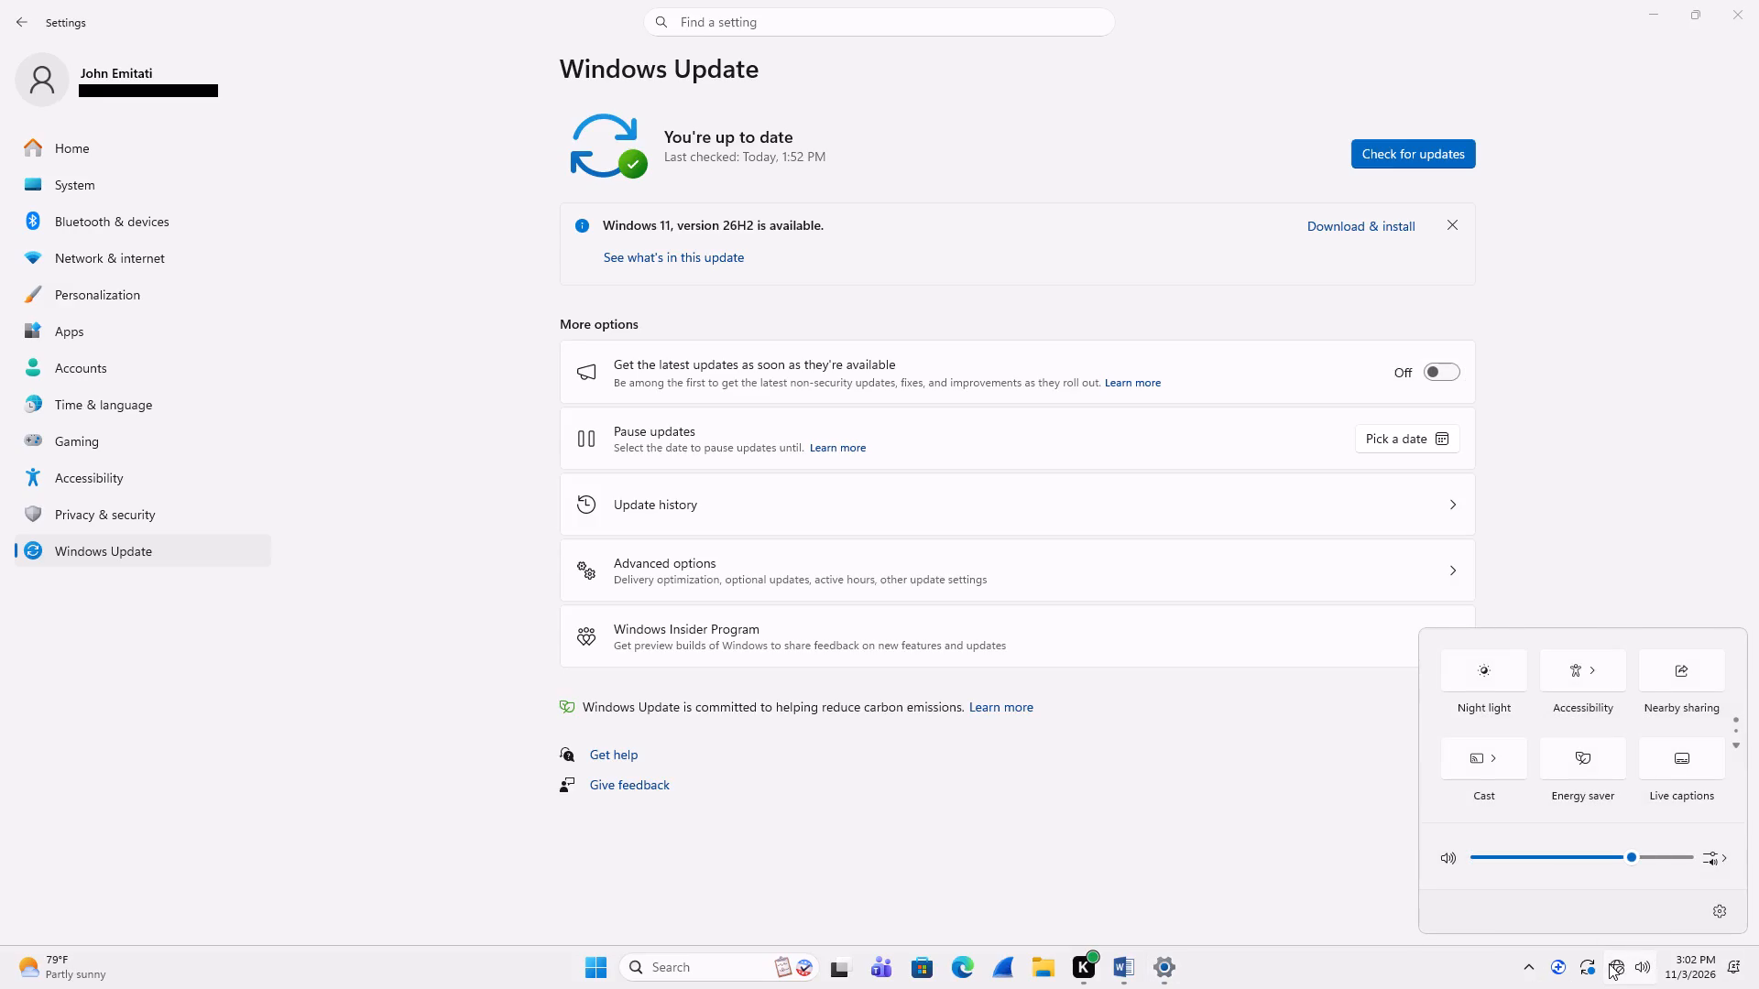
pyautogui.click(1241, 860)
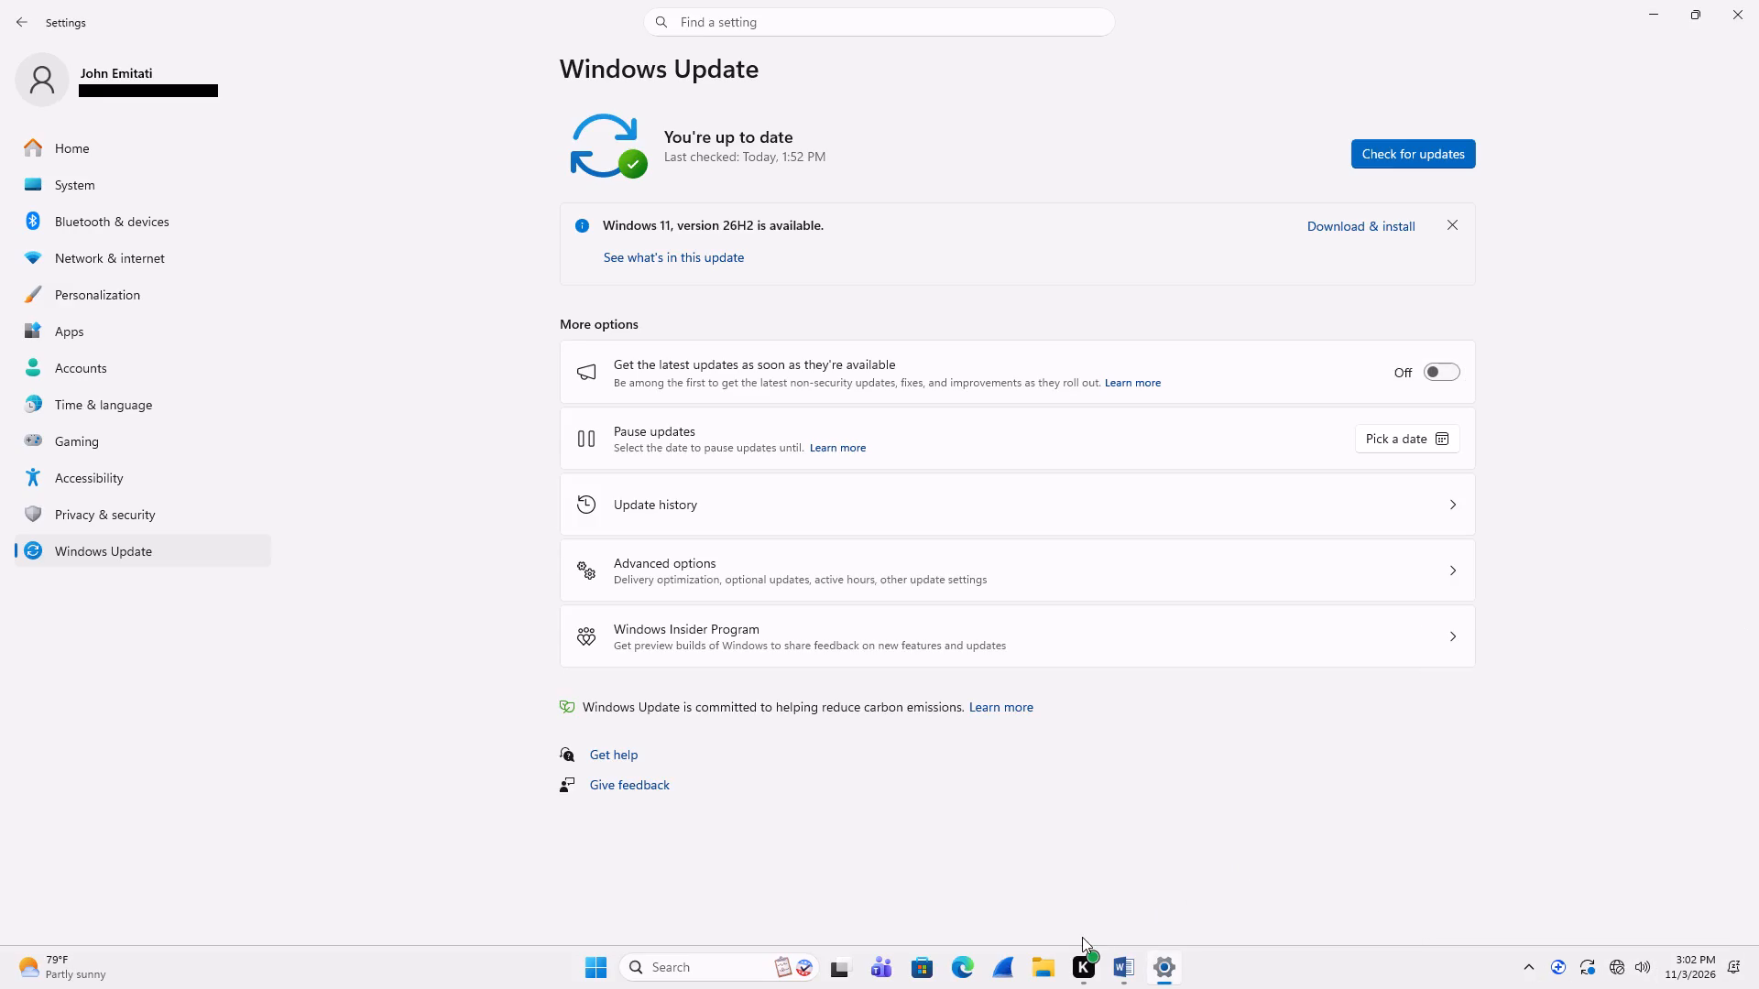
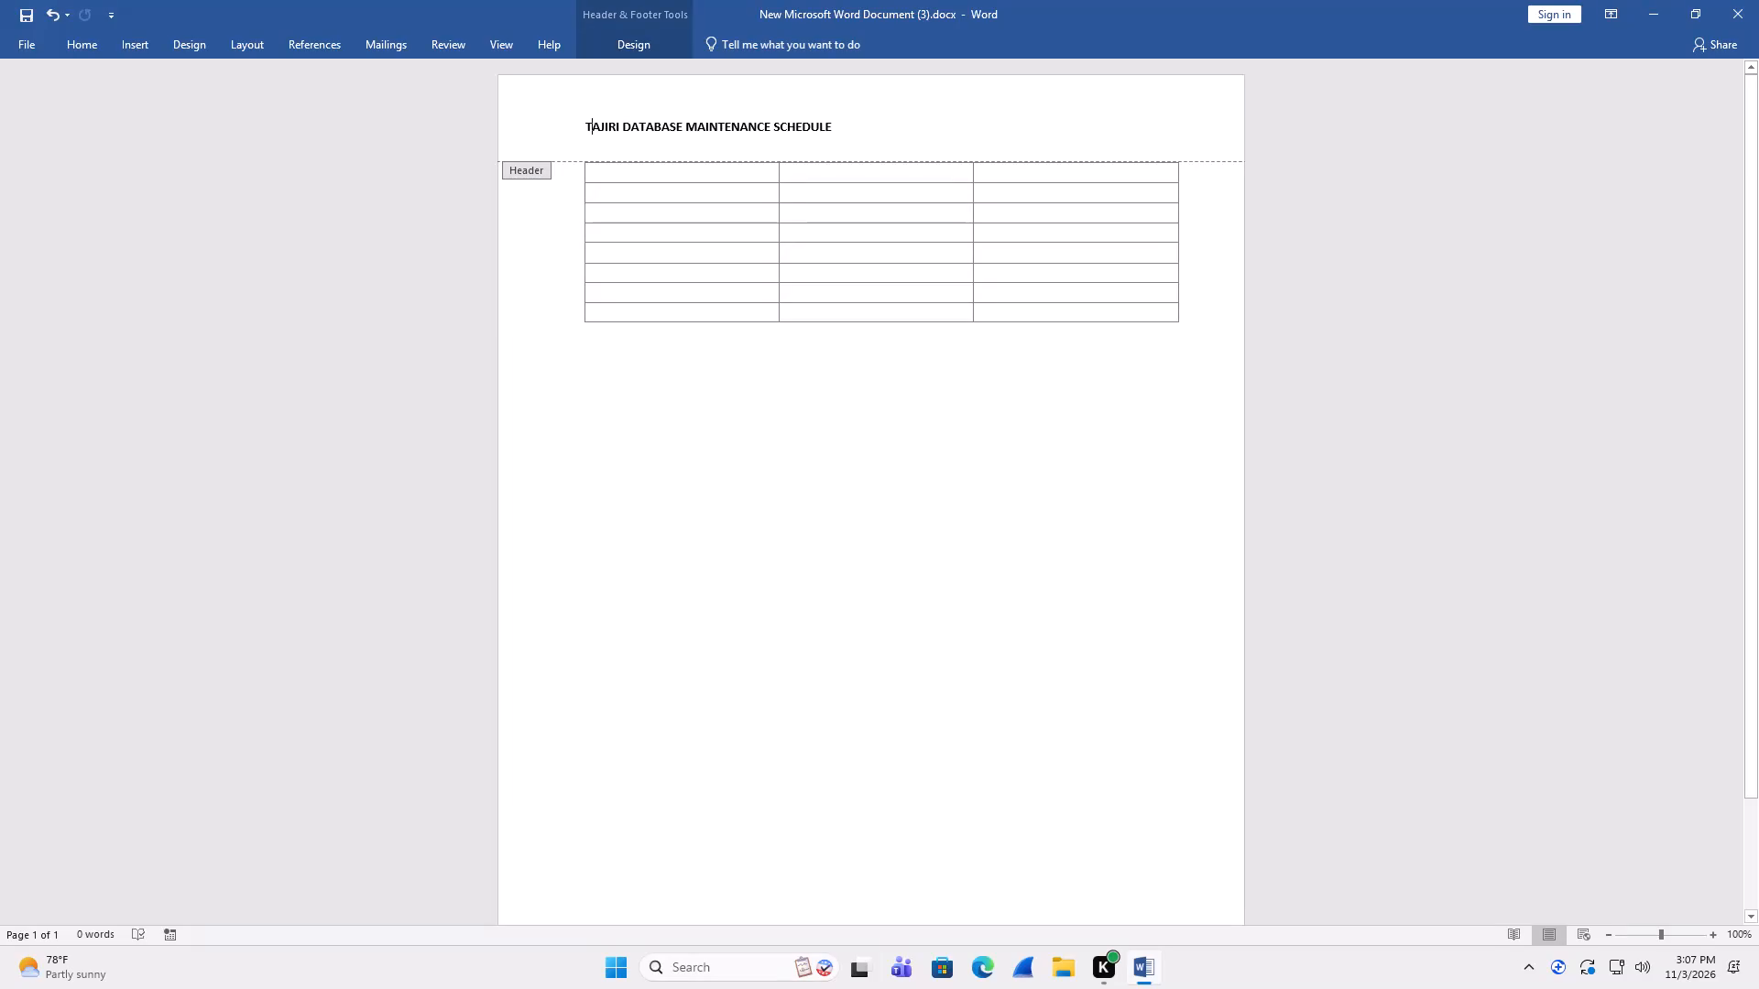
# Leave header editing and return to the document body, placing the cursor in the table's first cell.
pyautogui.click(609, 178)
pyautogui.doubleClick(609, 168)
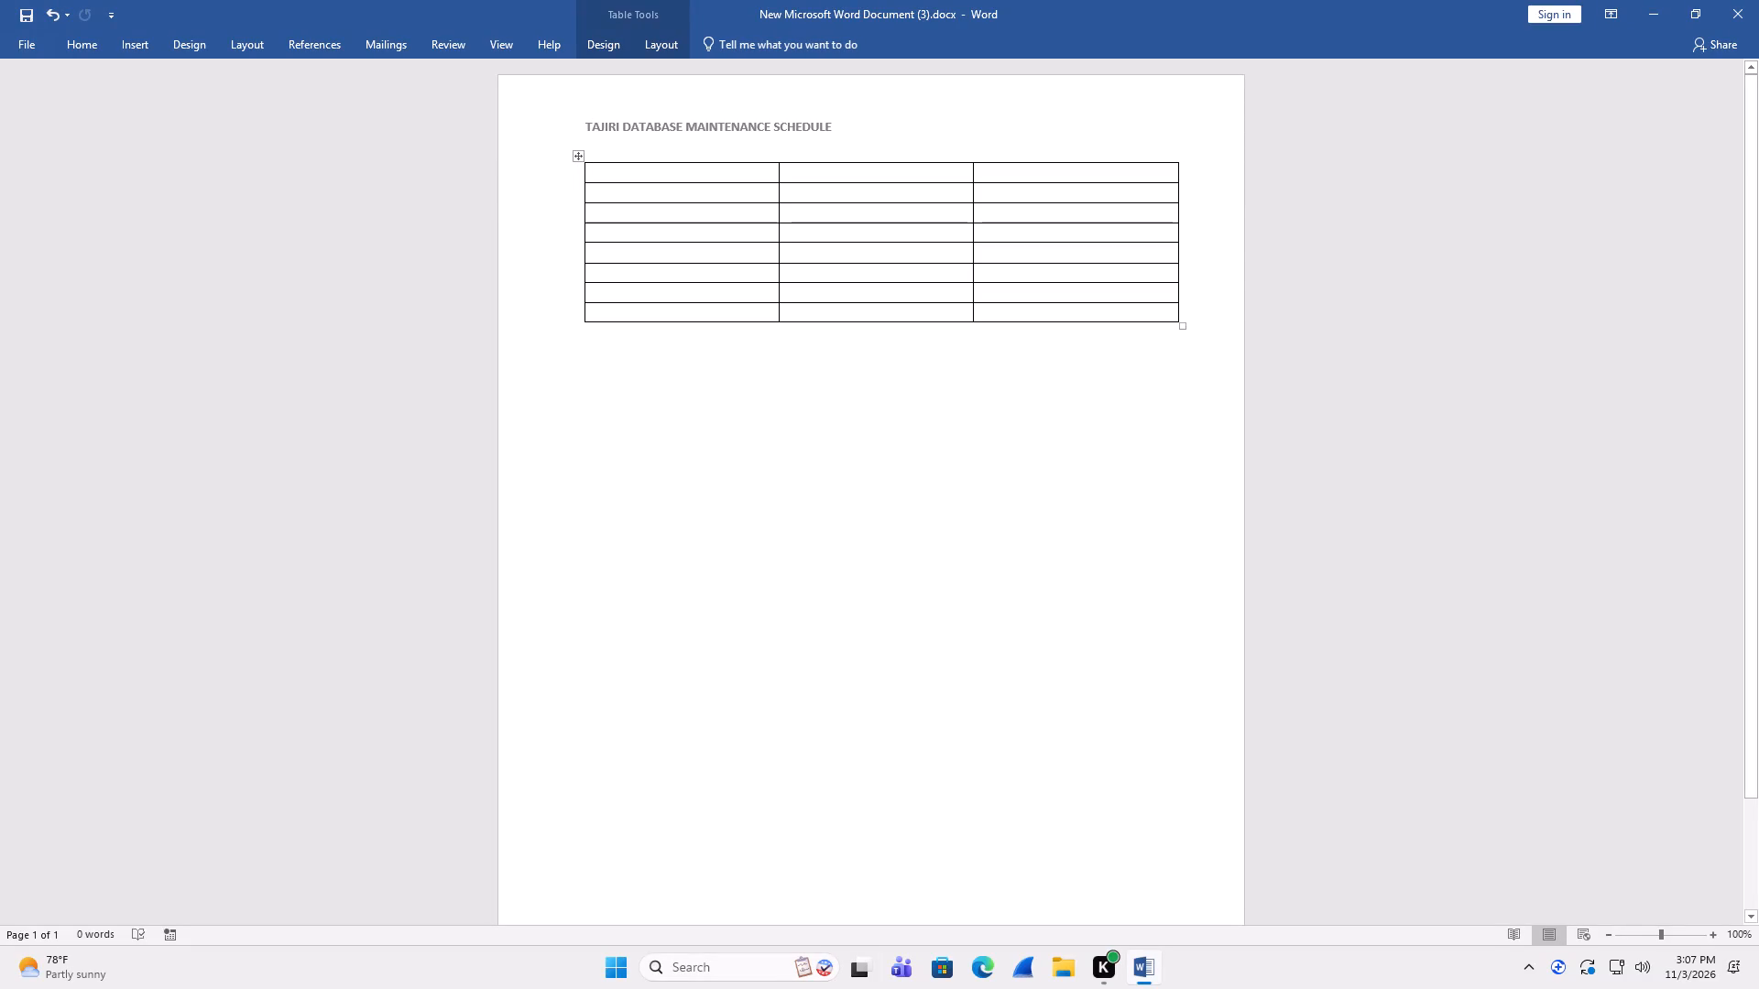
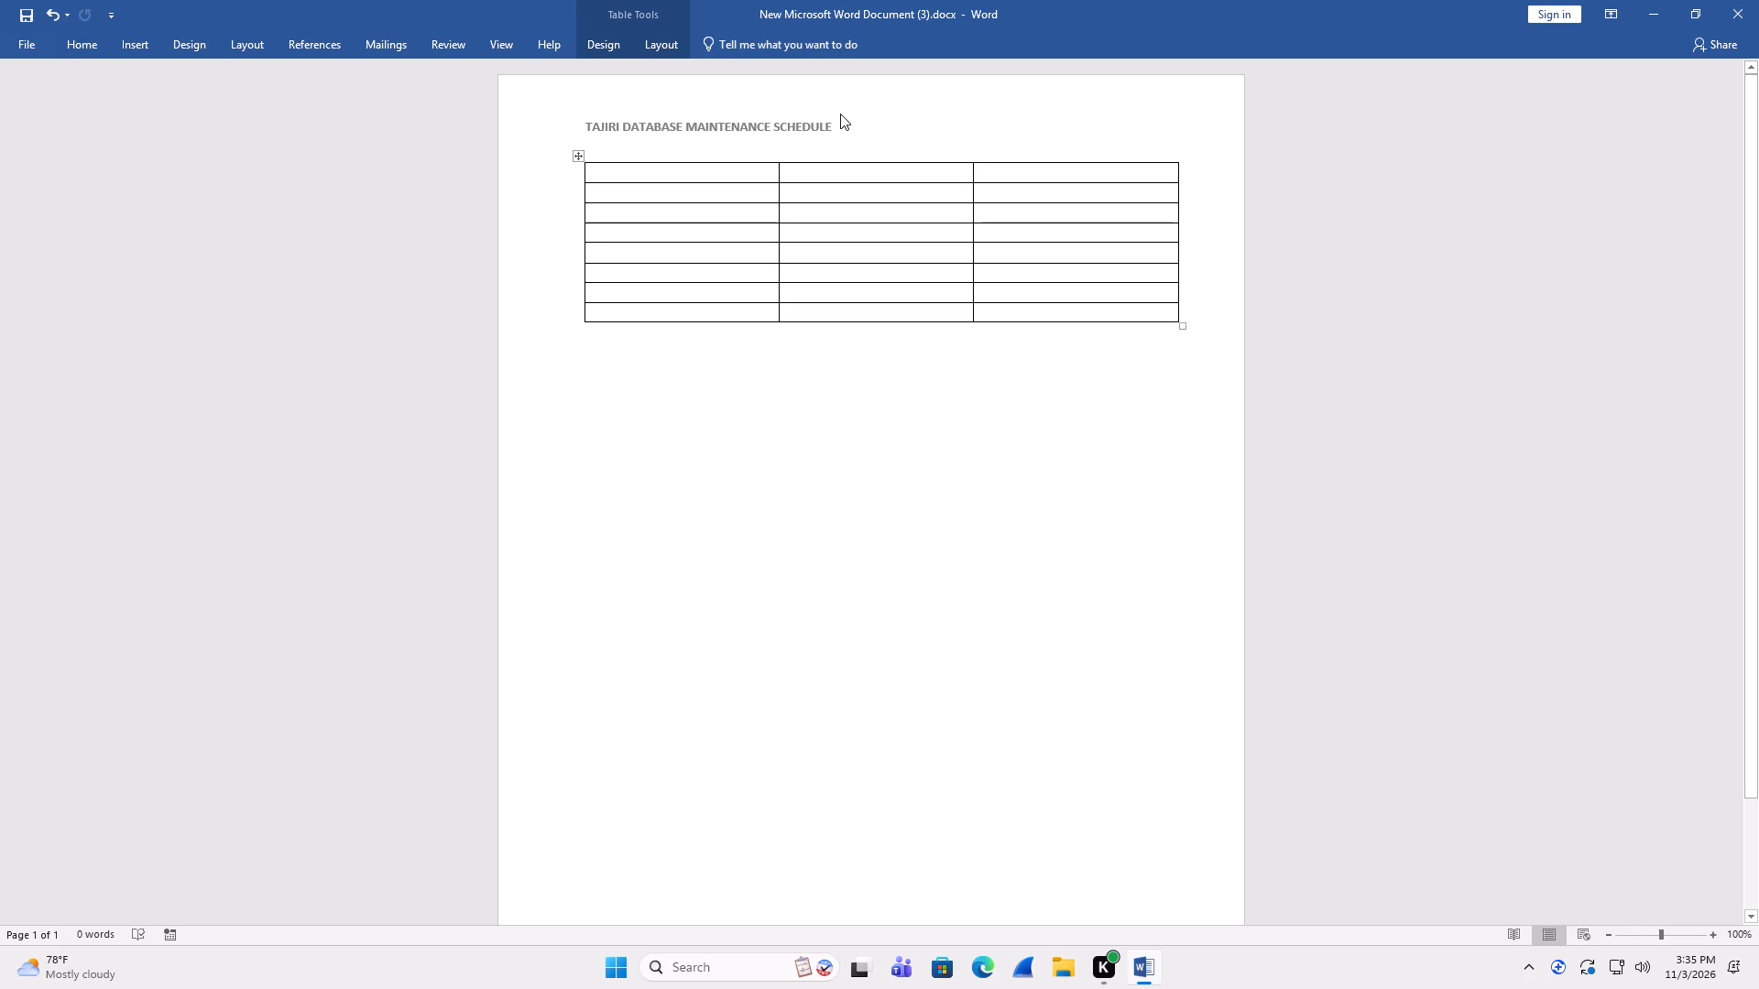
# Set the font size of the table's middle column to 14, and deselect the column.
pyautogui.moveTo(840, 114); pyautogui.dragTo(711, 117)
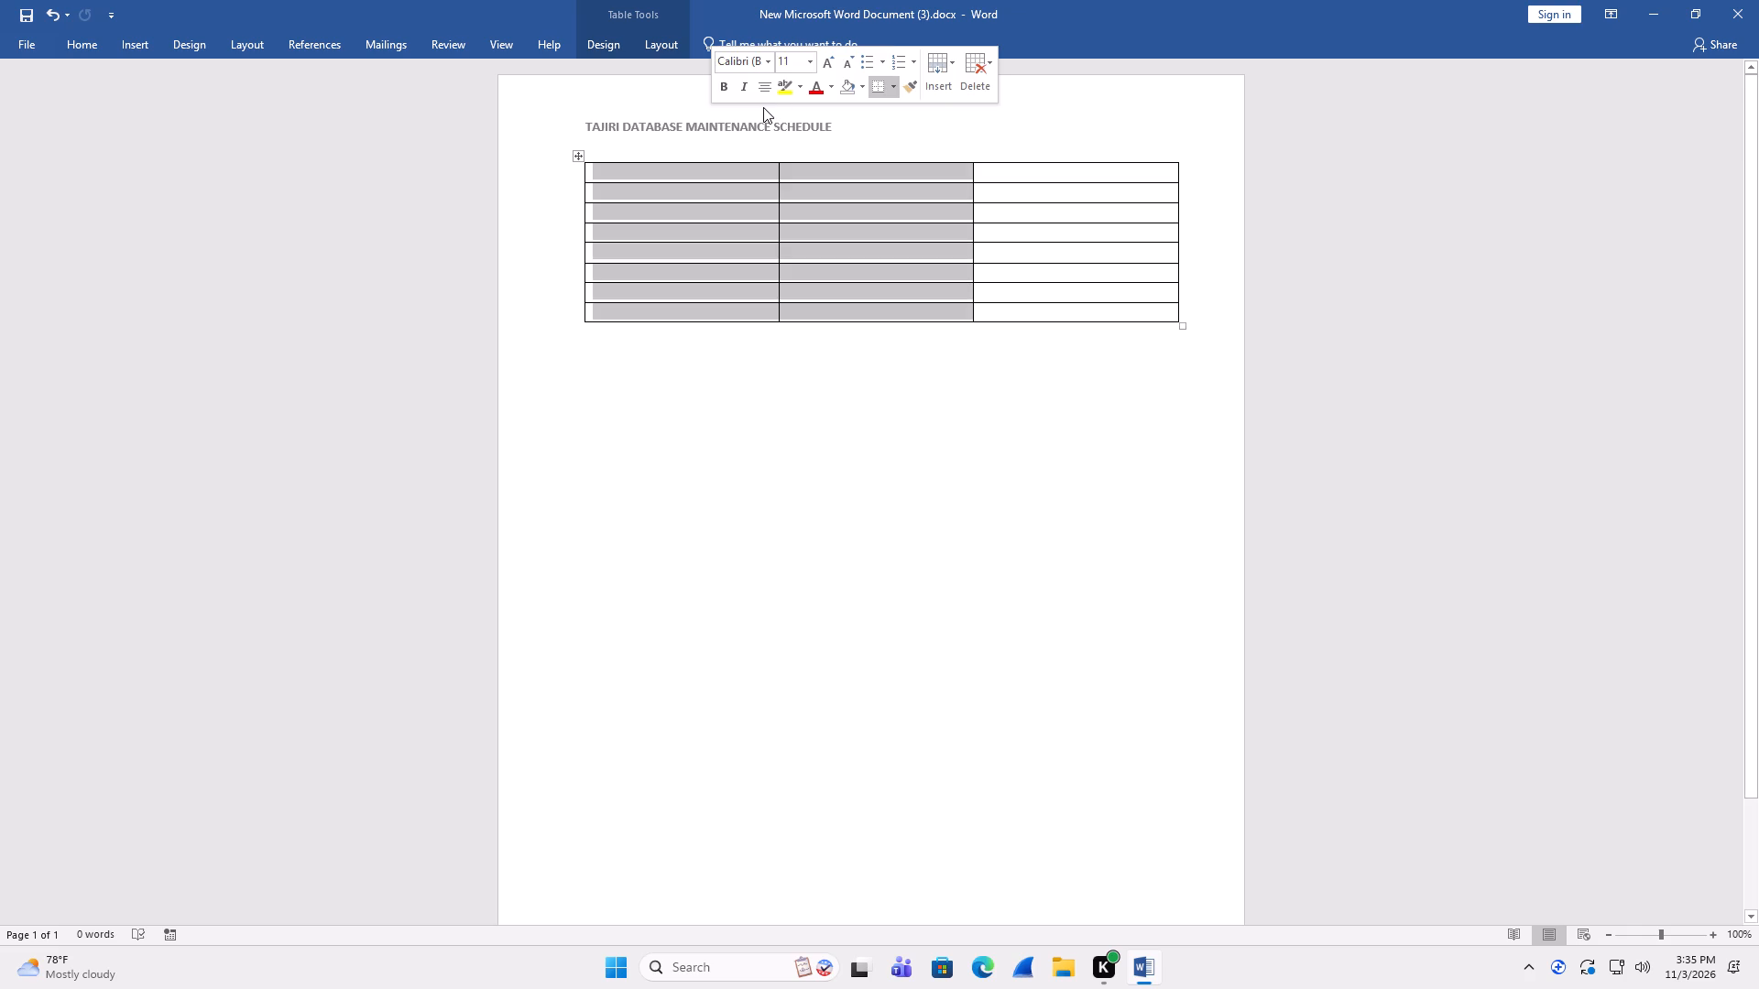
pyautogui.click(849, 114)
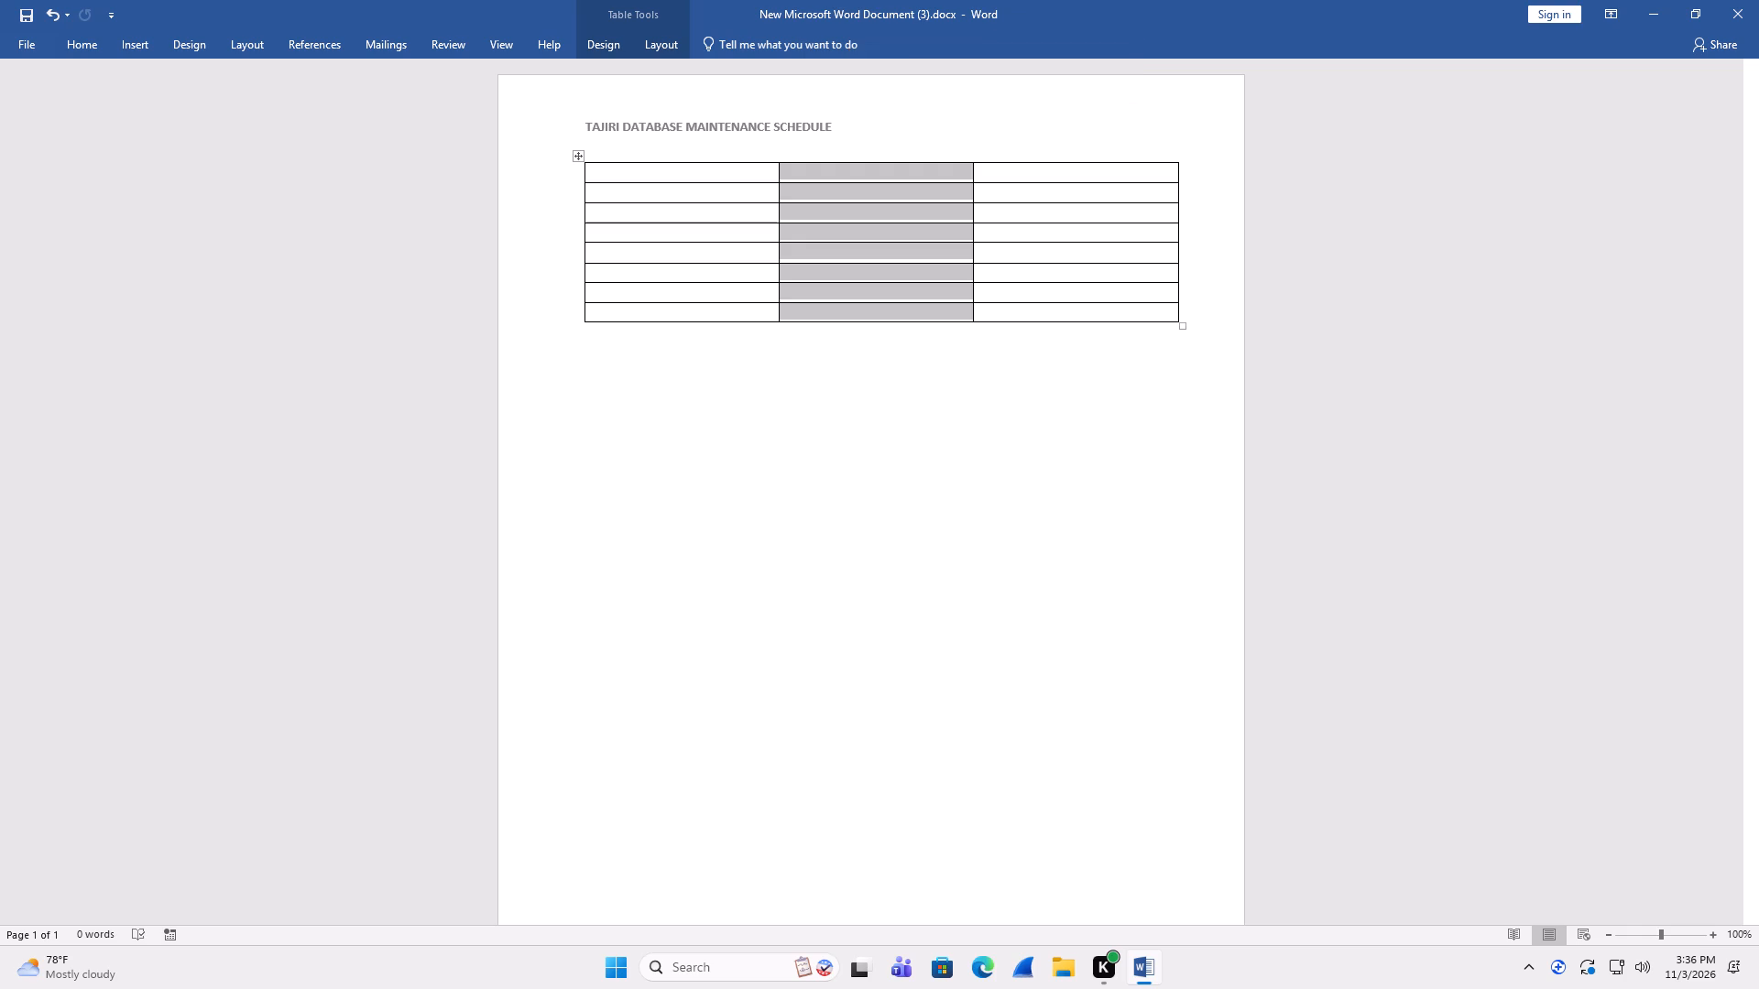
pyautogui.rightClick(967, 175)
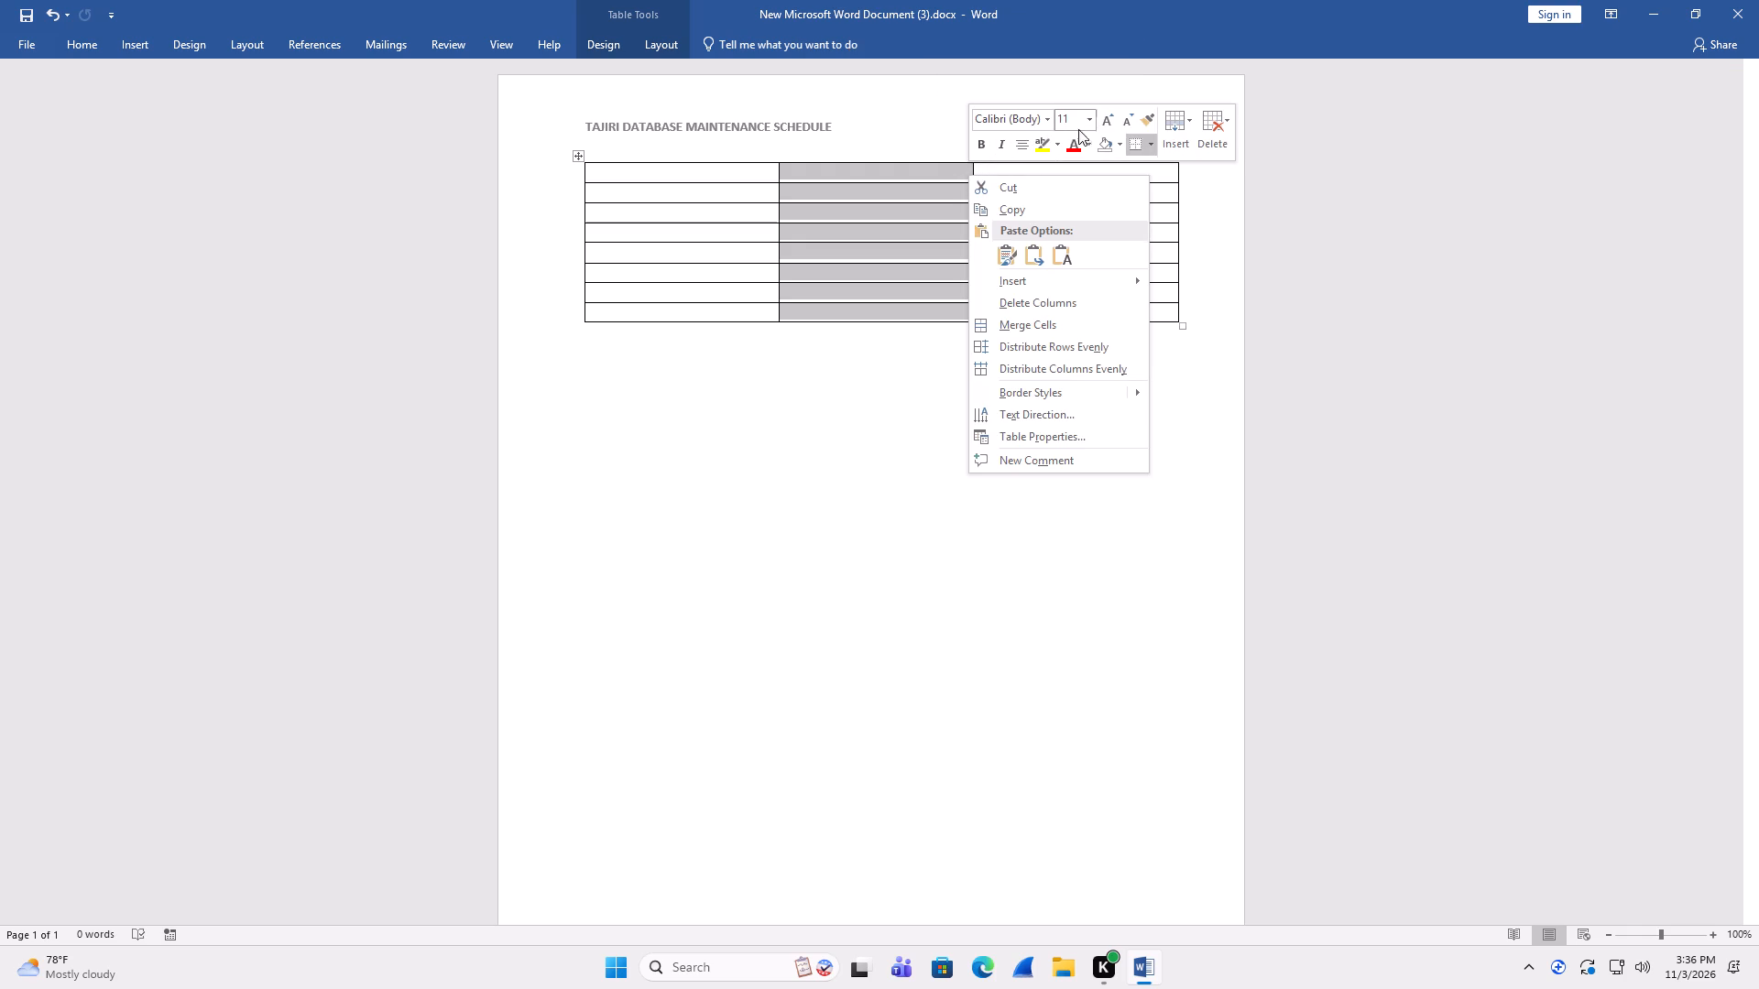
pyautogui.click(1092, 125)
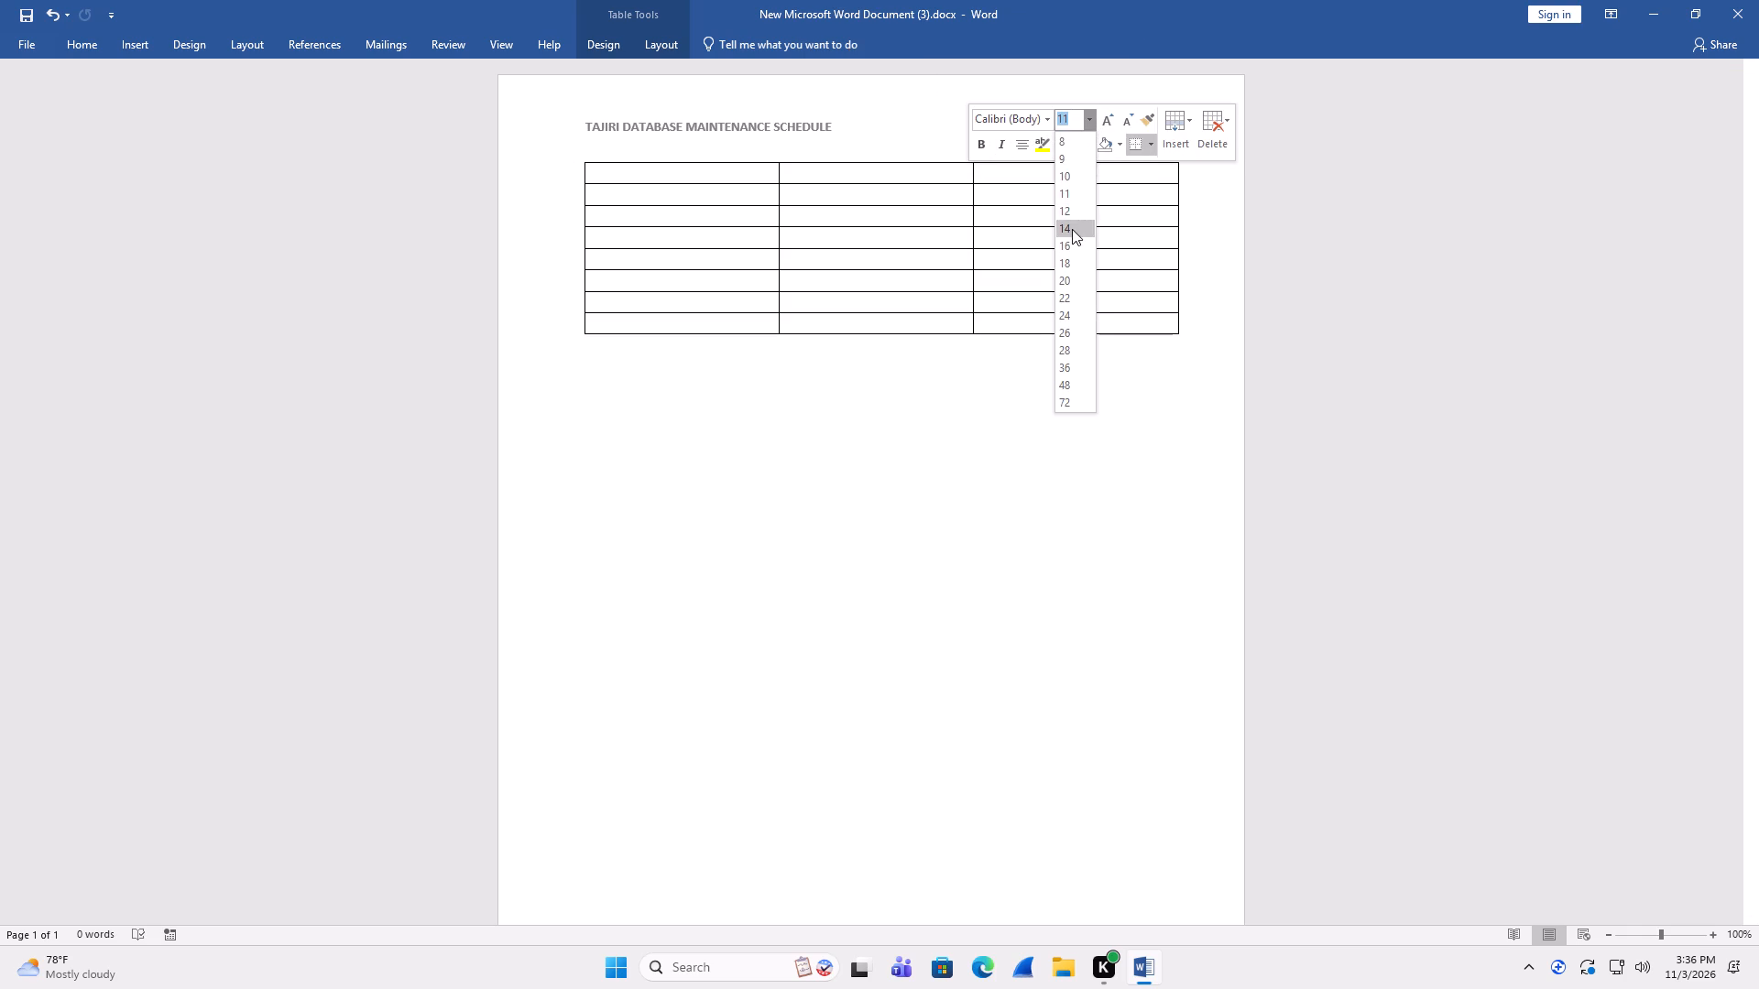
pyautogui.click(1072, 229)
pyautogui.click(898, 460)
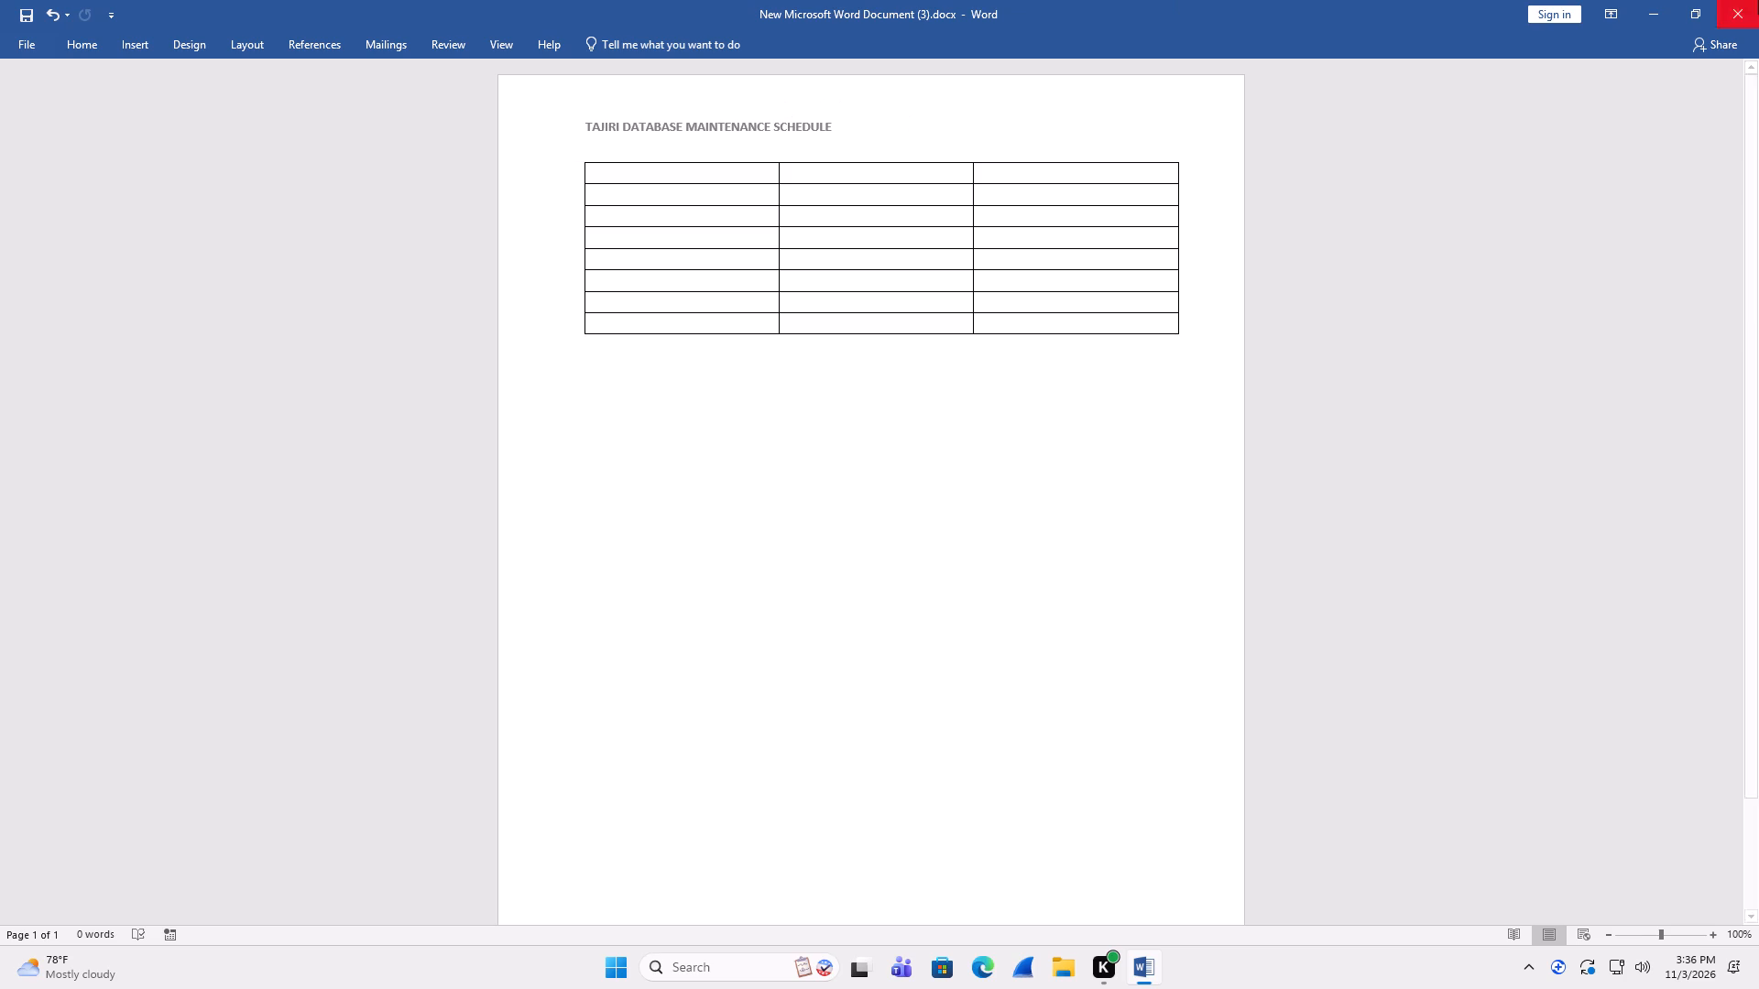
# Close the maintenance schedule document.
pyautogui.click(1728, 6)
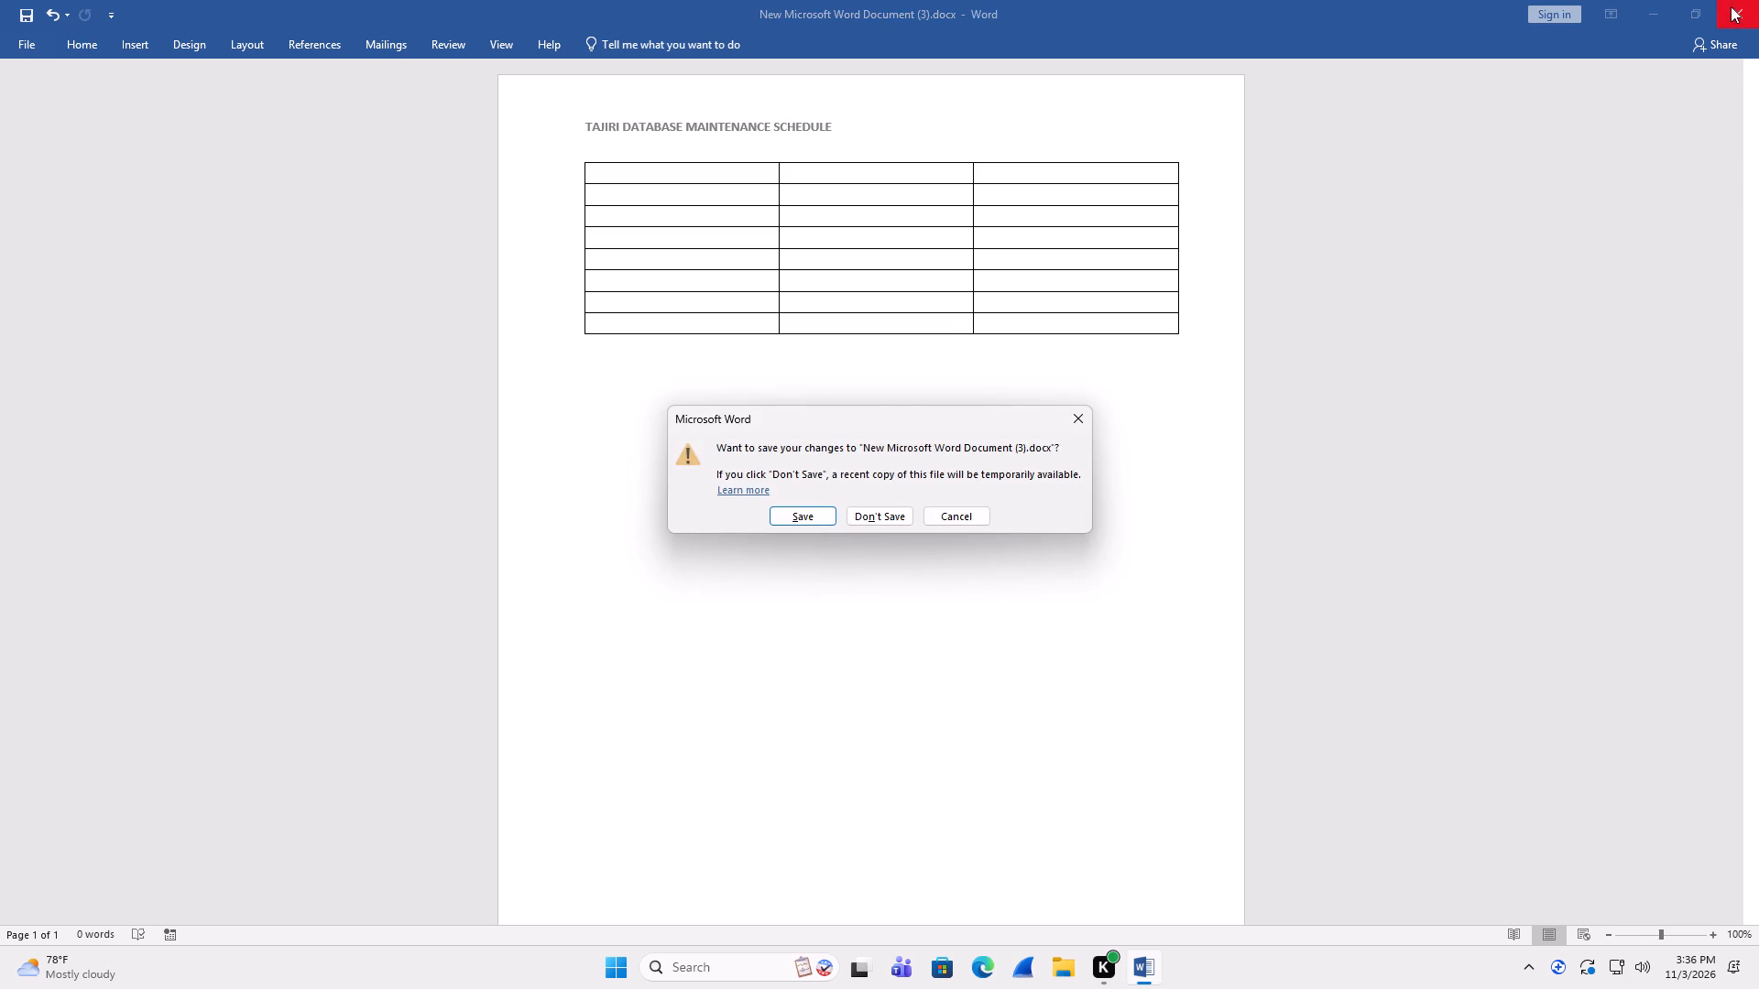
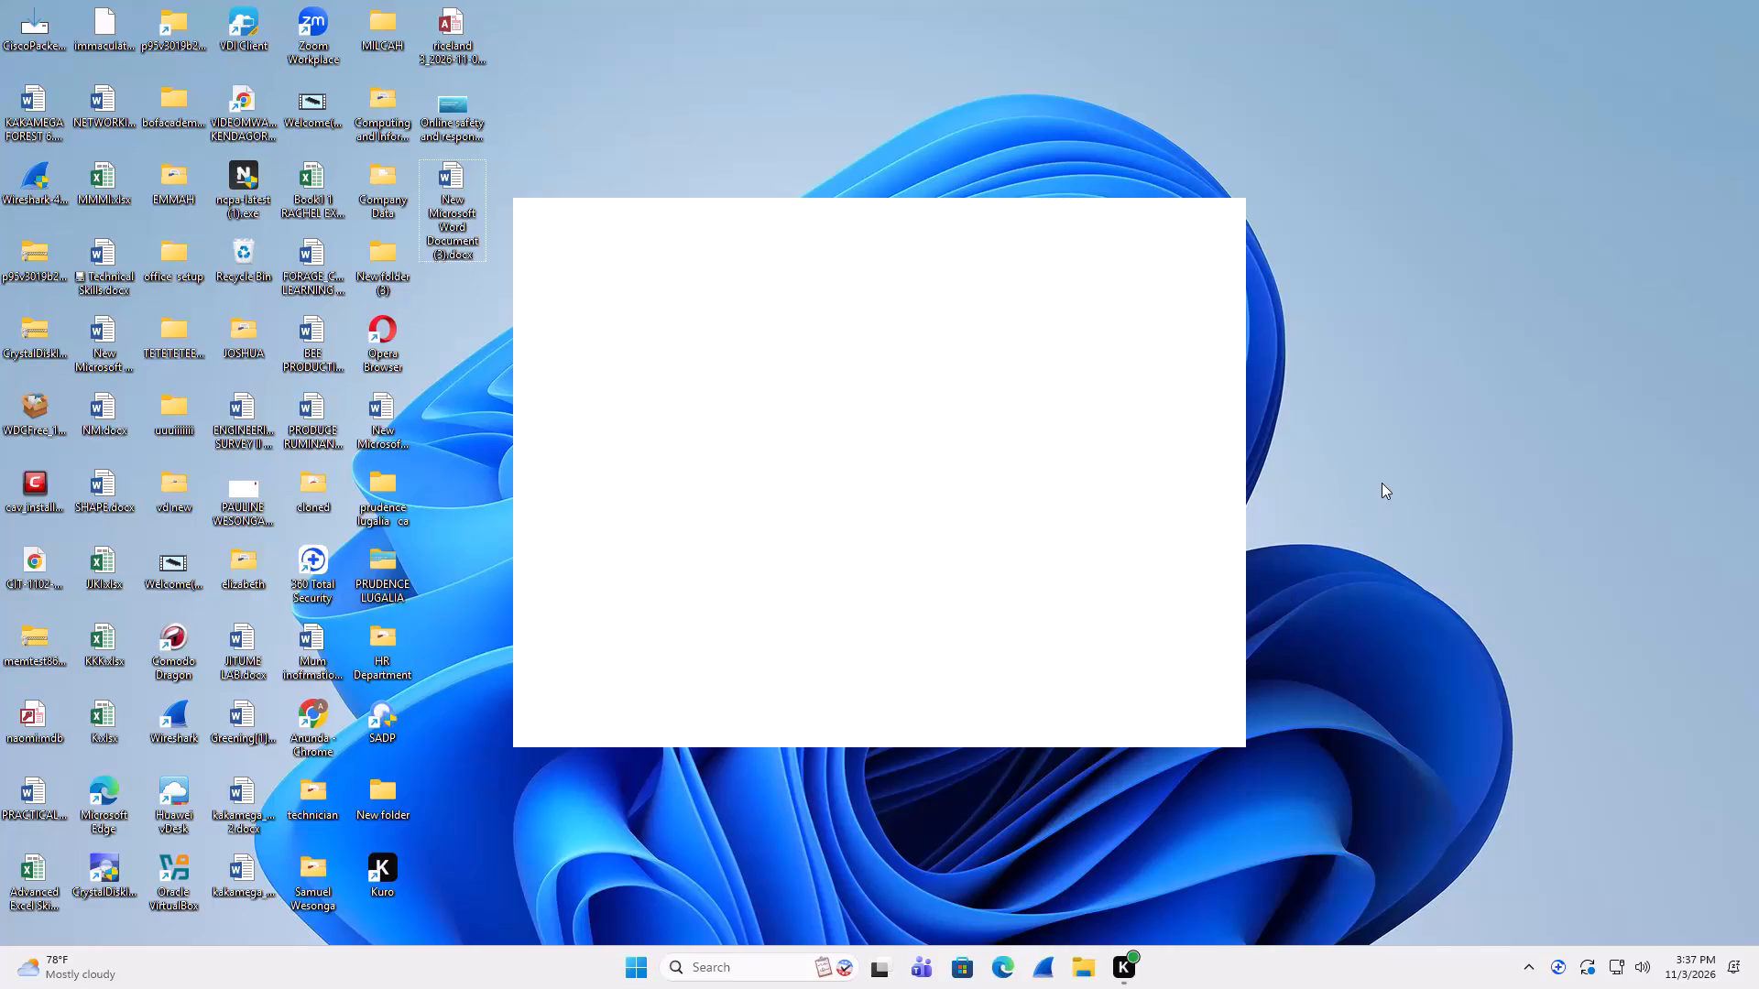
# Create a new blank Microsoft Word document on the desktop, keeping its default file name.
pyautogui.rightClick(1382, 483)
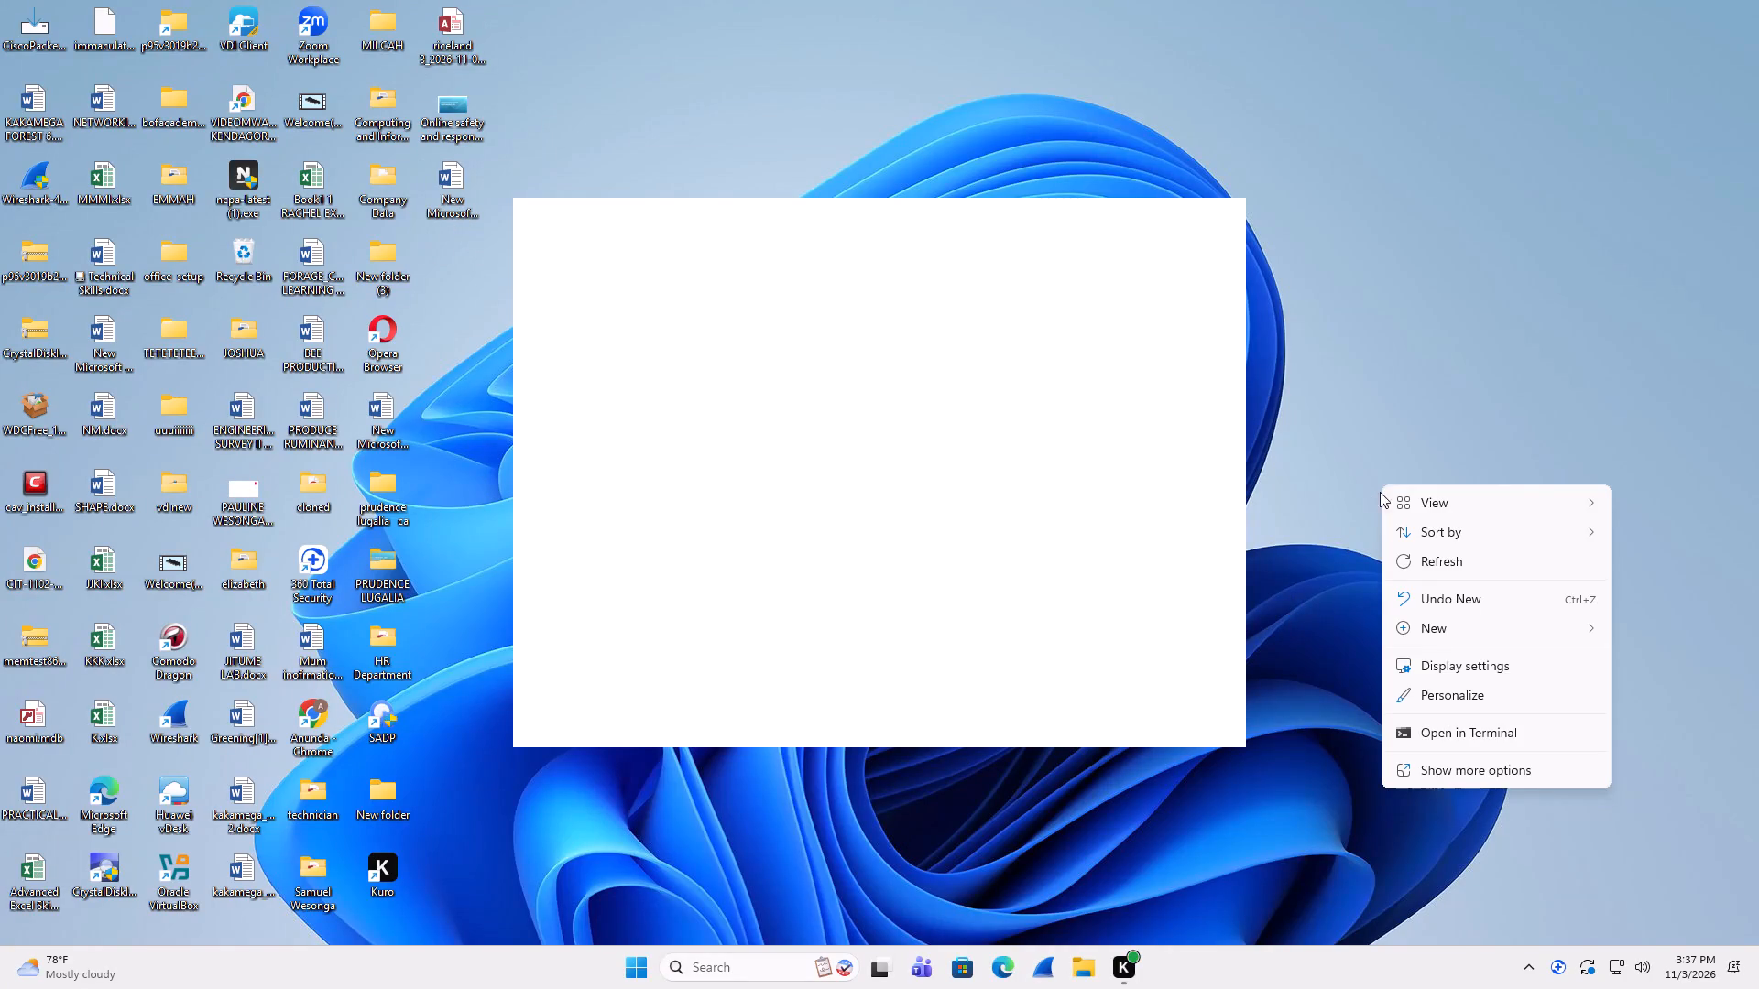
pyautogui.click(1428, 628)
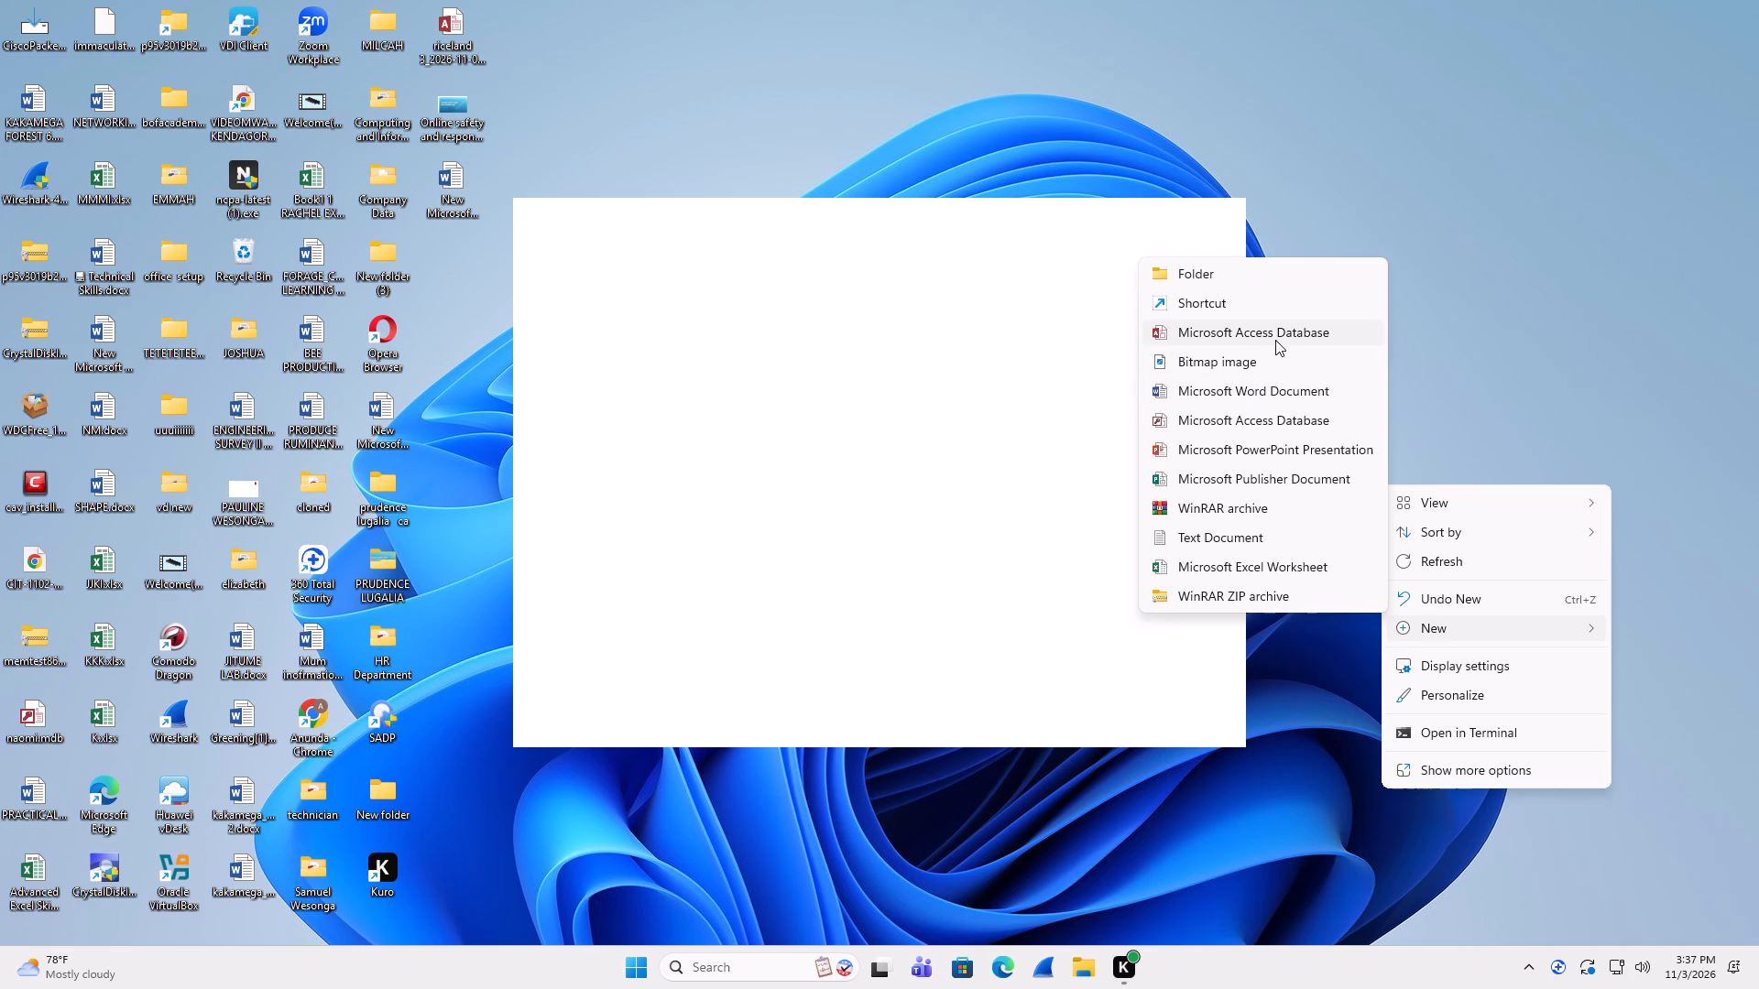
pyautogui.click(1280, 391)
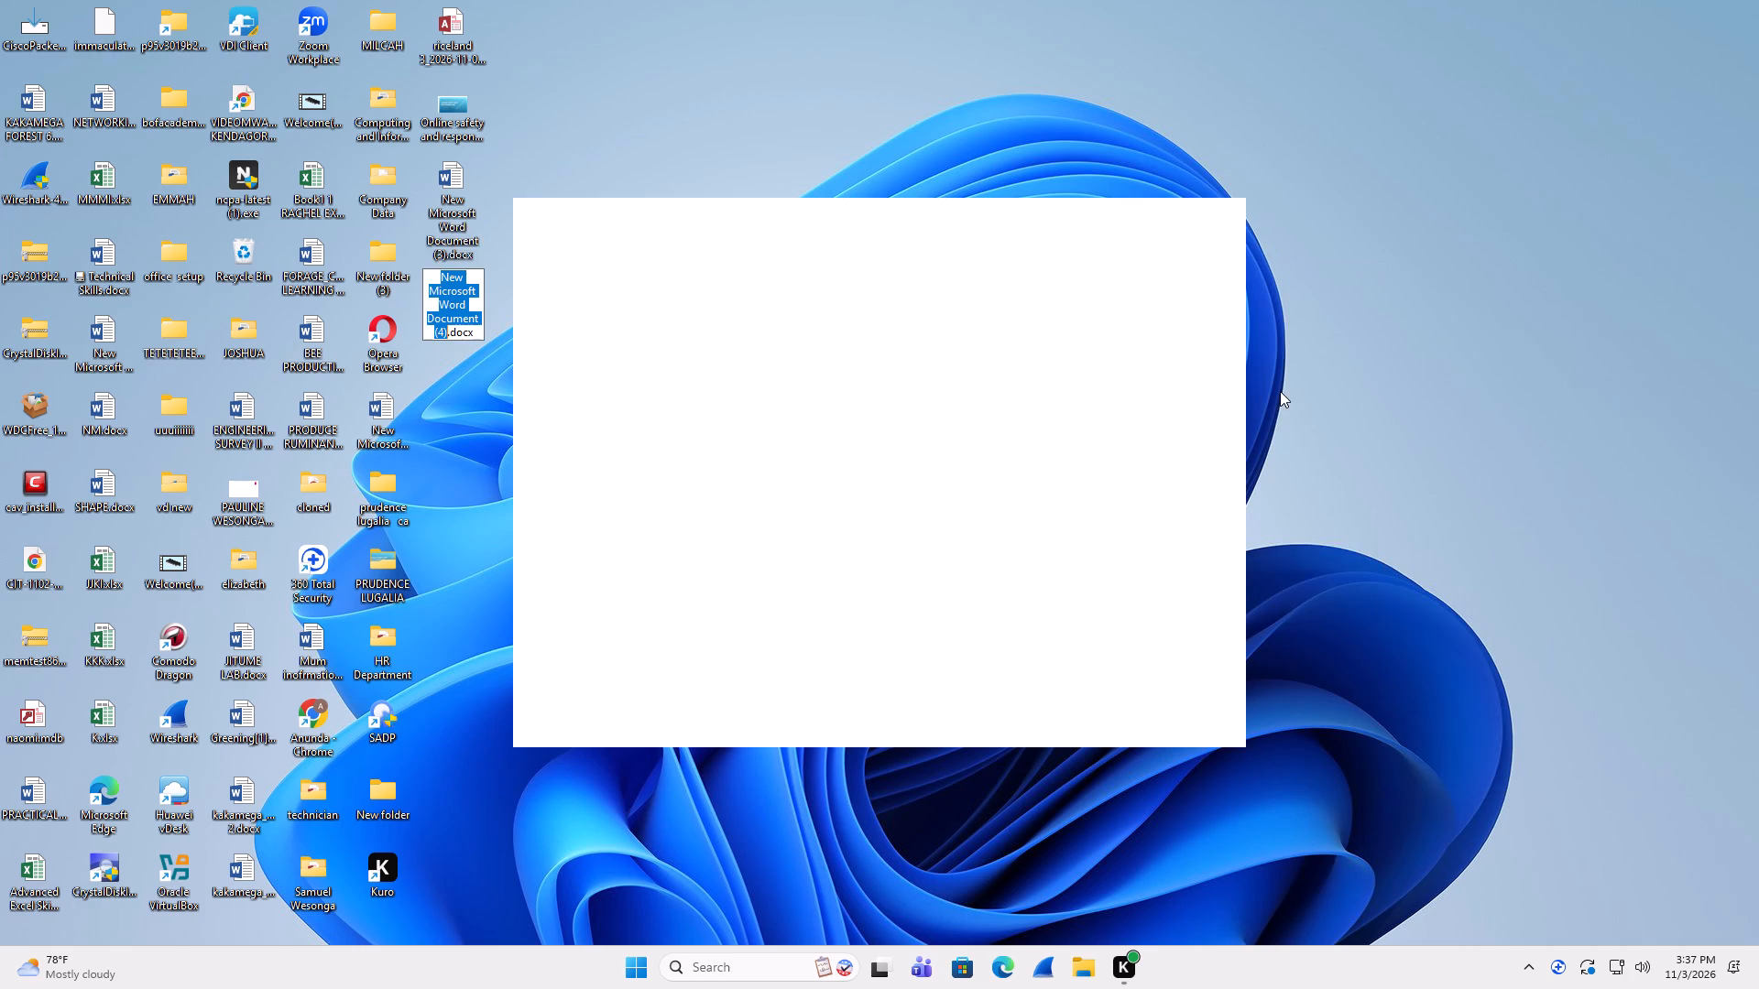
pyautogui.click(732, 118)
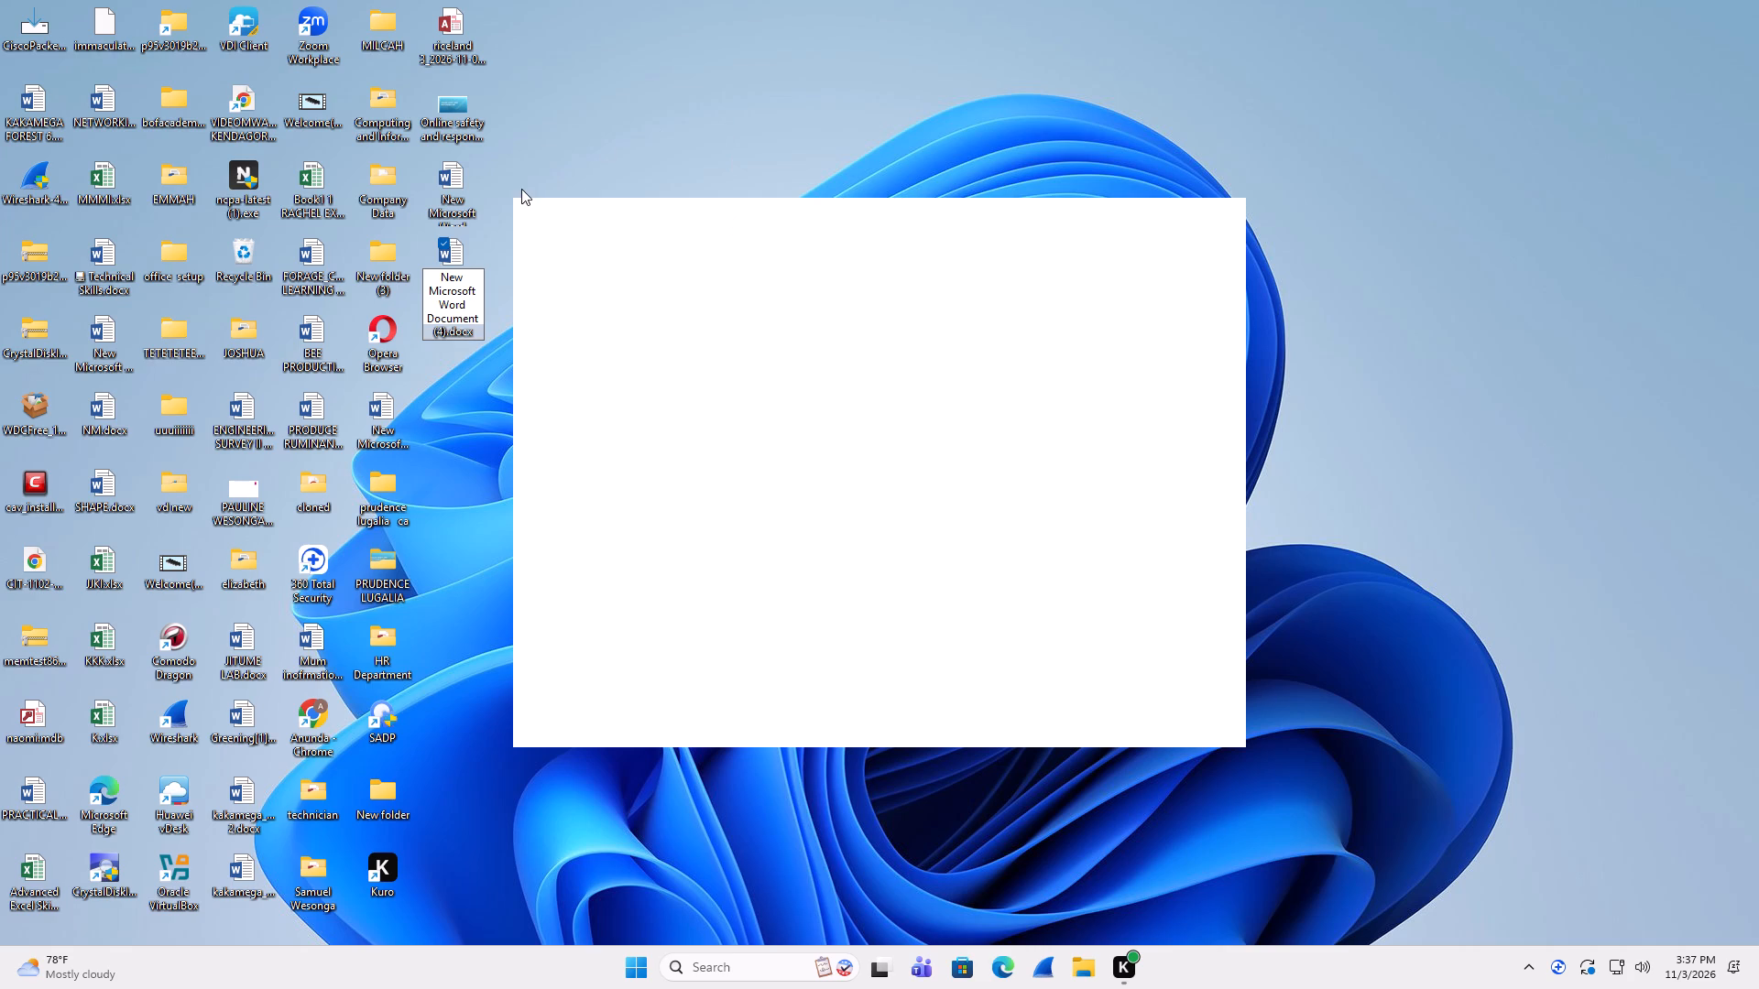
# Delete the 0-byte file "New Microsoft Word Document (3).docx" from the desktop.
pyautogui.rightClick(443, 186)
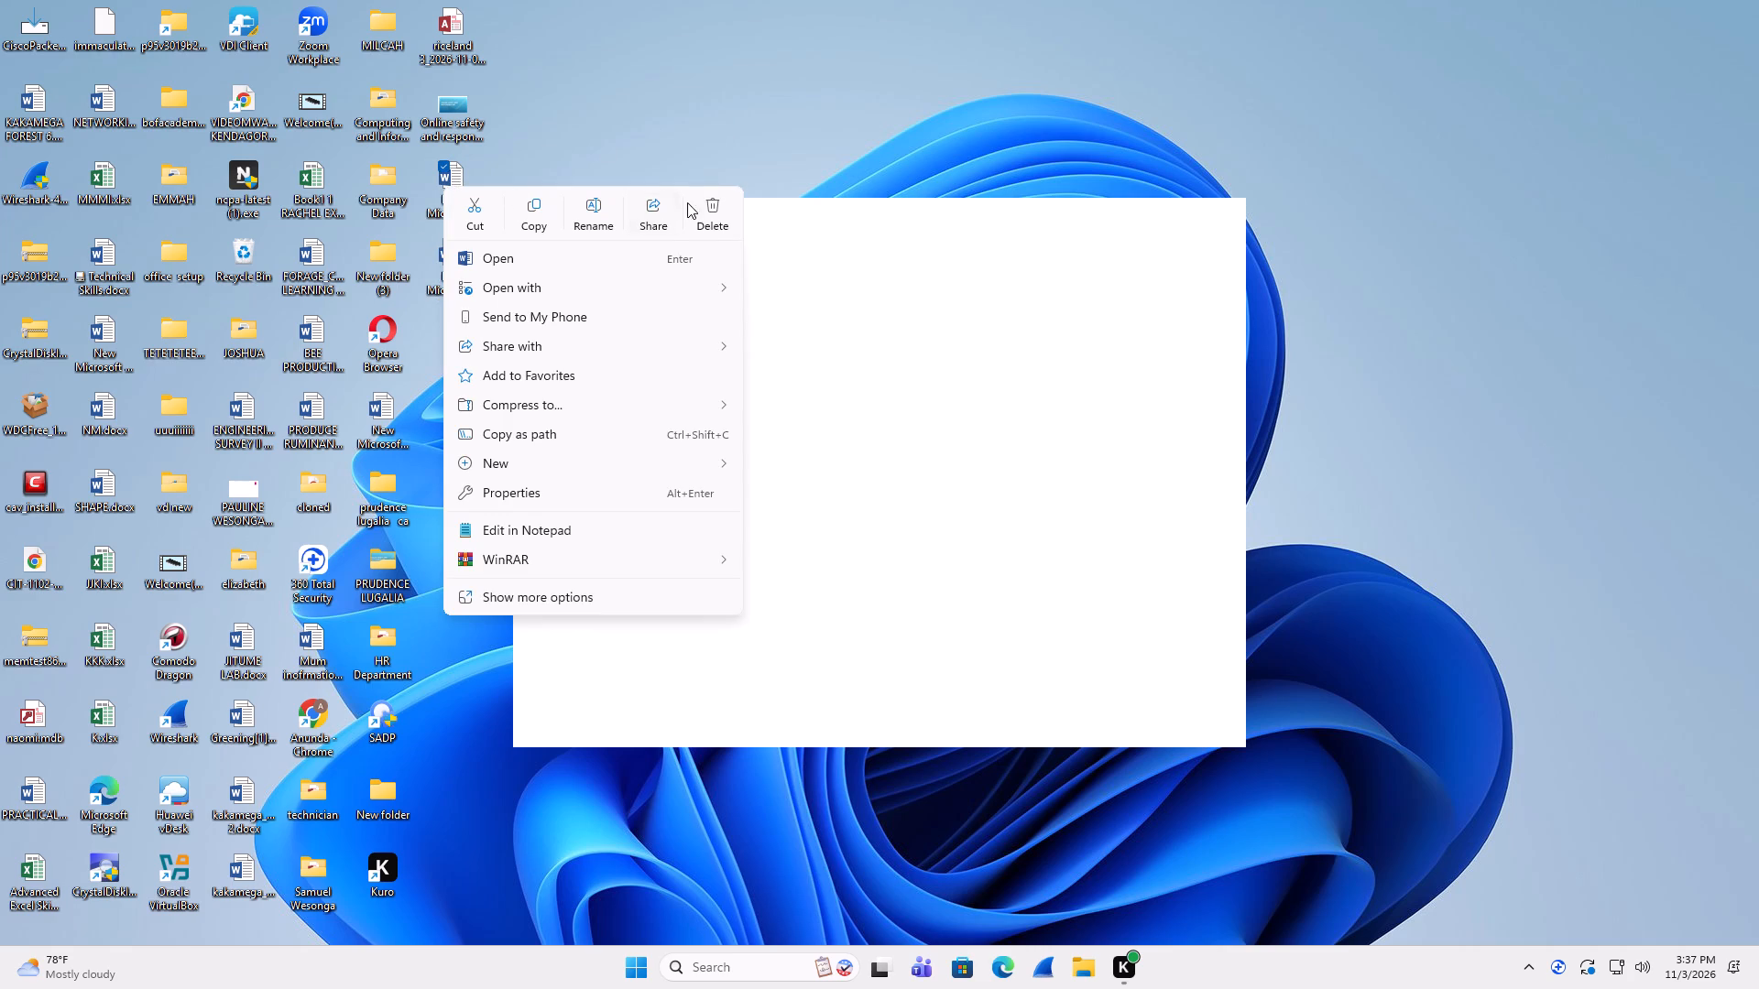
pyautogui.click(705, 214)
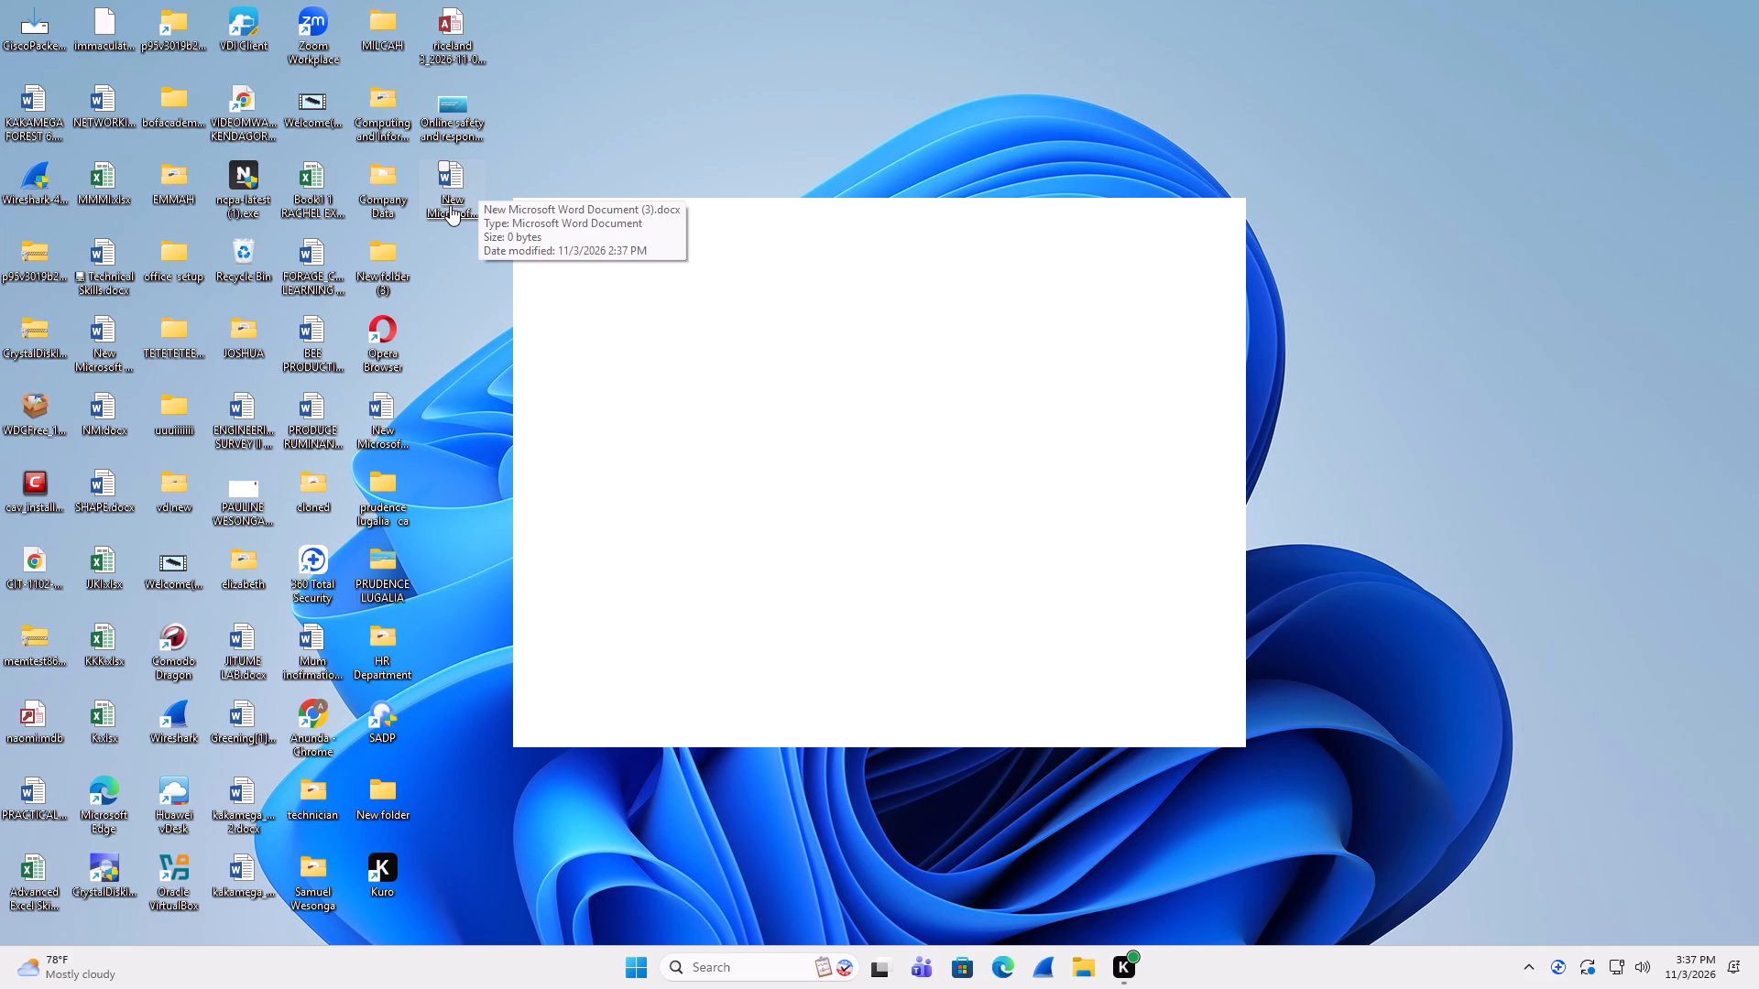
pyautogui.click(546, 135)
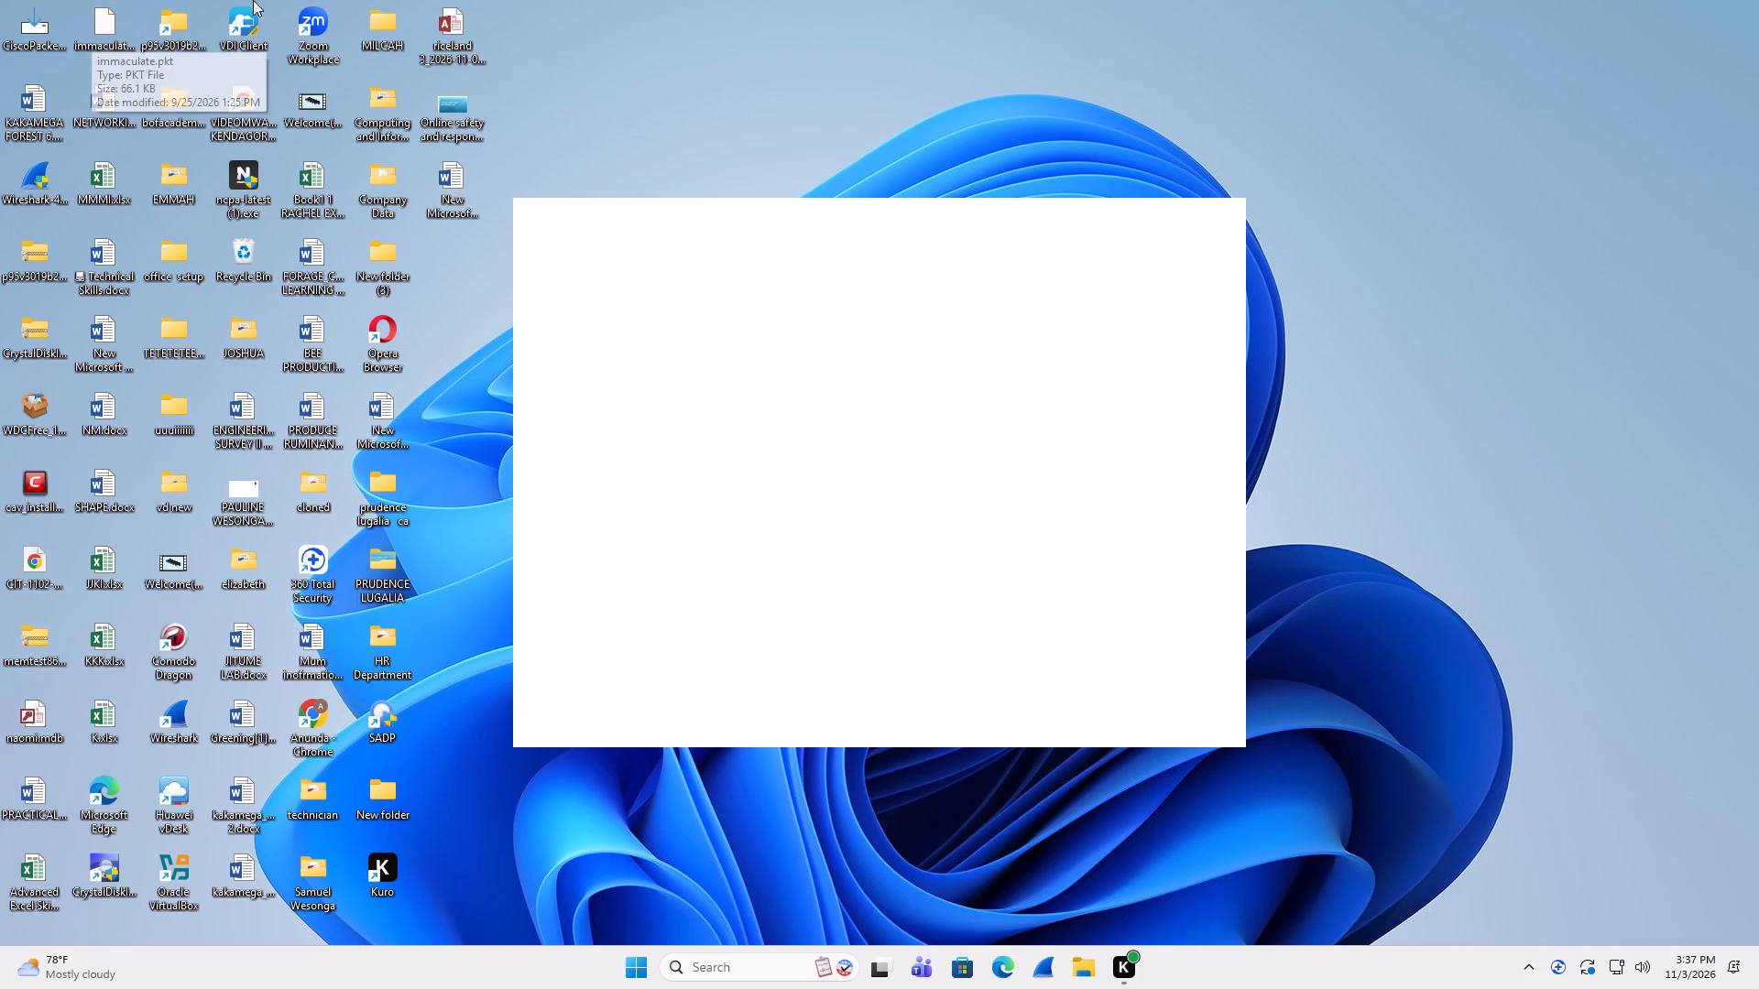
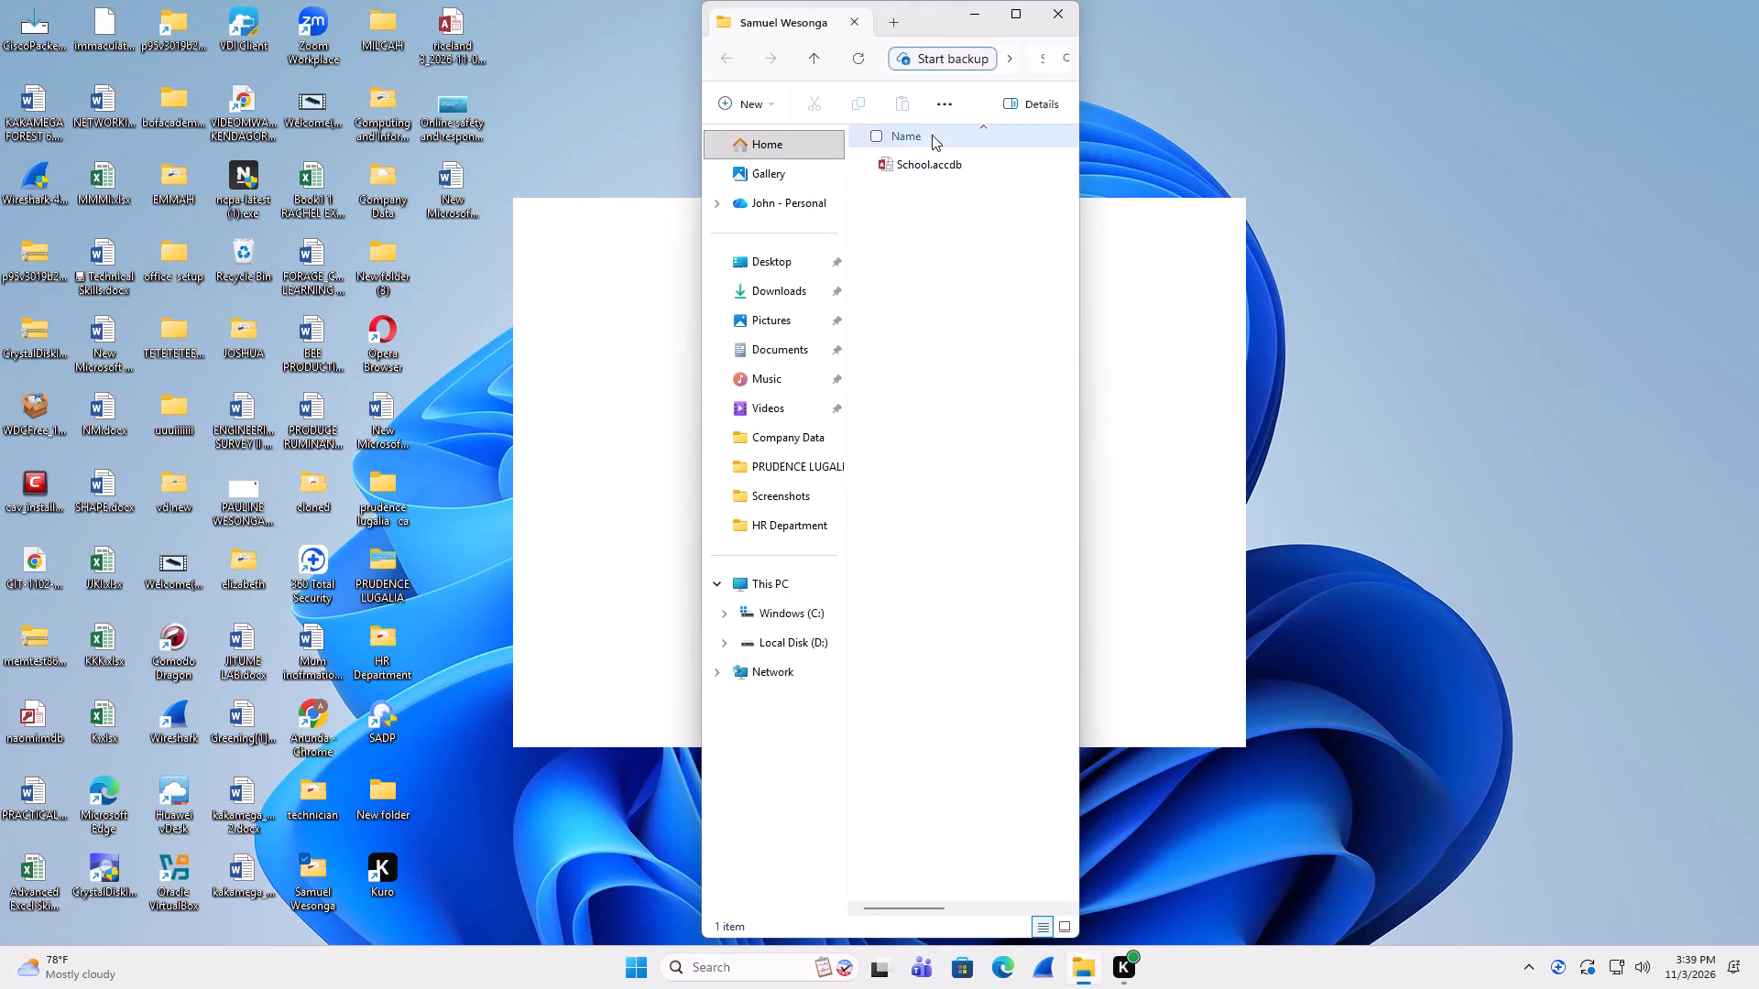
# Maximize the open folder window containing School.accdb.
pyautogui.click(1007, 12)
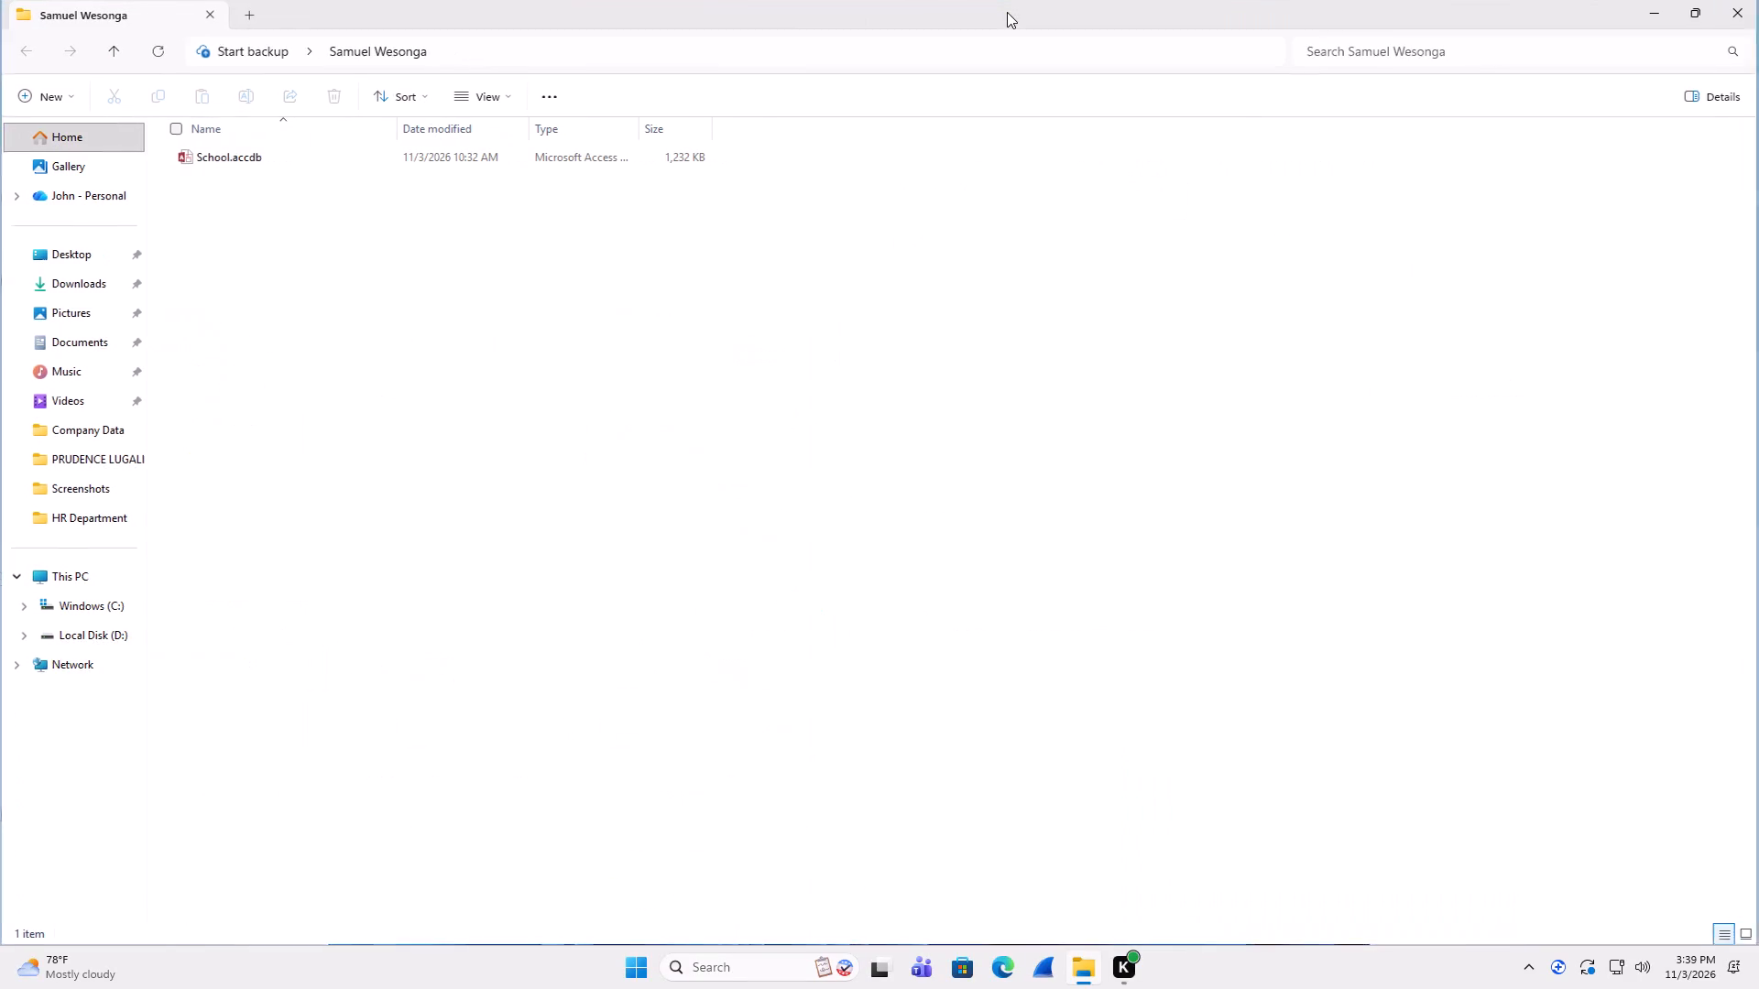
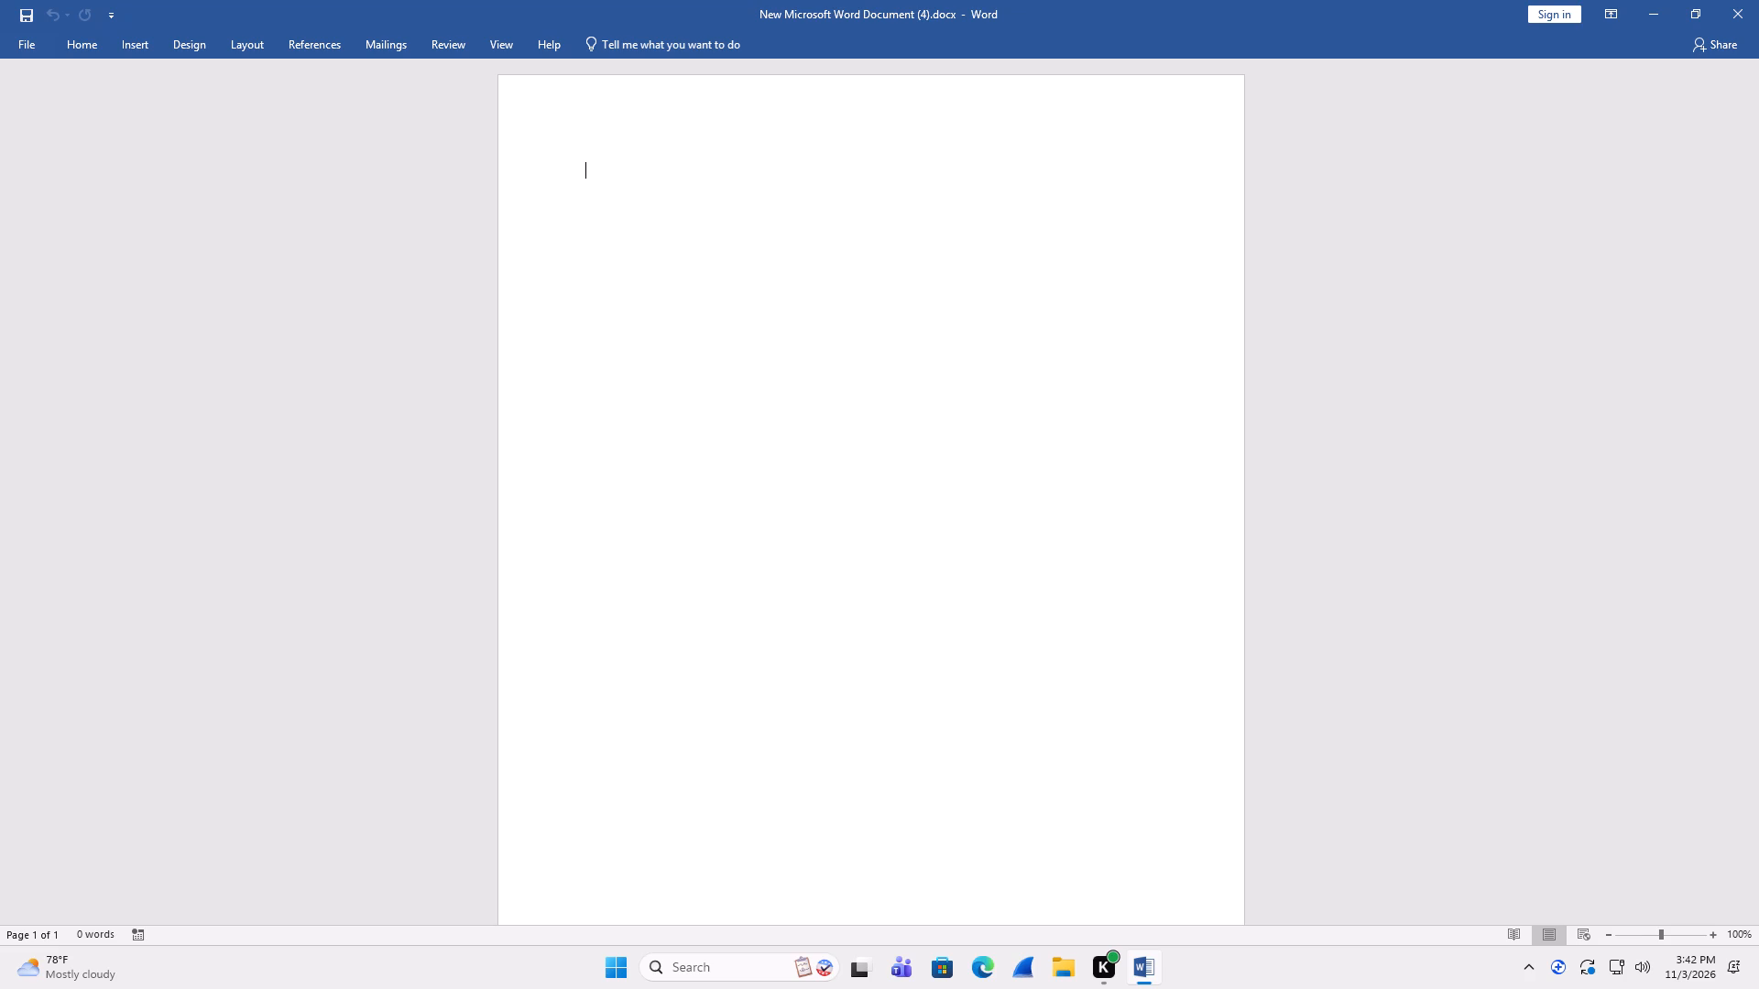
# Insert a table with 3 columns and 8 rows, keeping the automatic fixed column width.
pyautogui.click(143, 43)
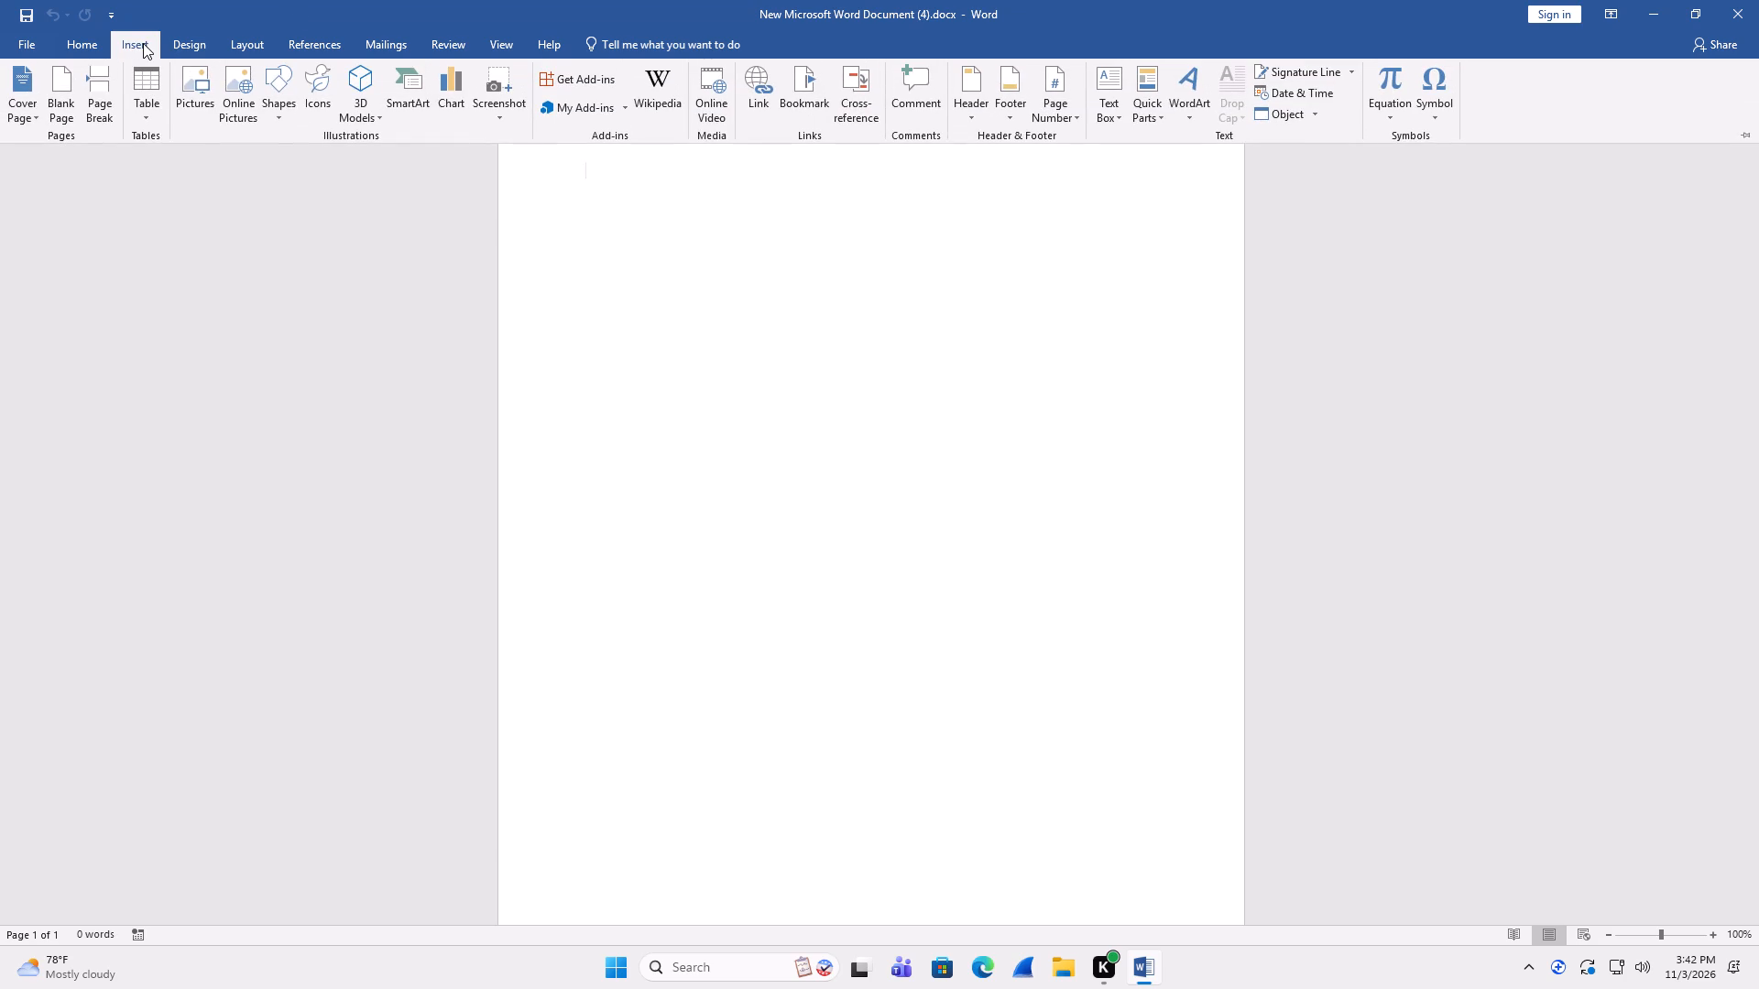
pyautogui.click(136, 78)
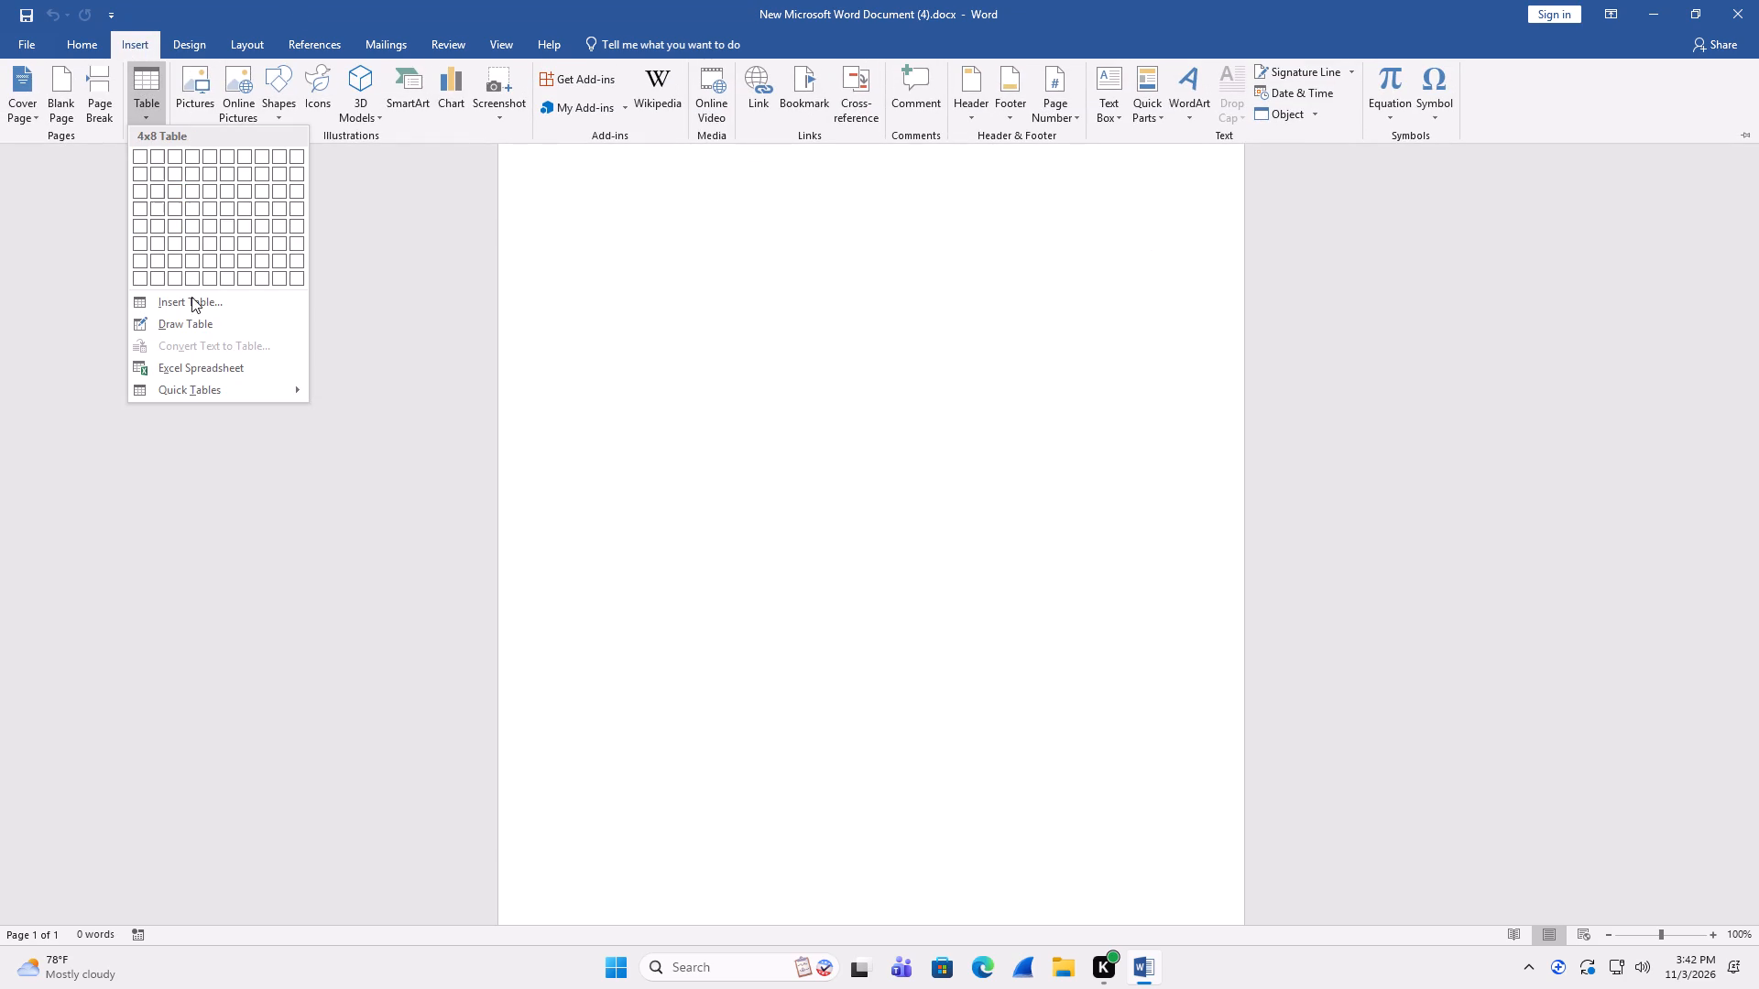
pyautogui.click(192, 301)
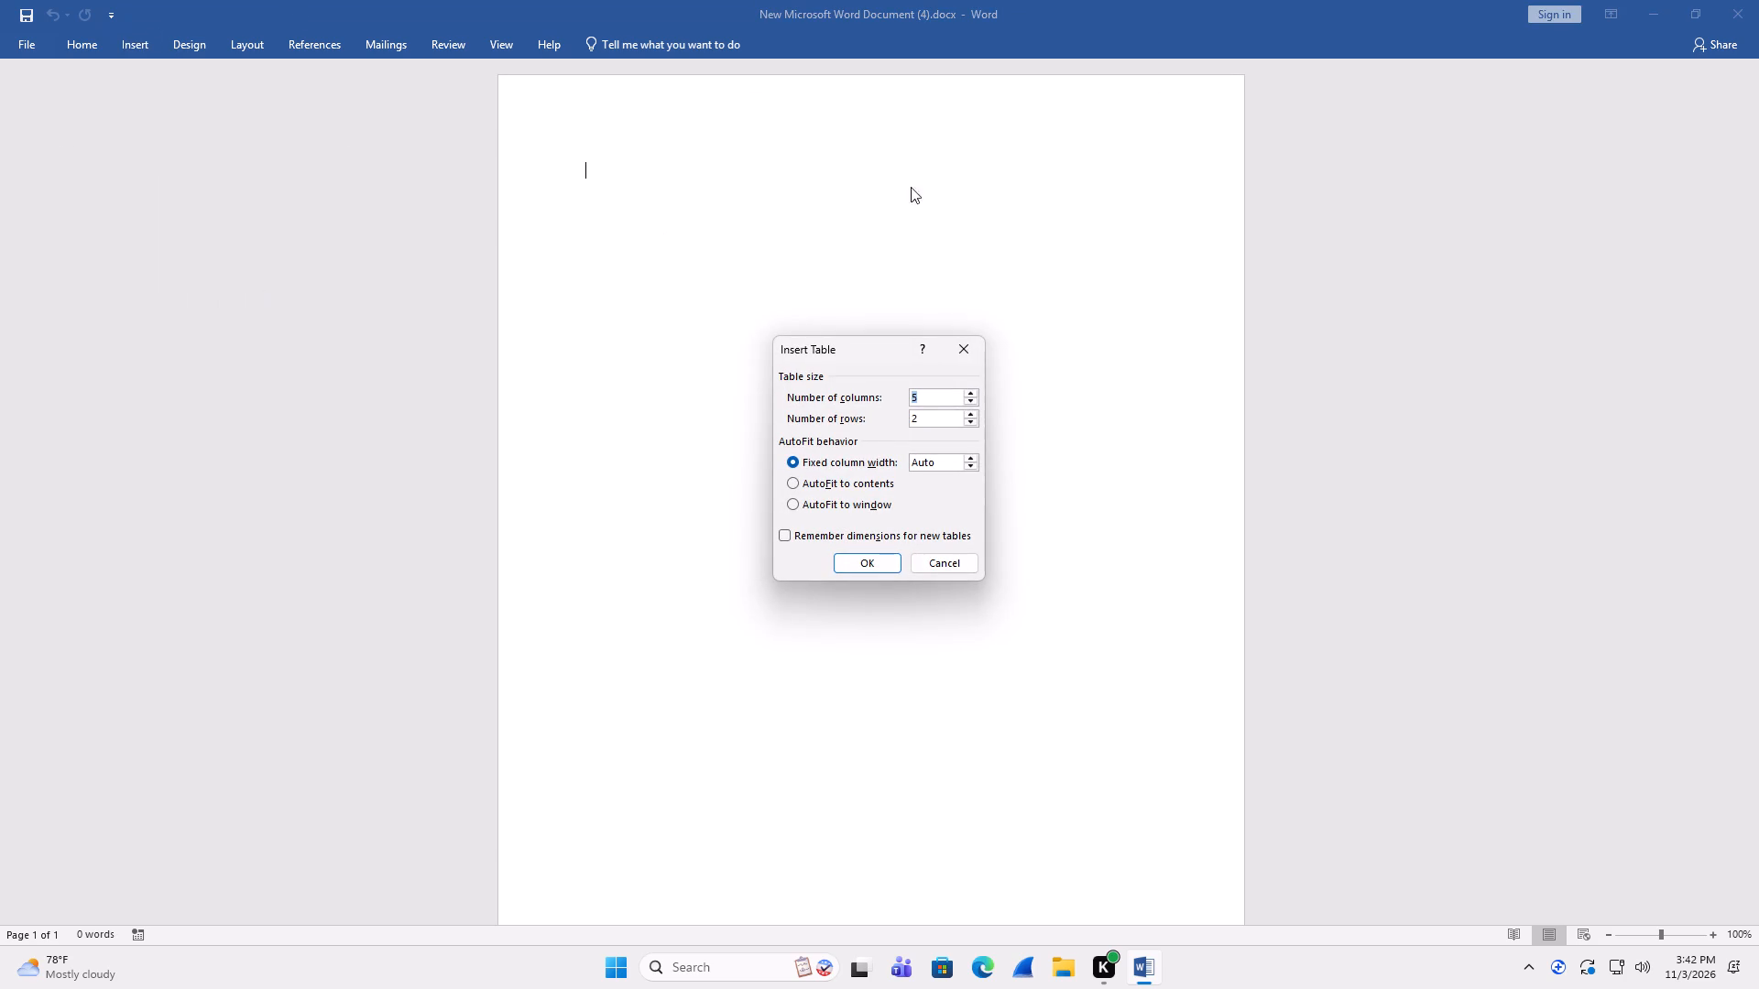
pyautogui.tripleClick(969, 420)
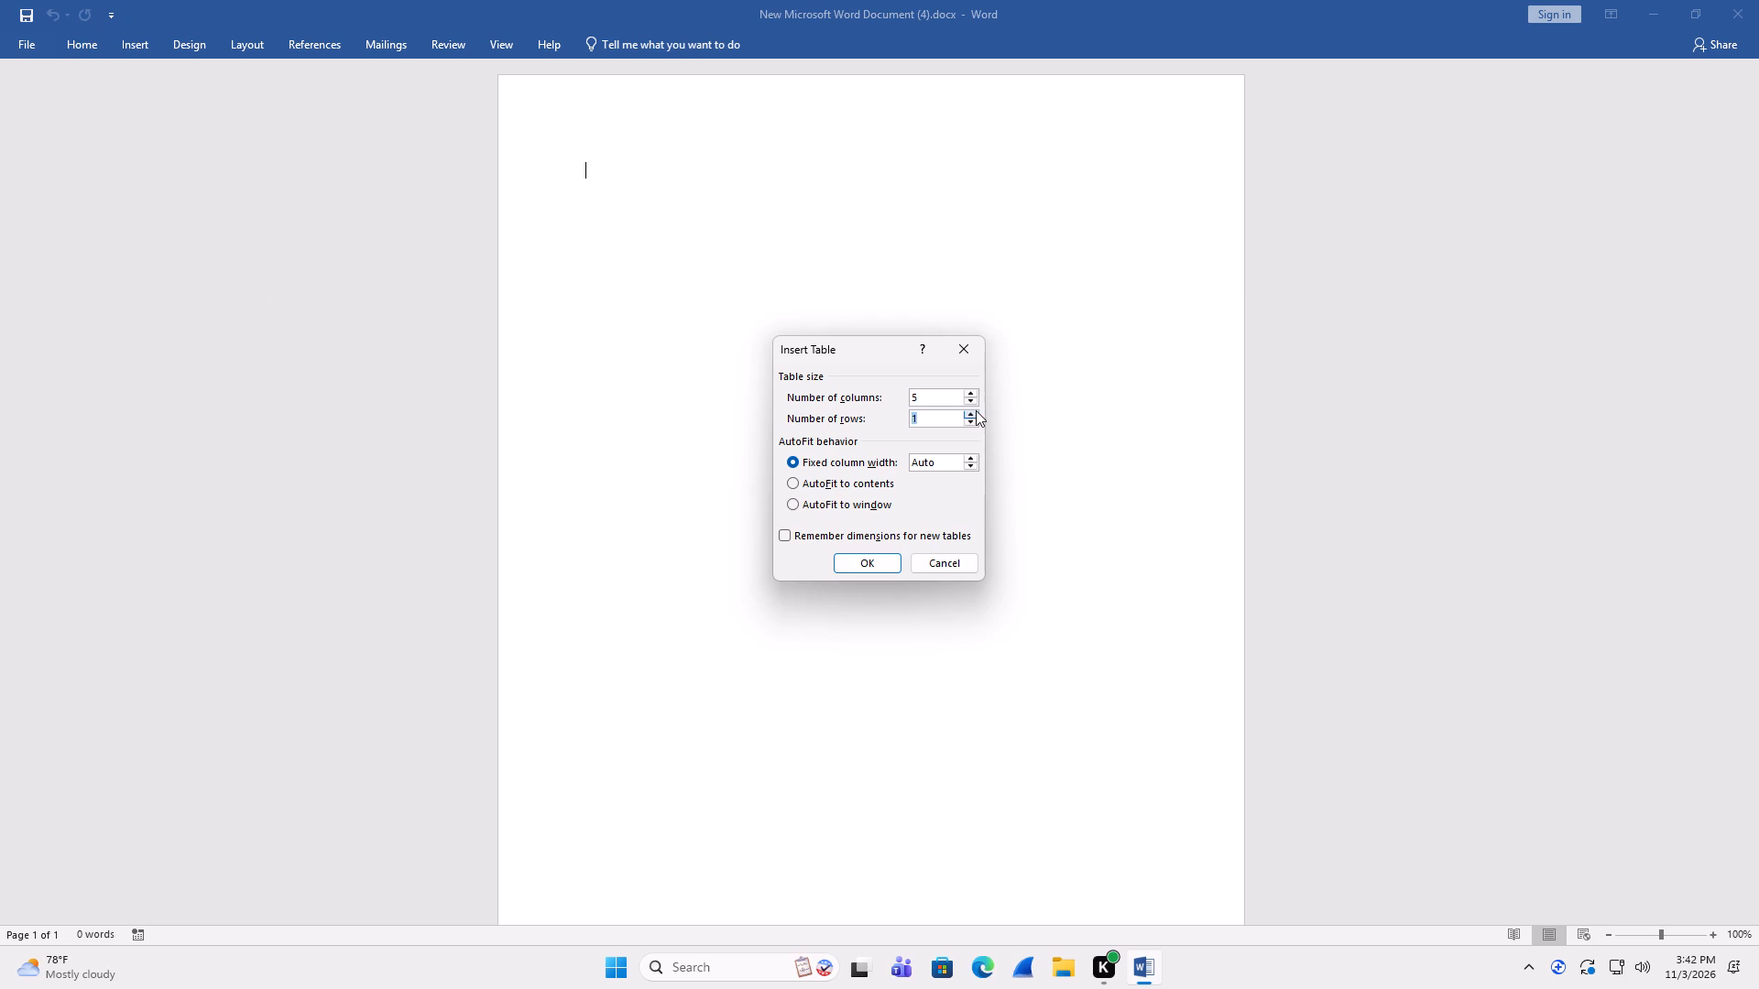
pyautogui.tripleClick(974, 410)
pyautogui.doubleClick(974, 410)
pyautogui.click(974, 410)
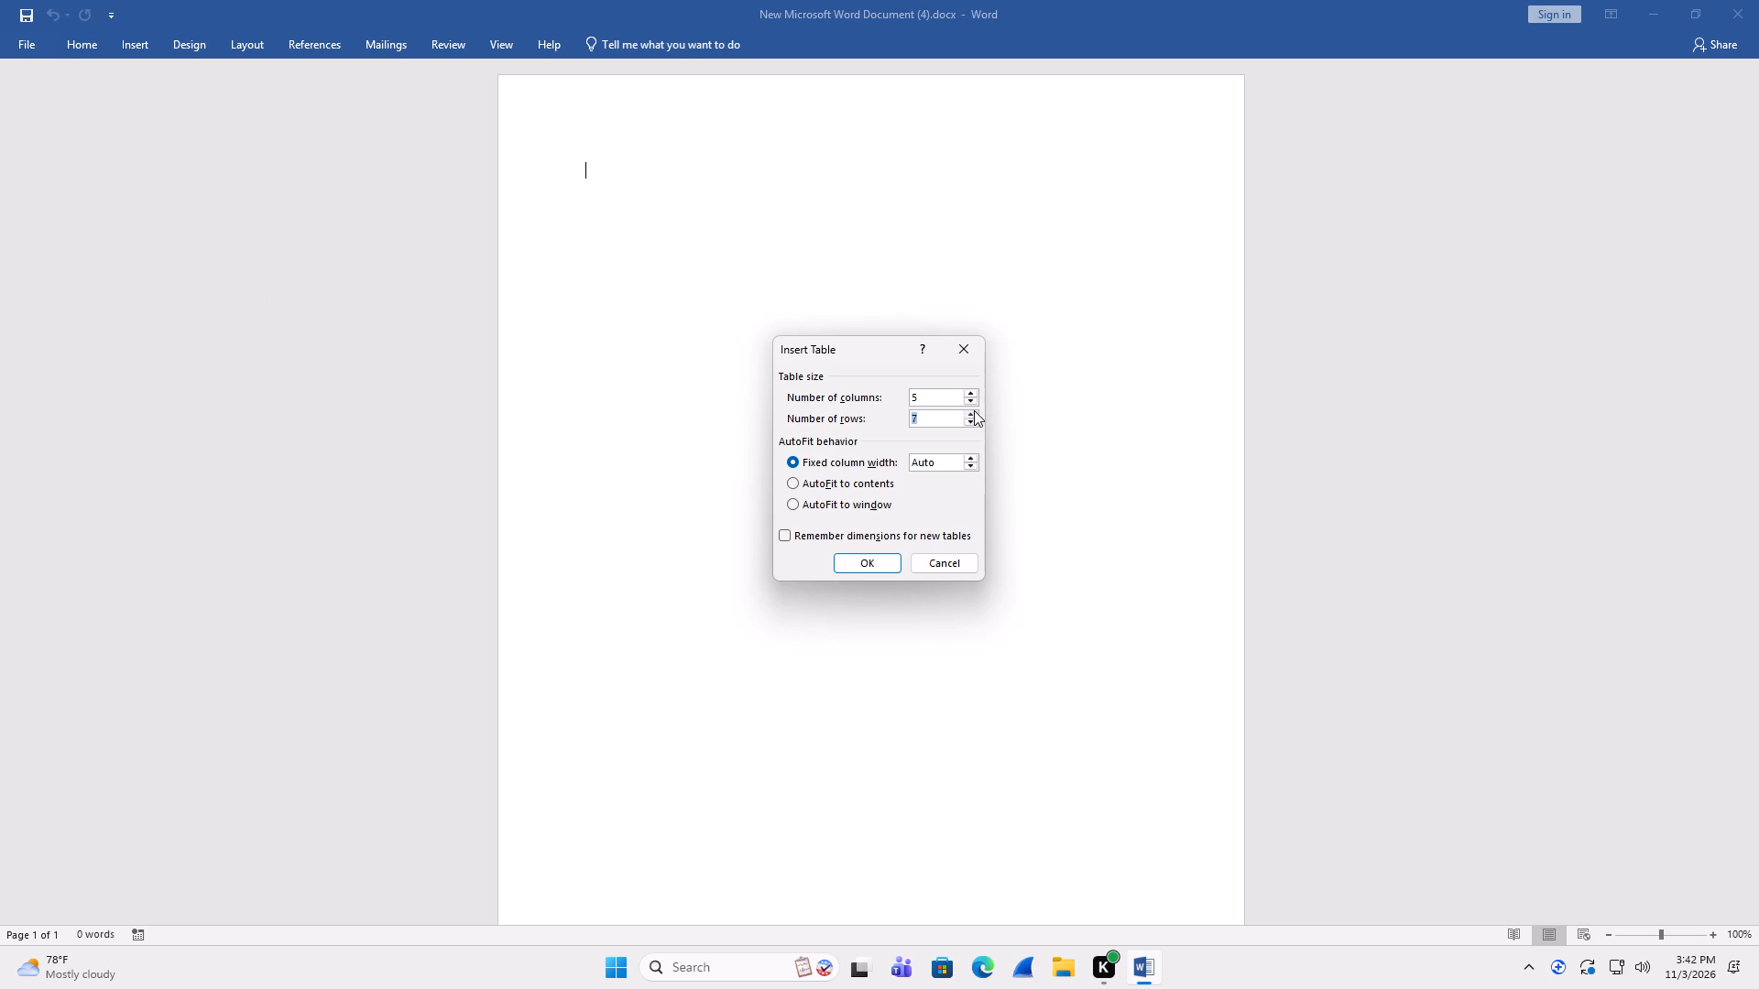
pyautogui.click(974, 410)
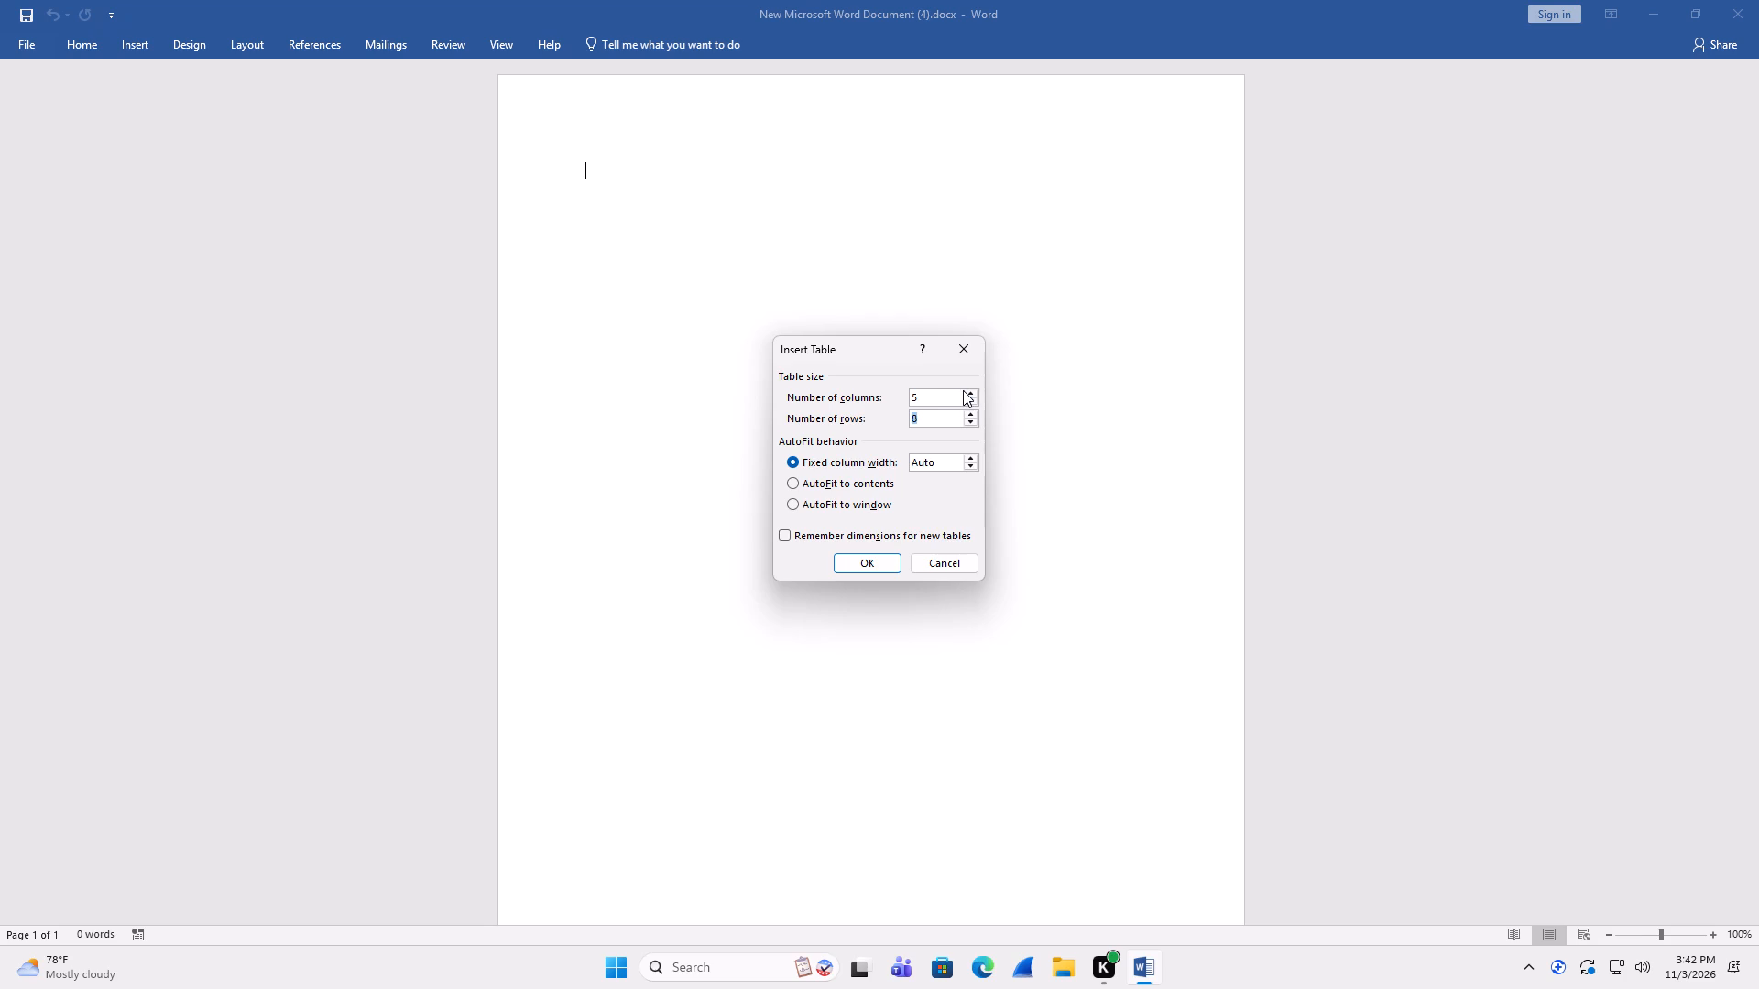
pyautogui.click(968, 395)
pyautogui.click(968, 395)
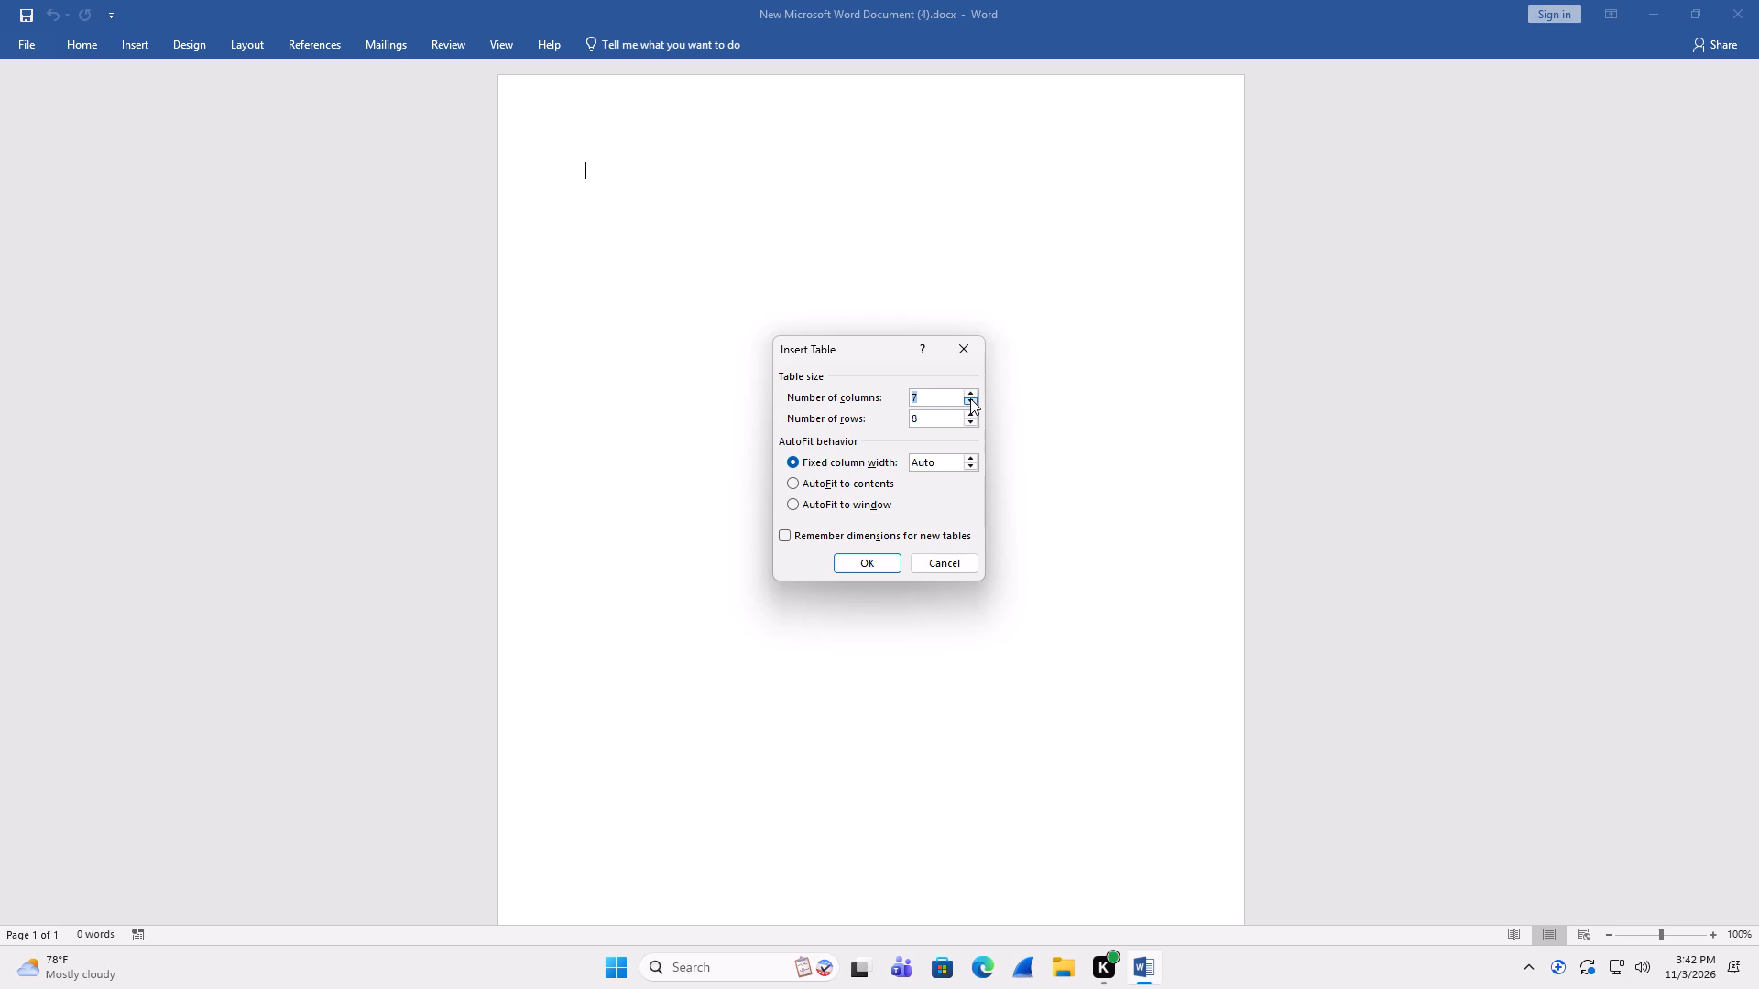
pyautogui.doubleClick(970, 398)
pyautogui.click(970, 398)
pyautogui.click(970, 398)
pyautogui.click(864, 567)
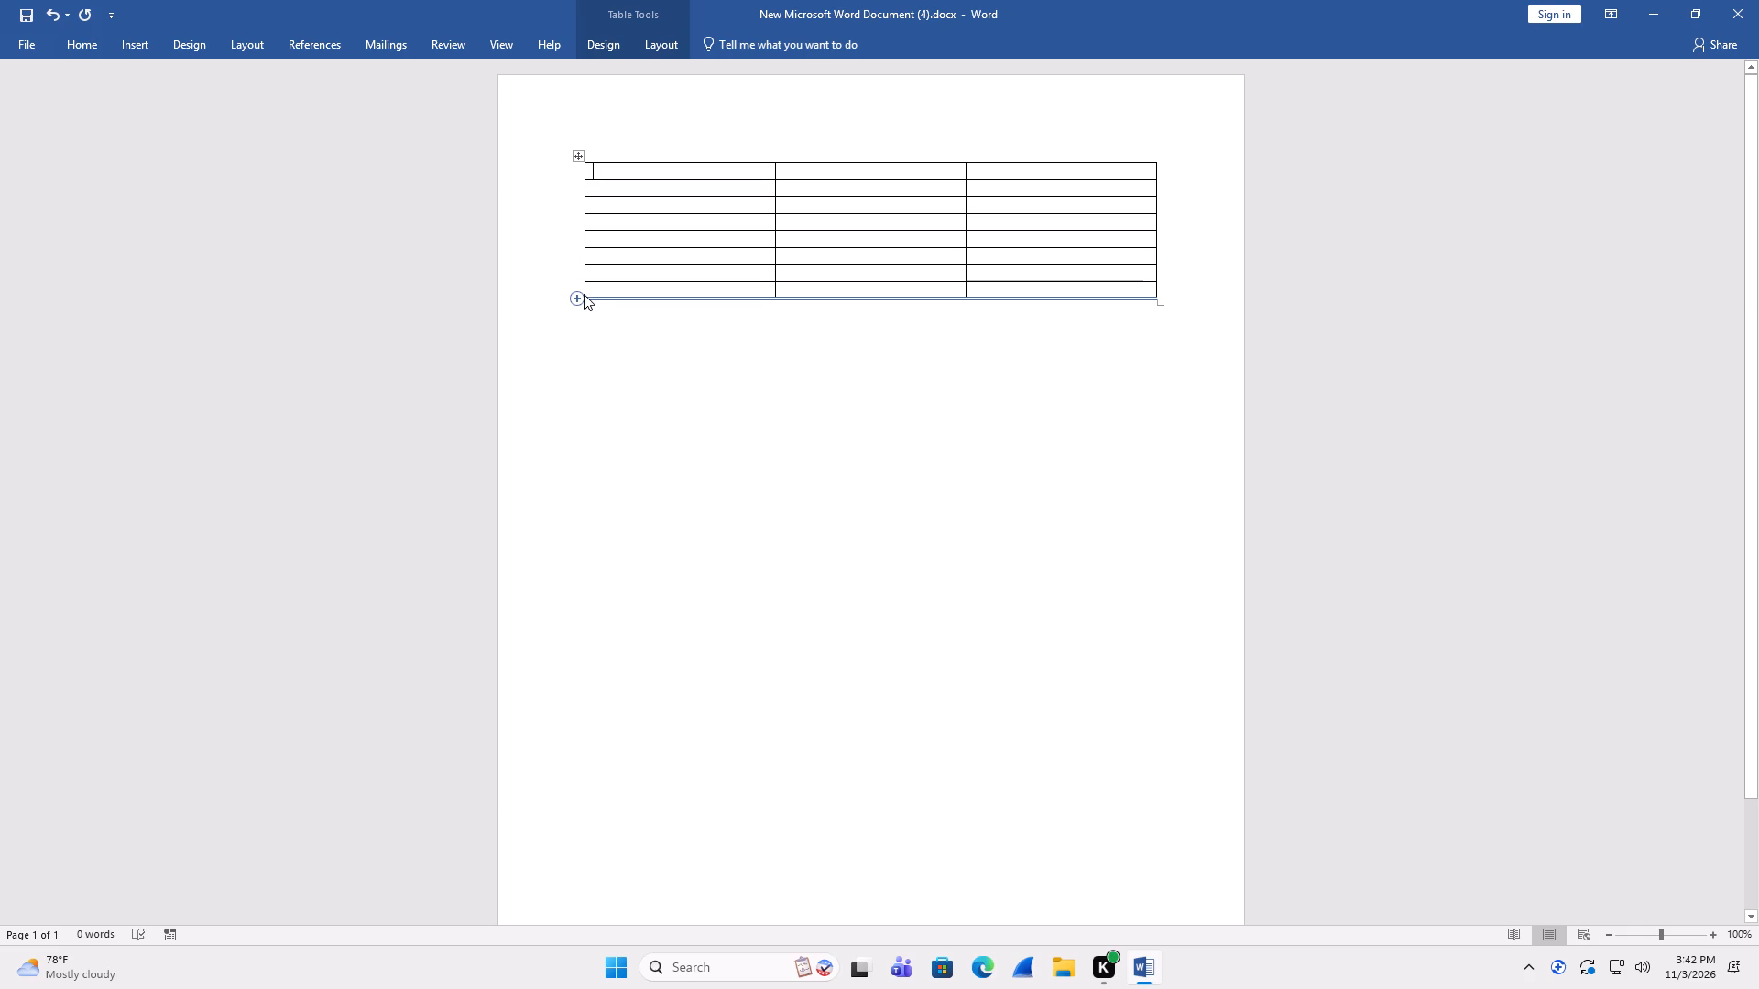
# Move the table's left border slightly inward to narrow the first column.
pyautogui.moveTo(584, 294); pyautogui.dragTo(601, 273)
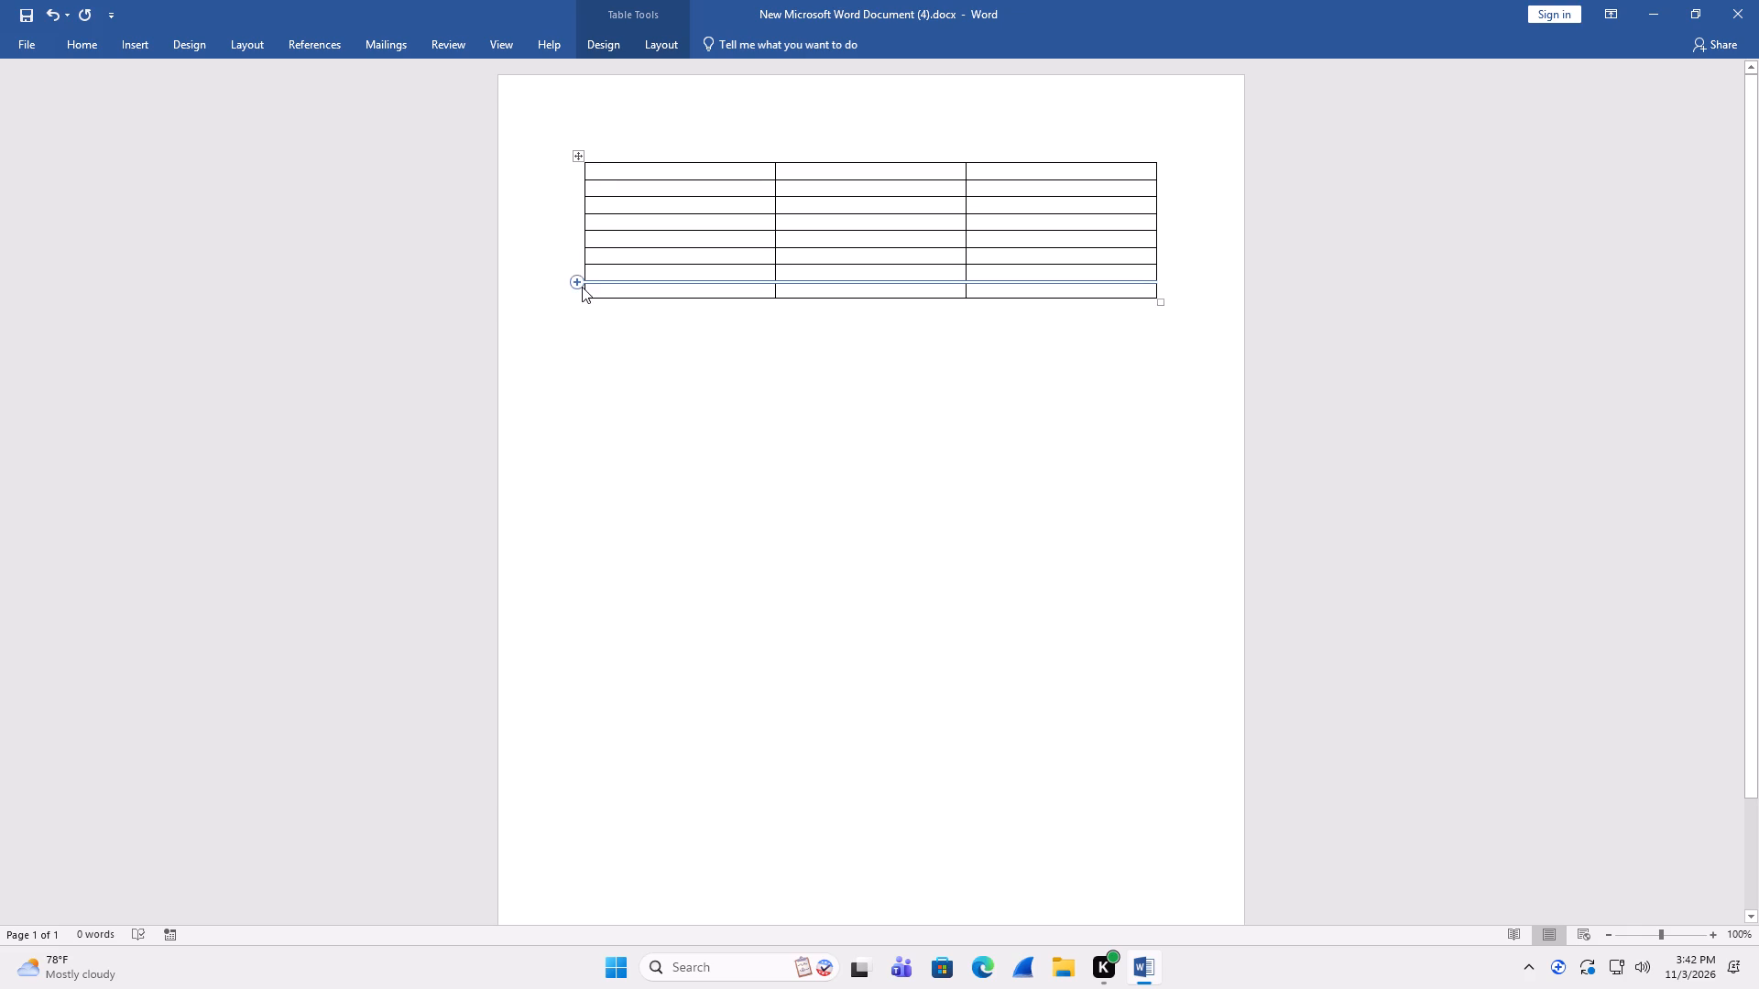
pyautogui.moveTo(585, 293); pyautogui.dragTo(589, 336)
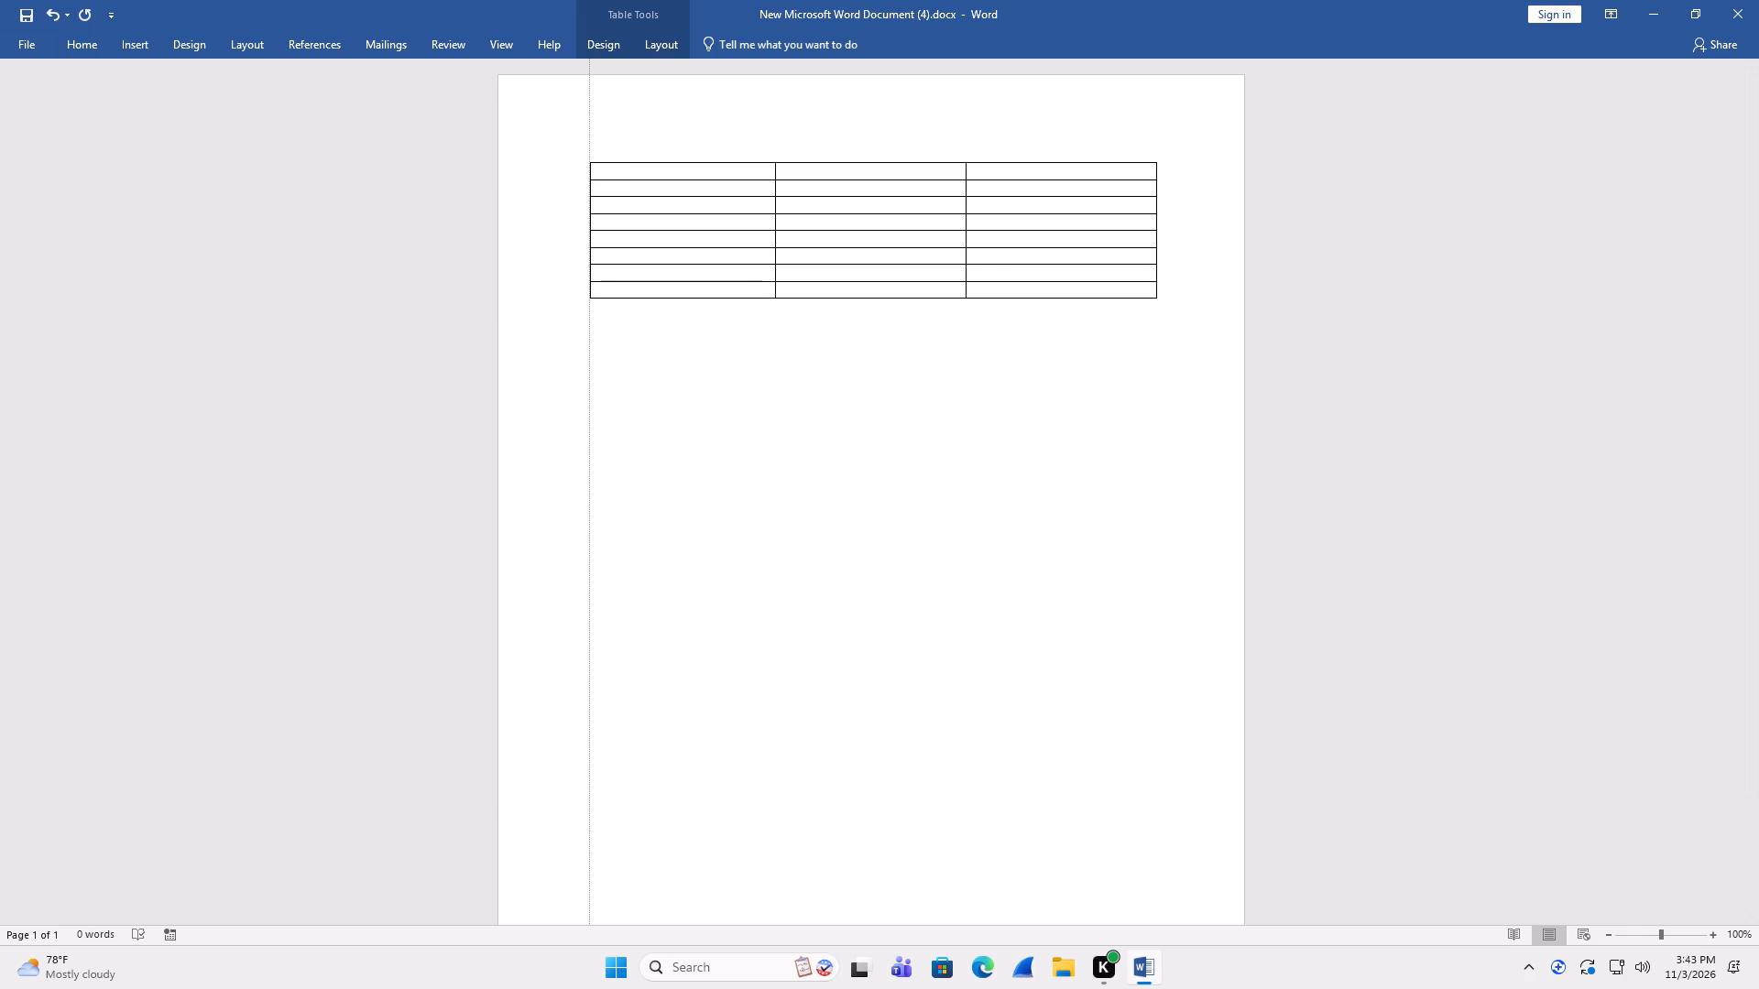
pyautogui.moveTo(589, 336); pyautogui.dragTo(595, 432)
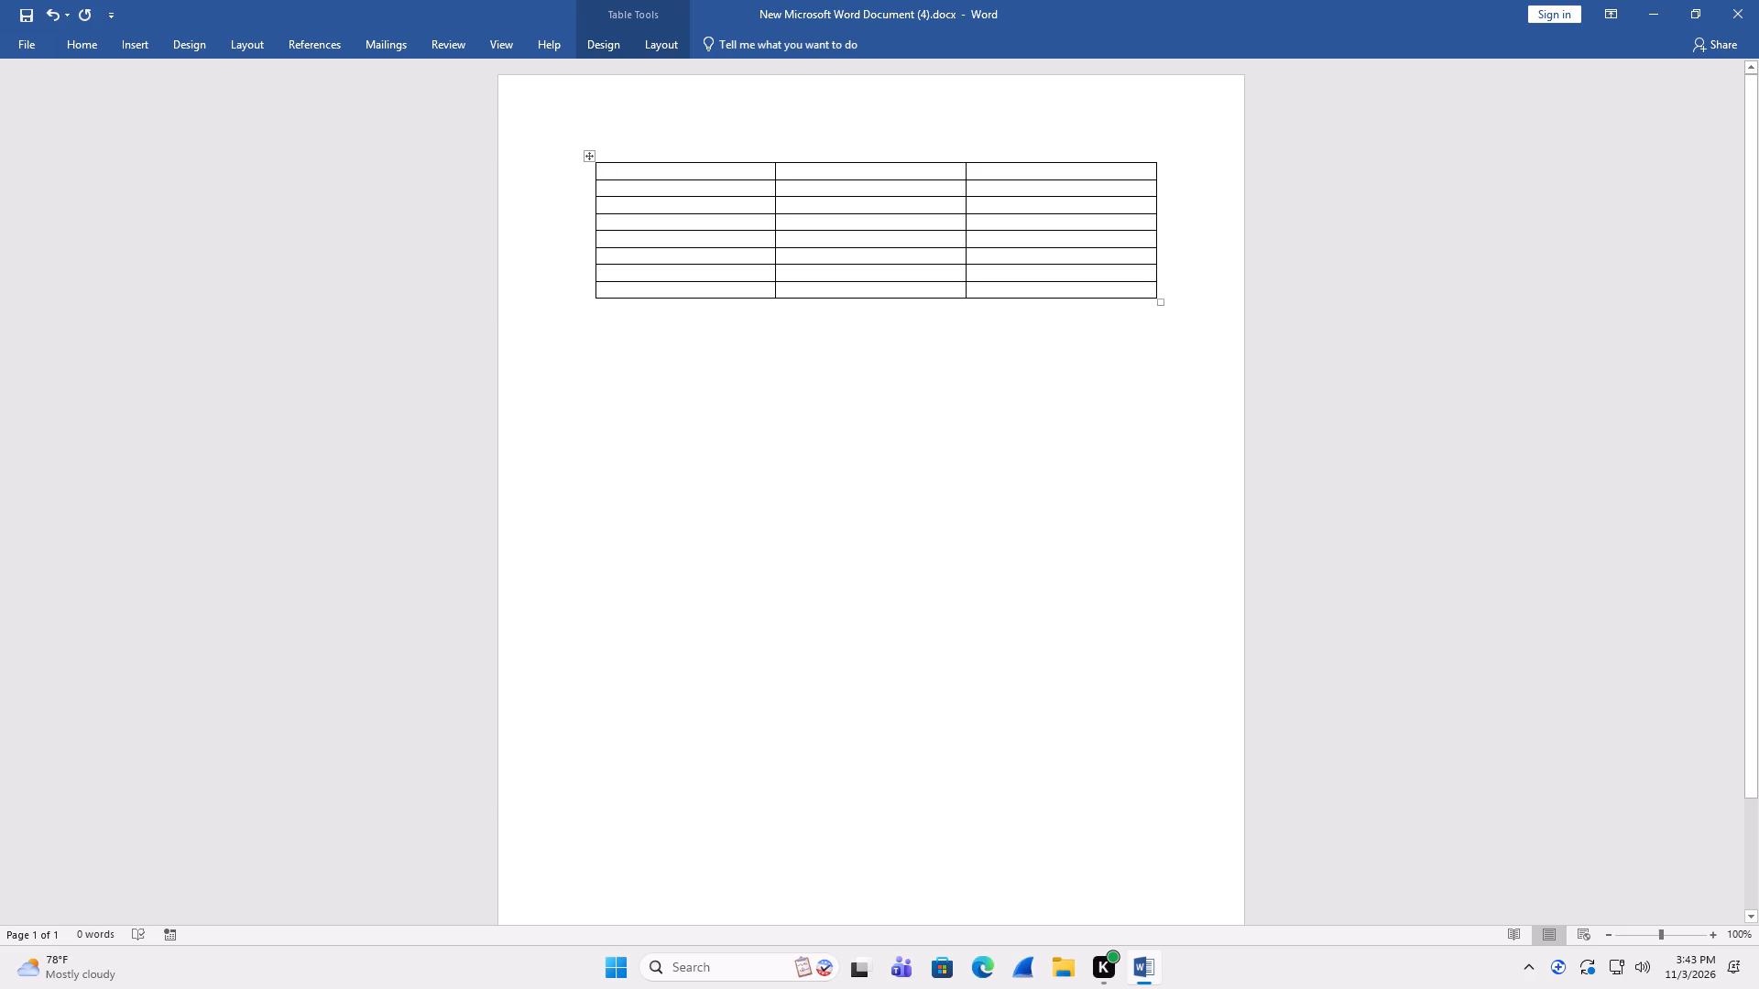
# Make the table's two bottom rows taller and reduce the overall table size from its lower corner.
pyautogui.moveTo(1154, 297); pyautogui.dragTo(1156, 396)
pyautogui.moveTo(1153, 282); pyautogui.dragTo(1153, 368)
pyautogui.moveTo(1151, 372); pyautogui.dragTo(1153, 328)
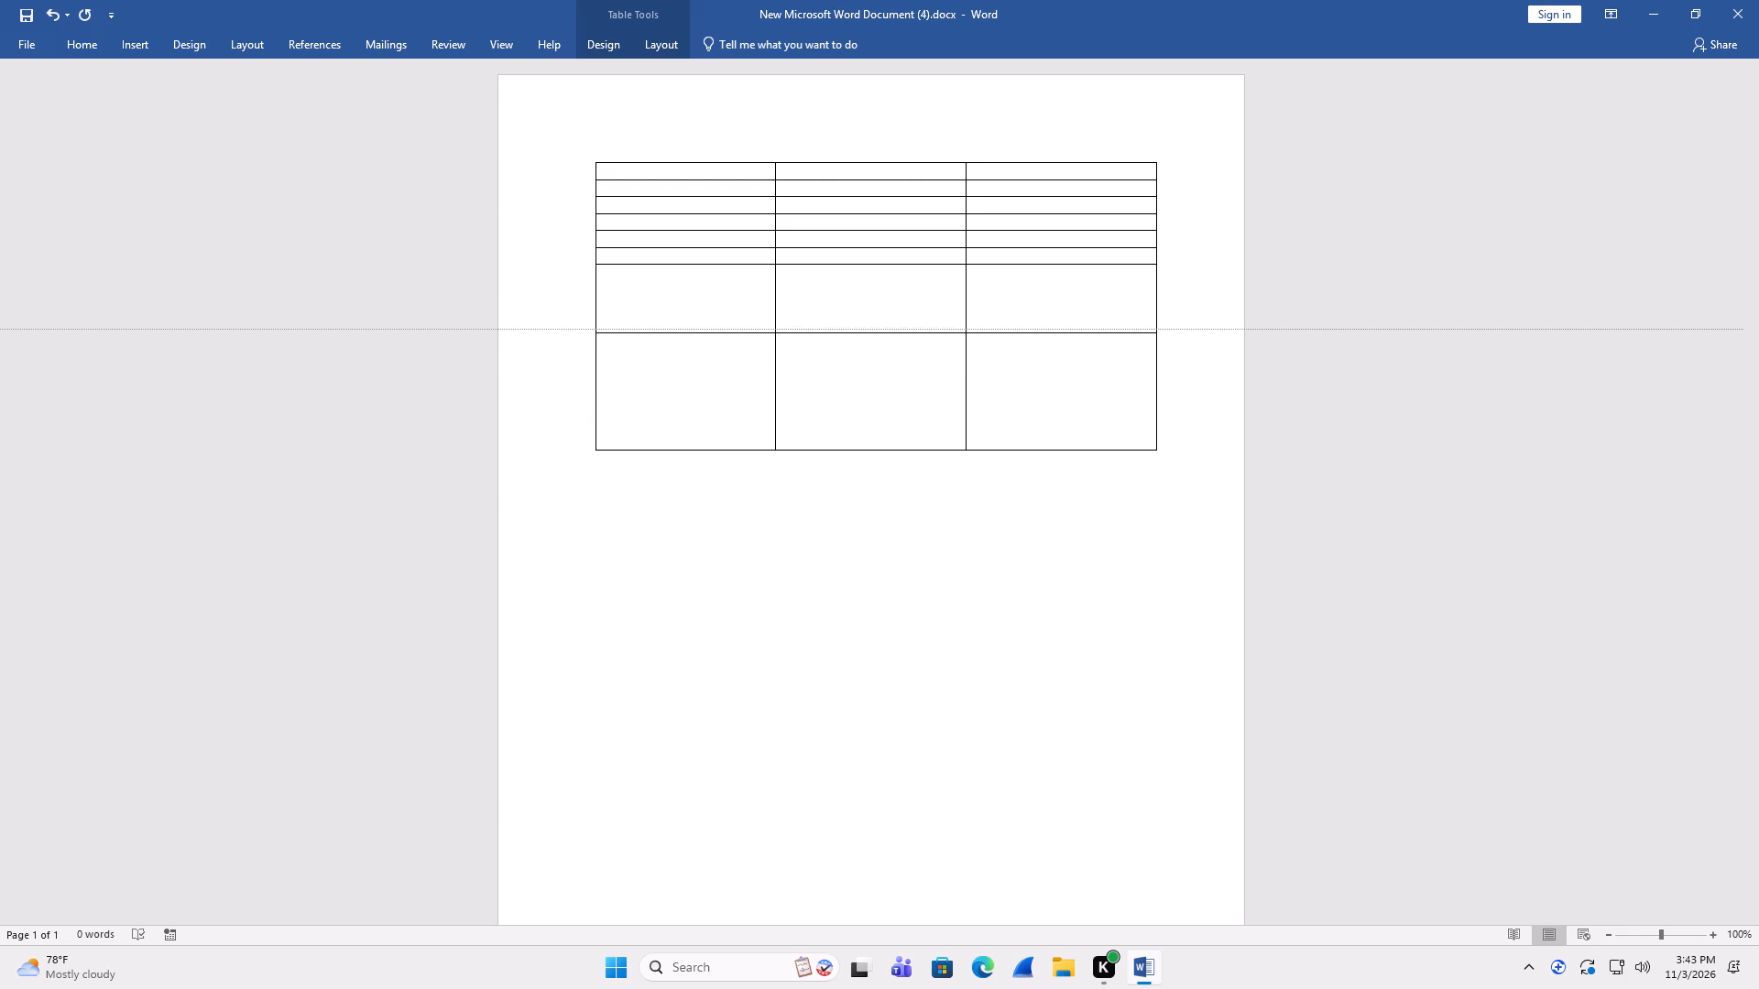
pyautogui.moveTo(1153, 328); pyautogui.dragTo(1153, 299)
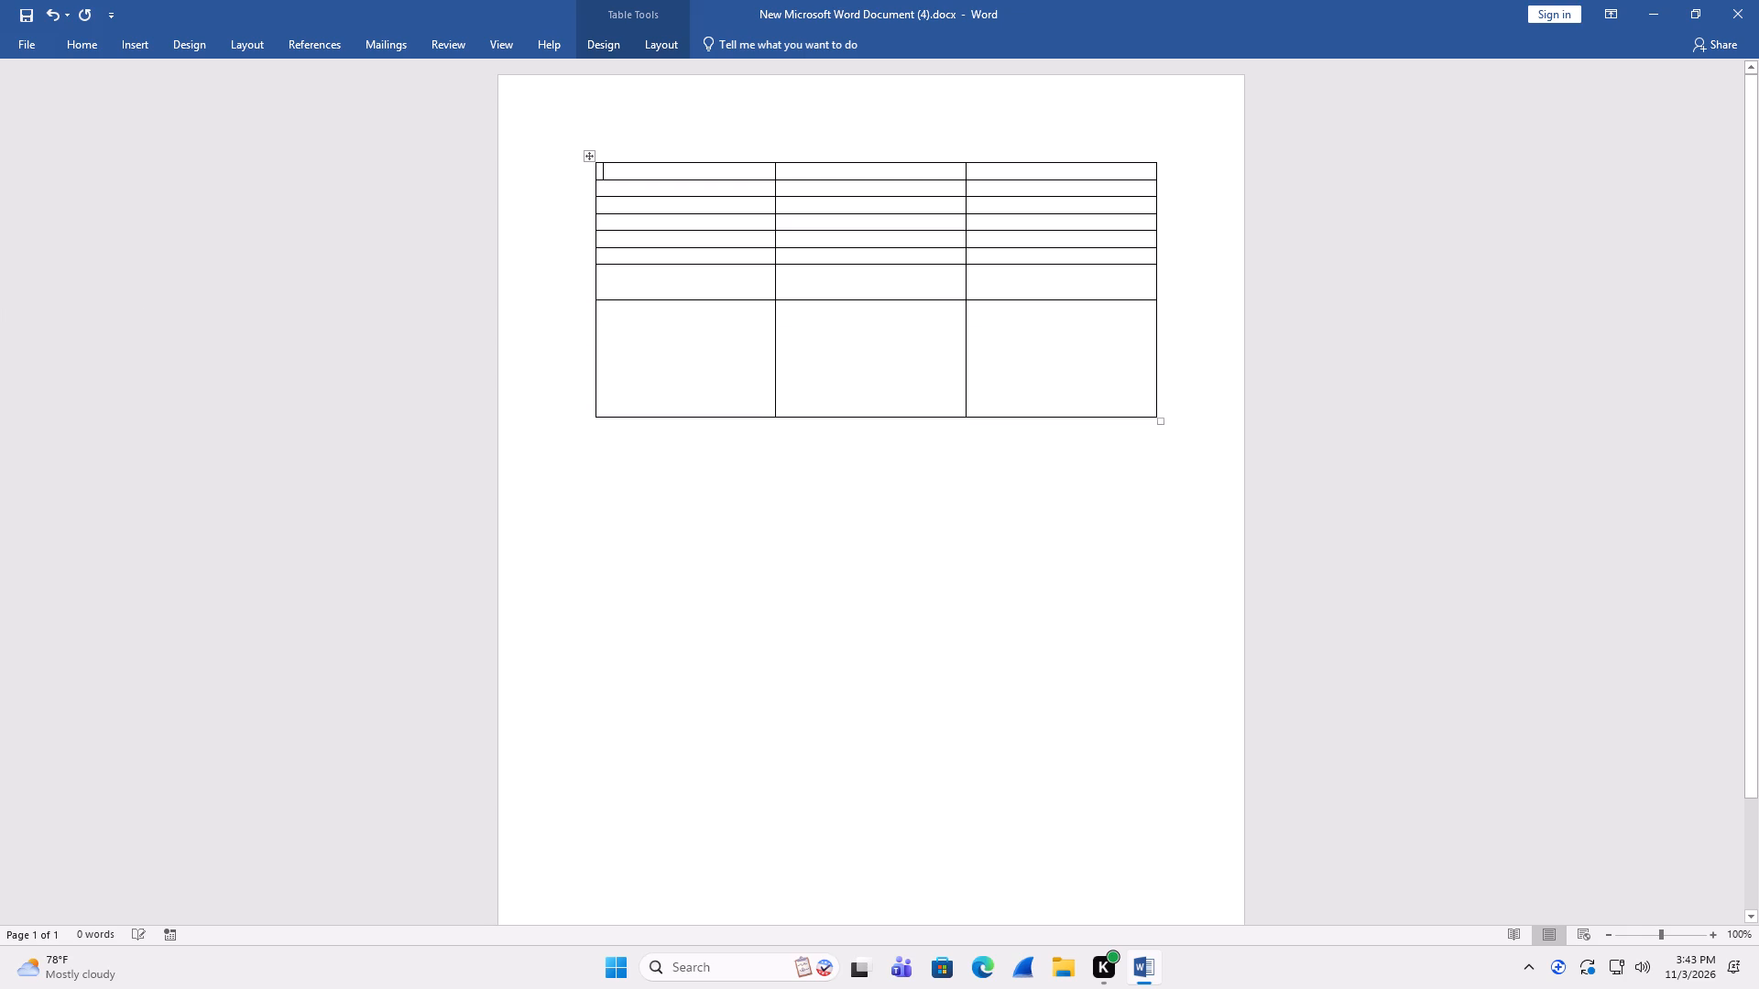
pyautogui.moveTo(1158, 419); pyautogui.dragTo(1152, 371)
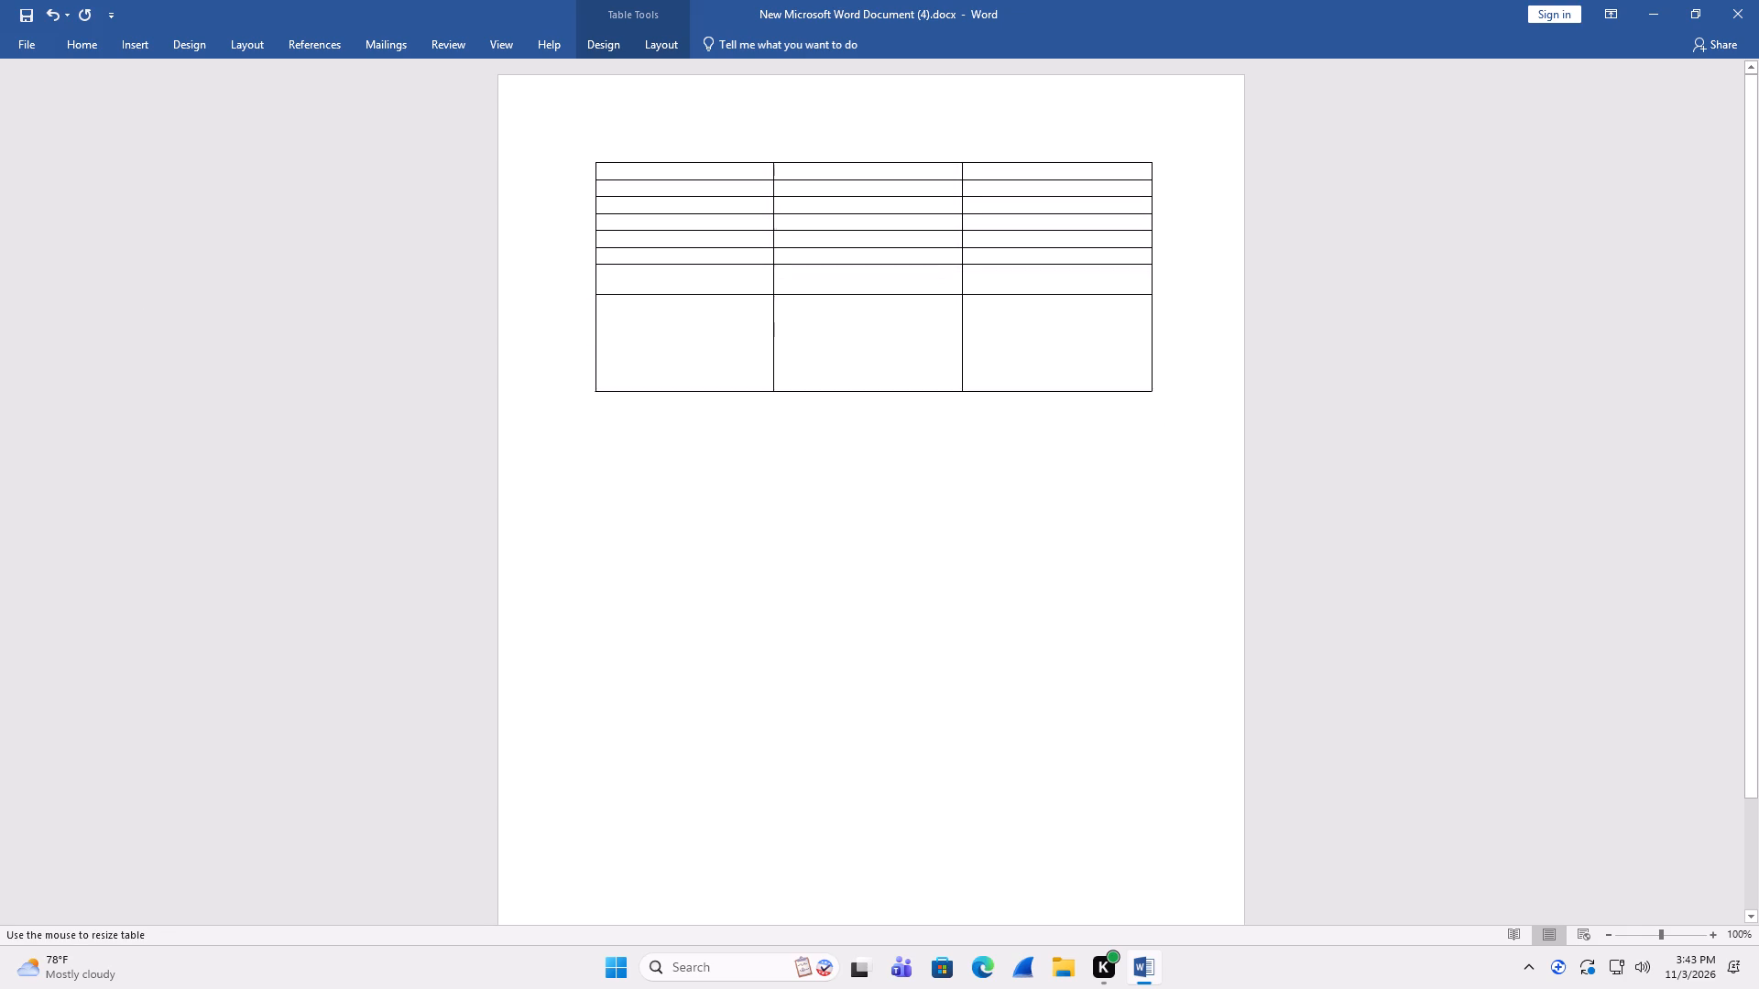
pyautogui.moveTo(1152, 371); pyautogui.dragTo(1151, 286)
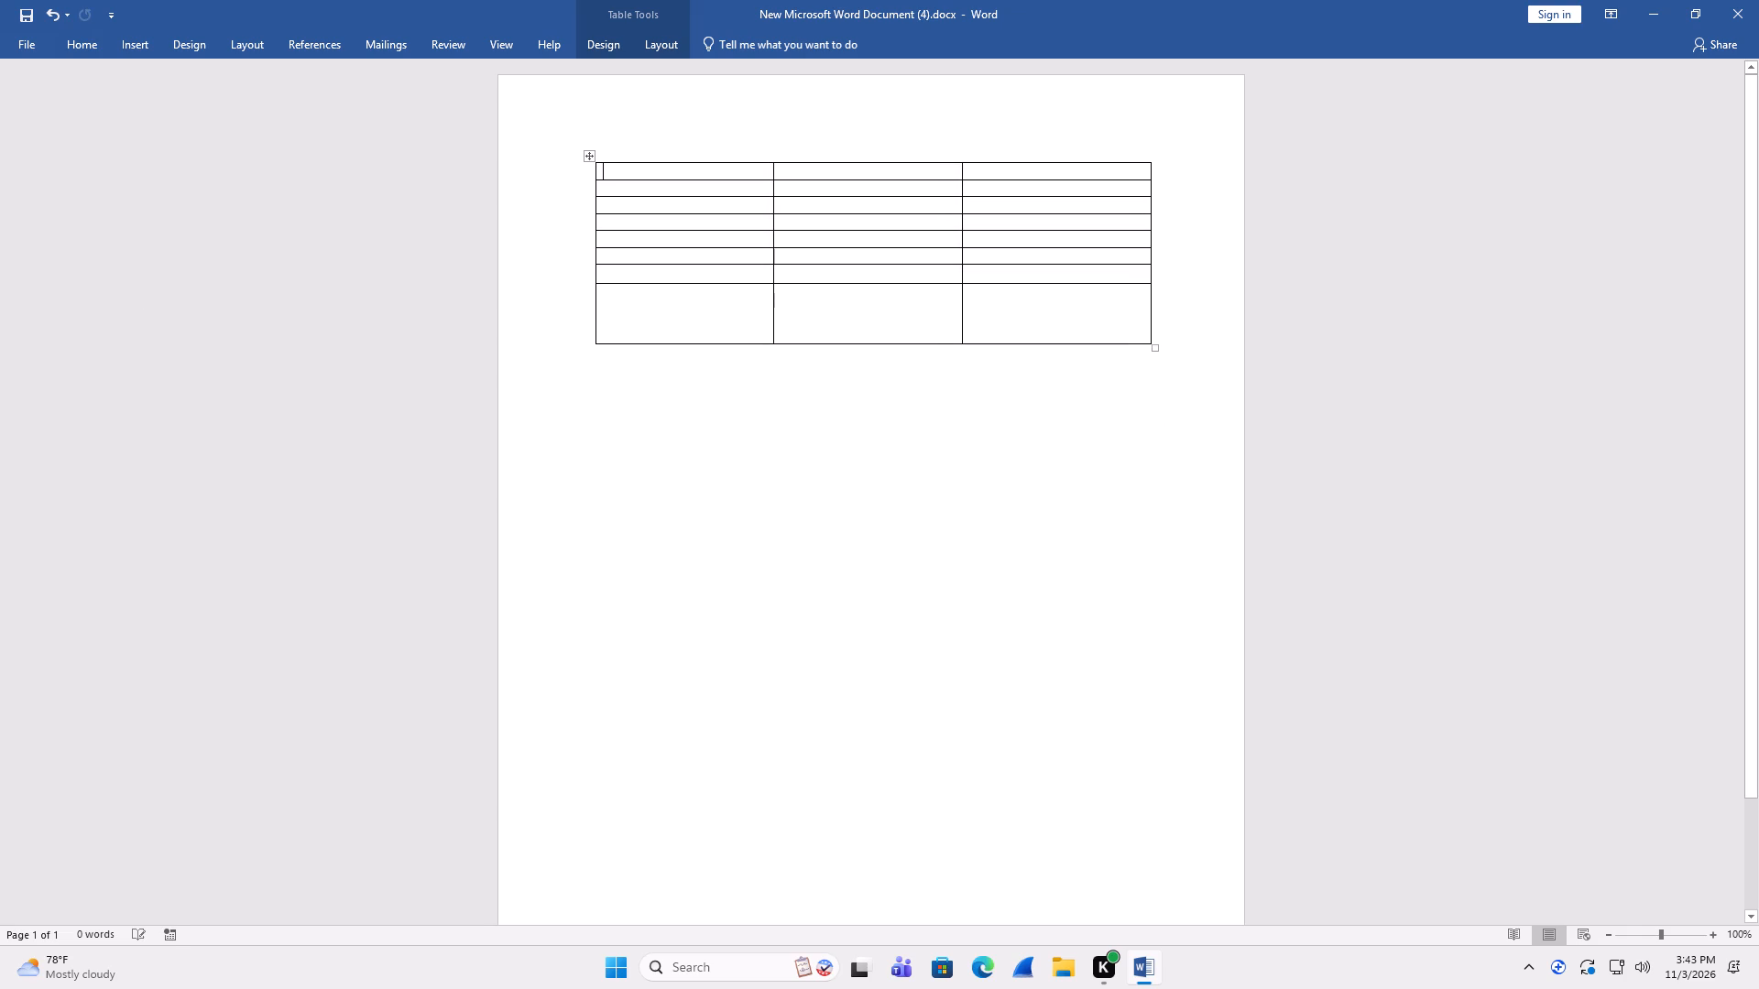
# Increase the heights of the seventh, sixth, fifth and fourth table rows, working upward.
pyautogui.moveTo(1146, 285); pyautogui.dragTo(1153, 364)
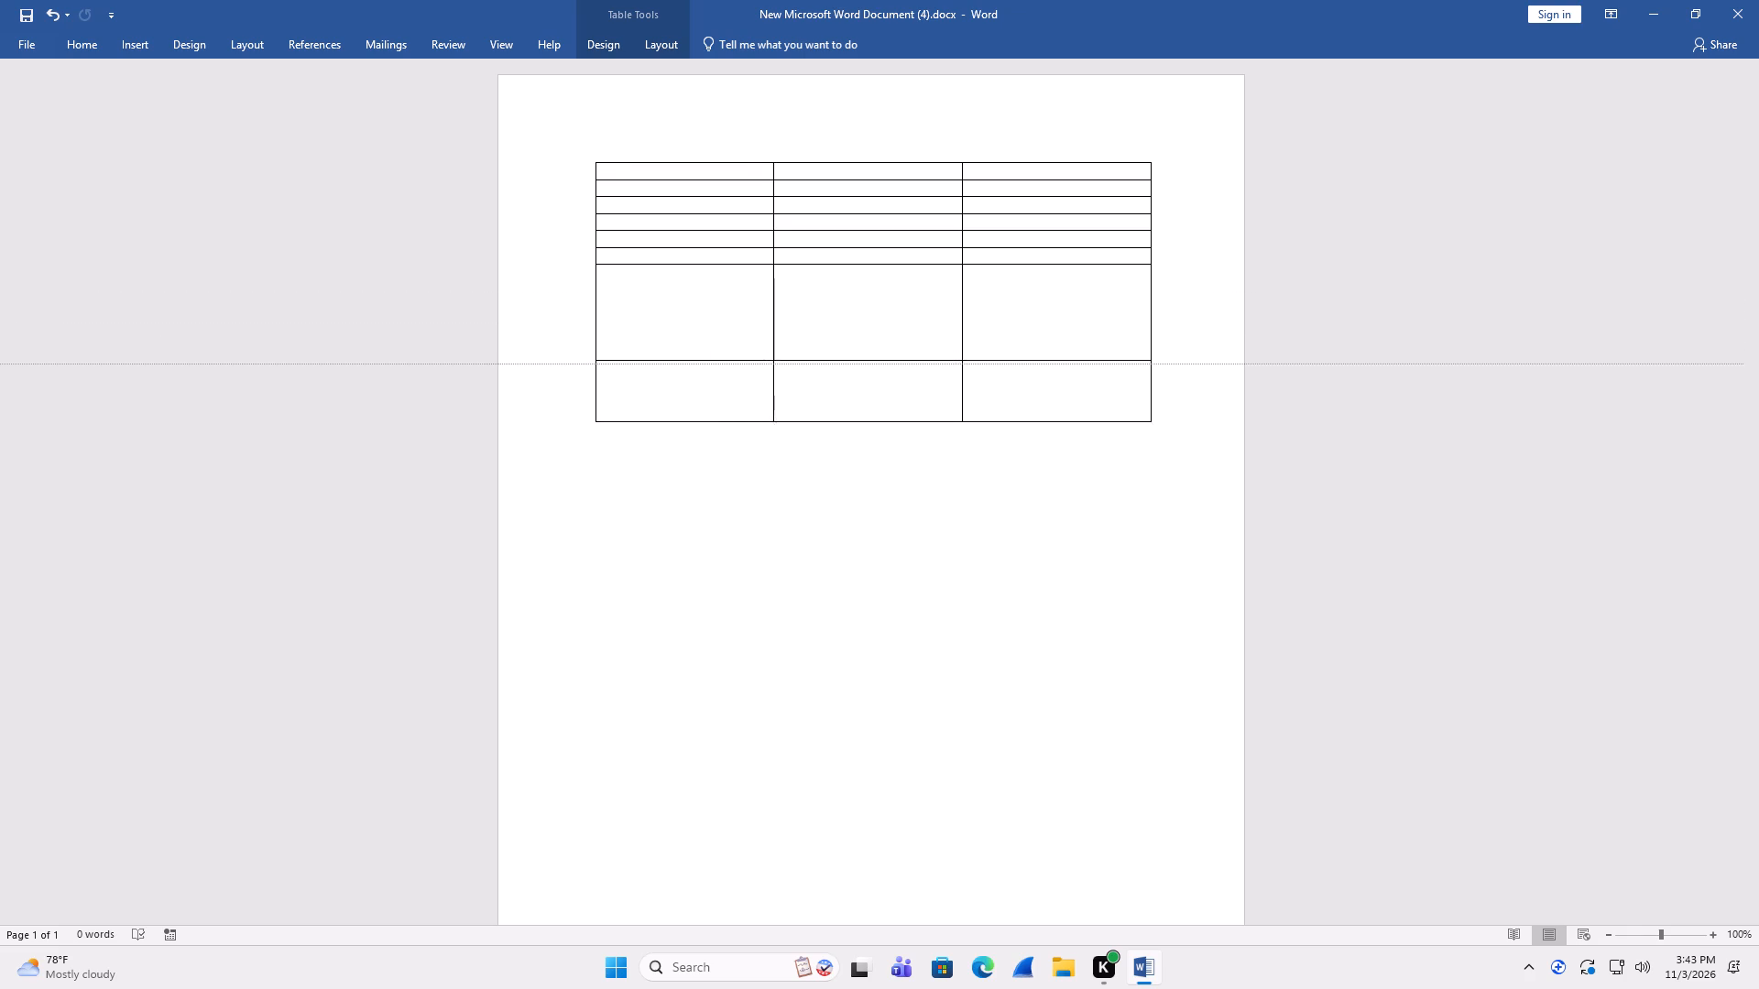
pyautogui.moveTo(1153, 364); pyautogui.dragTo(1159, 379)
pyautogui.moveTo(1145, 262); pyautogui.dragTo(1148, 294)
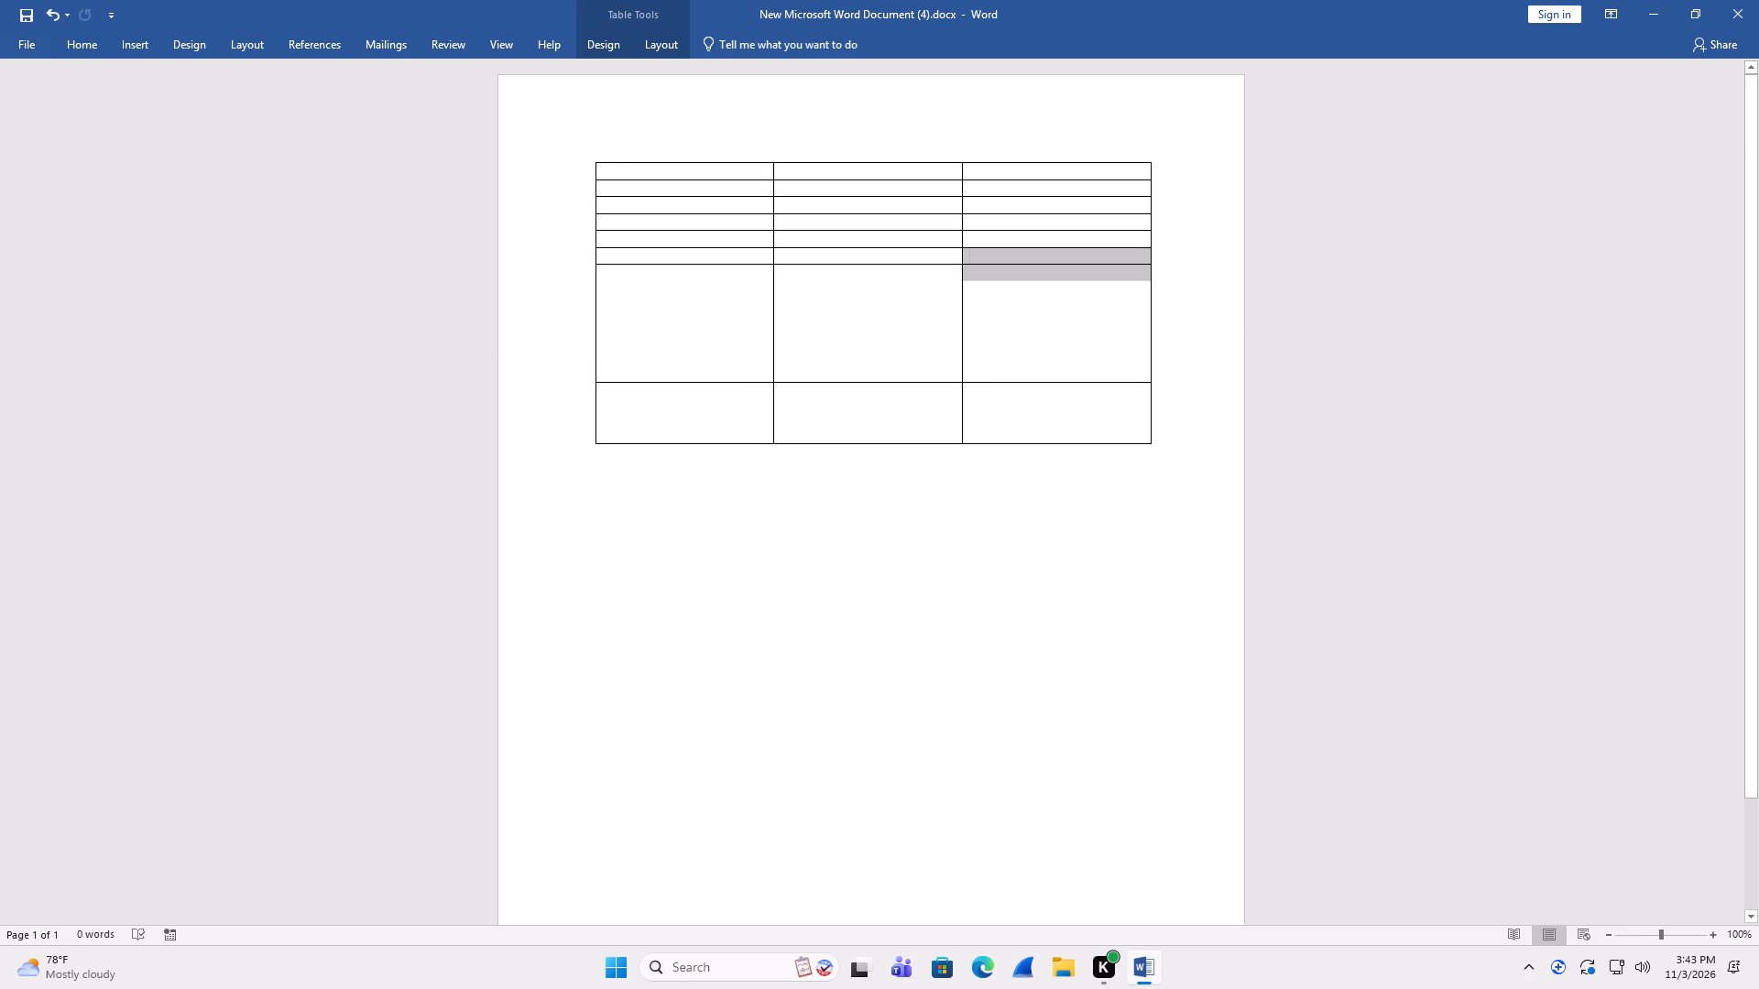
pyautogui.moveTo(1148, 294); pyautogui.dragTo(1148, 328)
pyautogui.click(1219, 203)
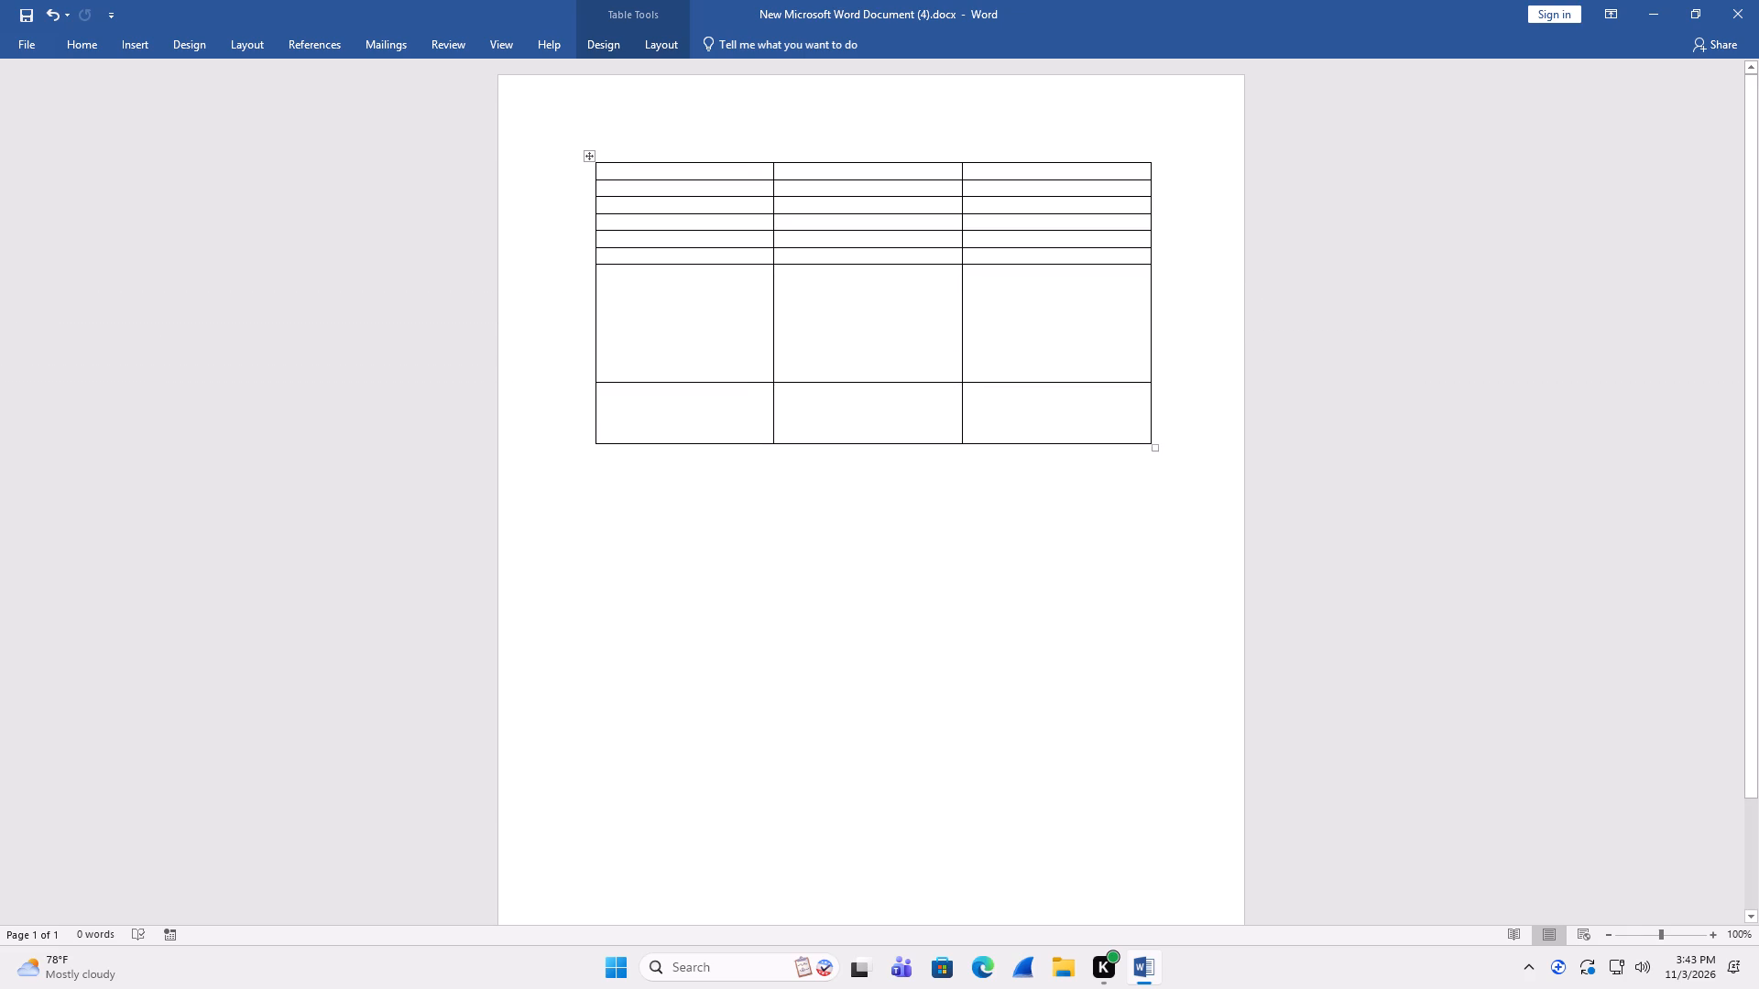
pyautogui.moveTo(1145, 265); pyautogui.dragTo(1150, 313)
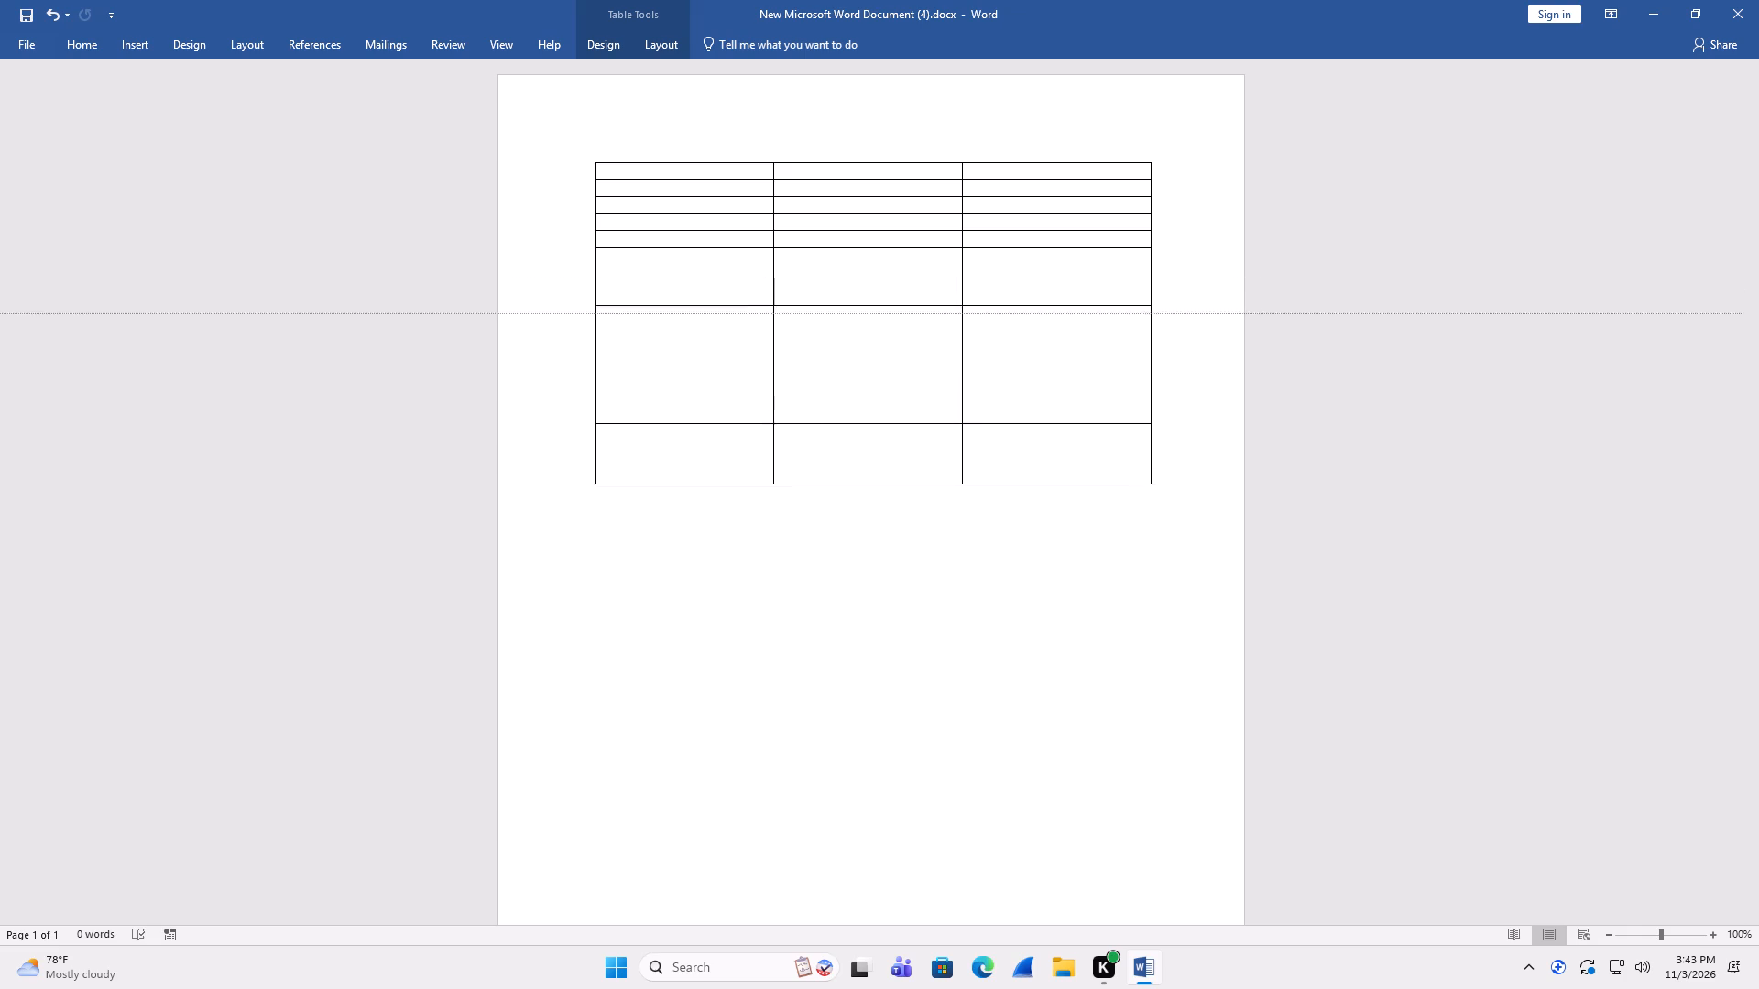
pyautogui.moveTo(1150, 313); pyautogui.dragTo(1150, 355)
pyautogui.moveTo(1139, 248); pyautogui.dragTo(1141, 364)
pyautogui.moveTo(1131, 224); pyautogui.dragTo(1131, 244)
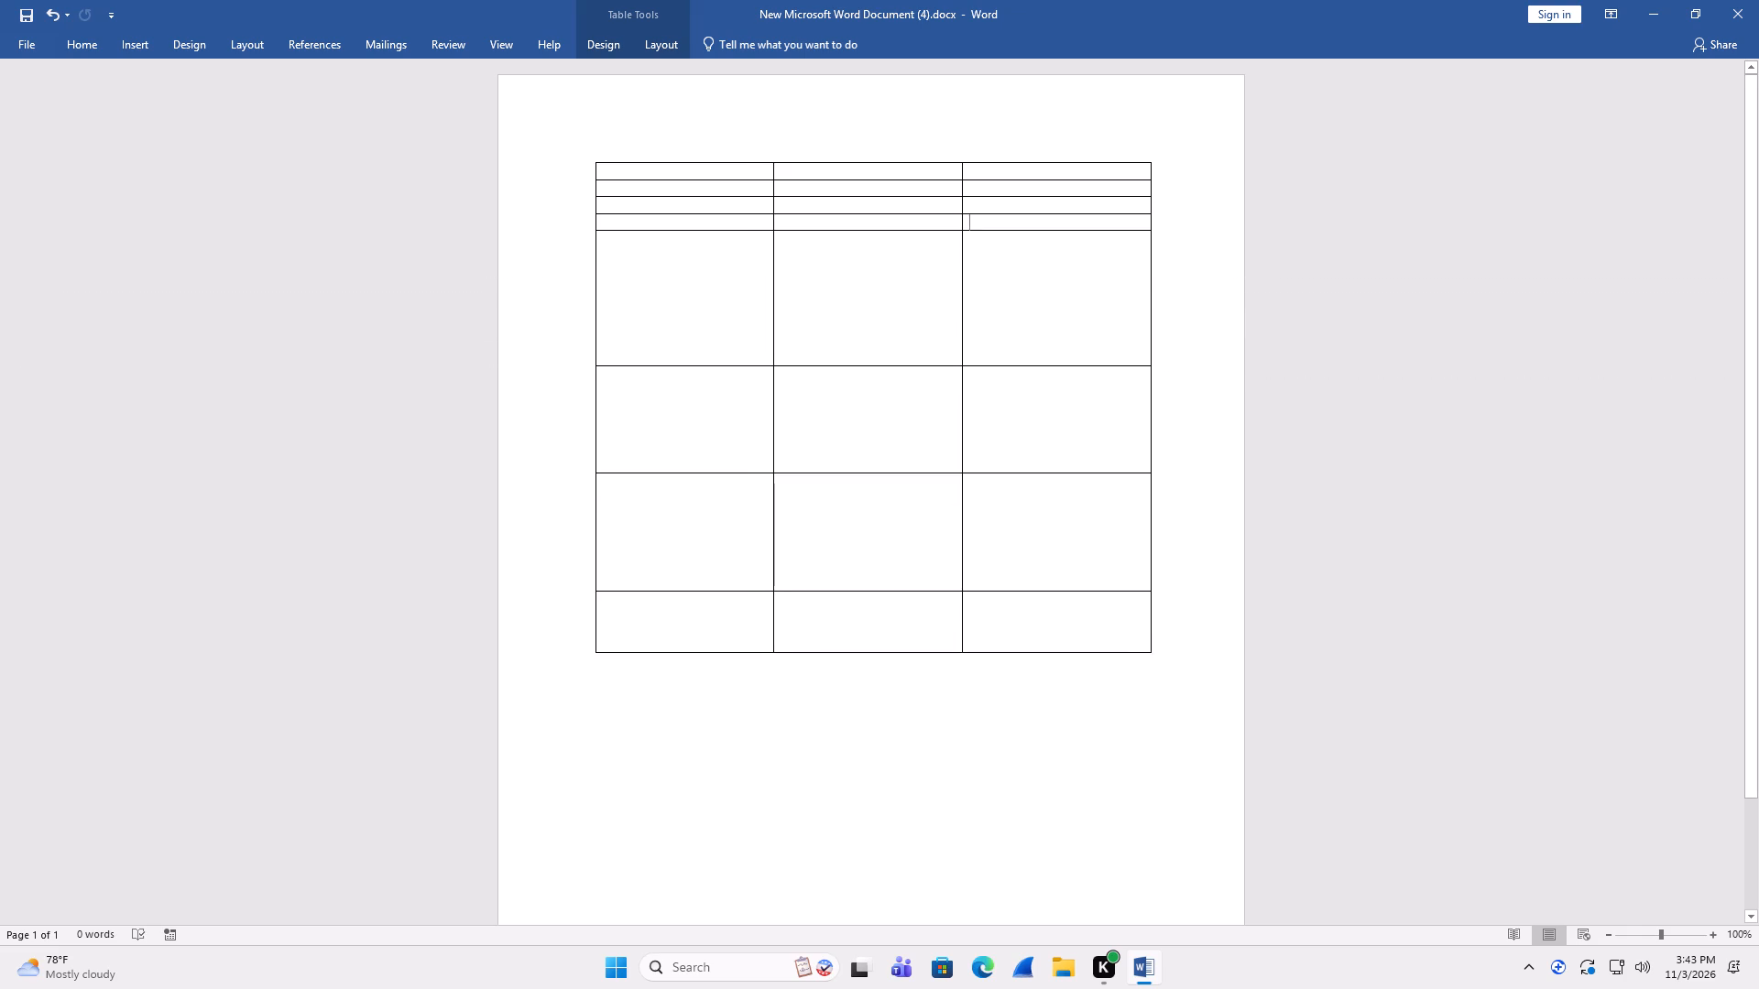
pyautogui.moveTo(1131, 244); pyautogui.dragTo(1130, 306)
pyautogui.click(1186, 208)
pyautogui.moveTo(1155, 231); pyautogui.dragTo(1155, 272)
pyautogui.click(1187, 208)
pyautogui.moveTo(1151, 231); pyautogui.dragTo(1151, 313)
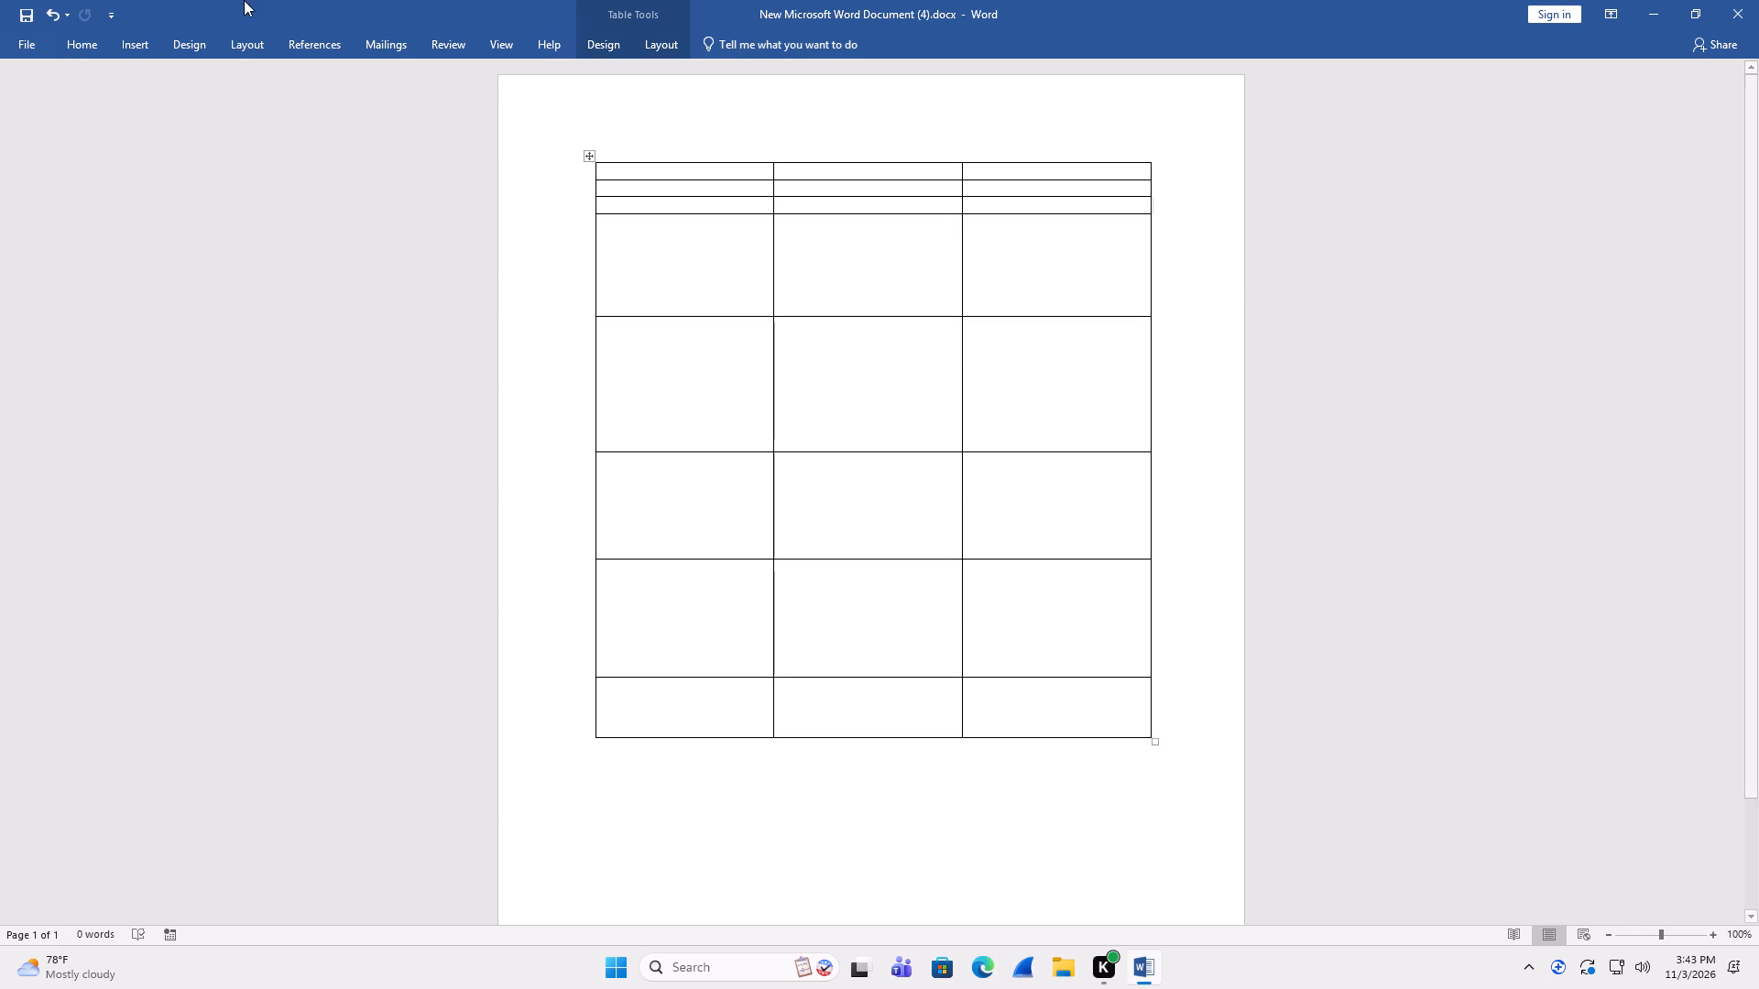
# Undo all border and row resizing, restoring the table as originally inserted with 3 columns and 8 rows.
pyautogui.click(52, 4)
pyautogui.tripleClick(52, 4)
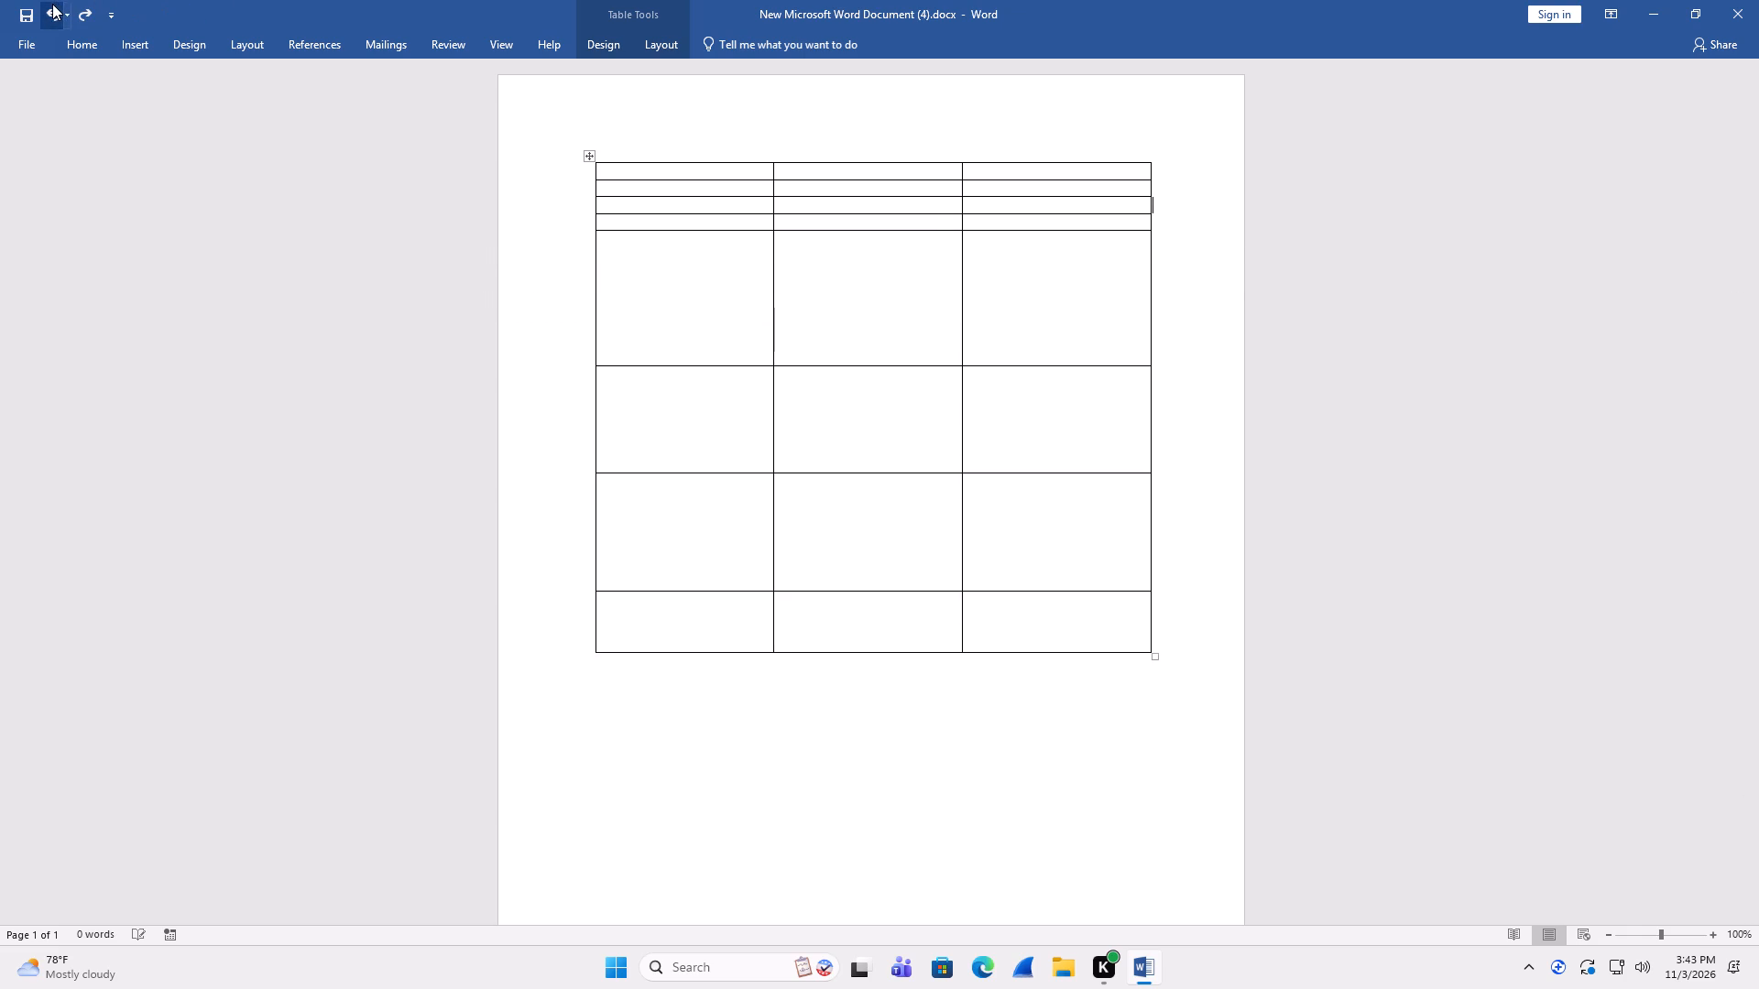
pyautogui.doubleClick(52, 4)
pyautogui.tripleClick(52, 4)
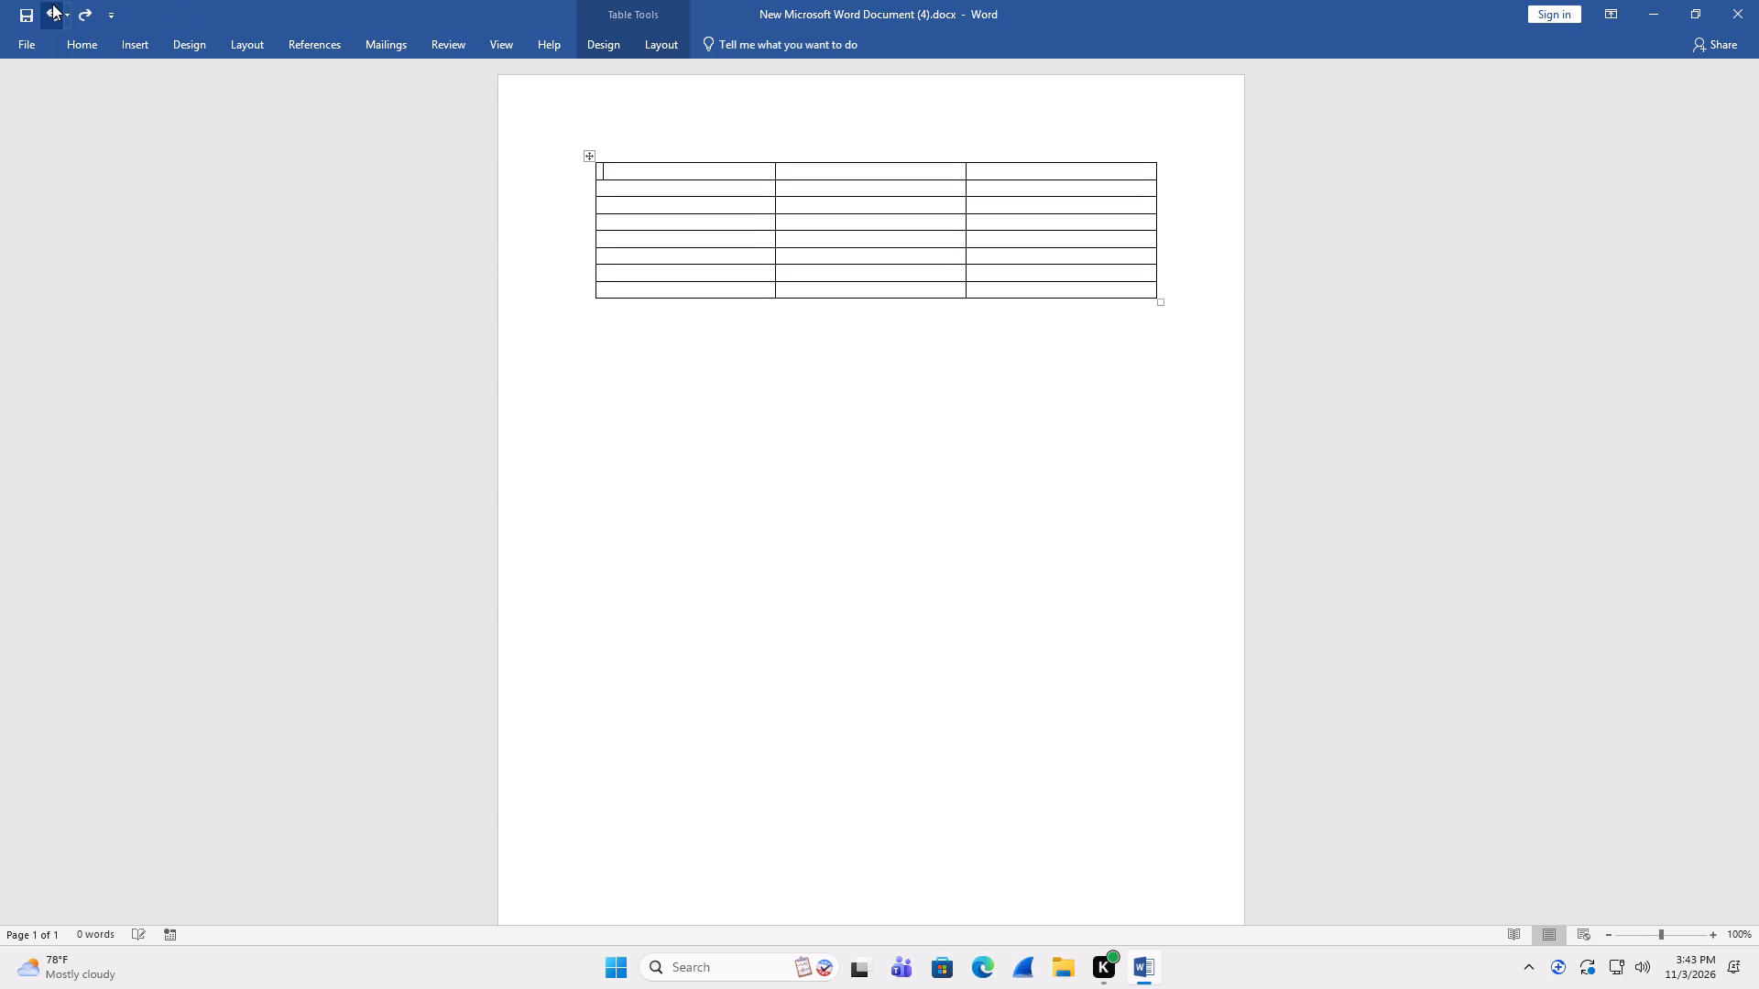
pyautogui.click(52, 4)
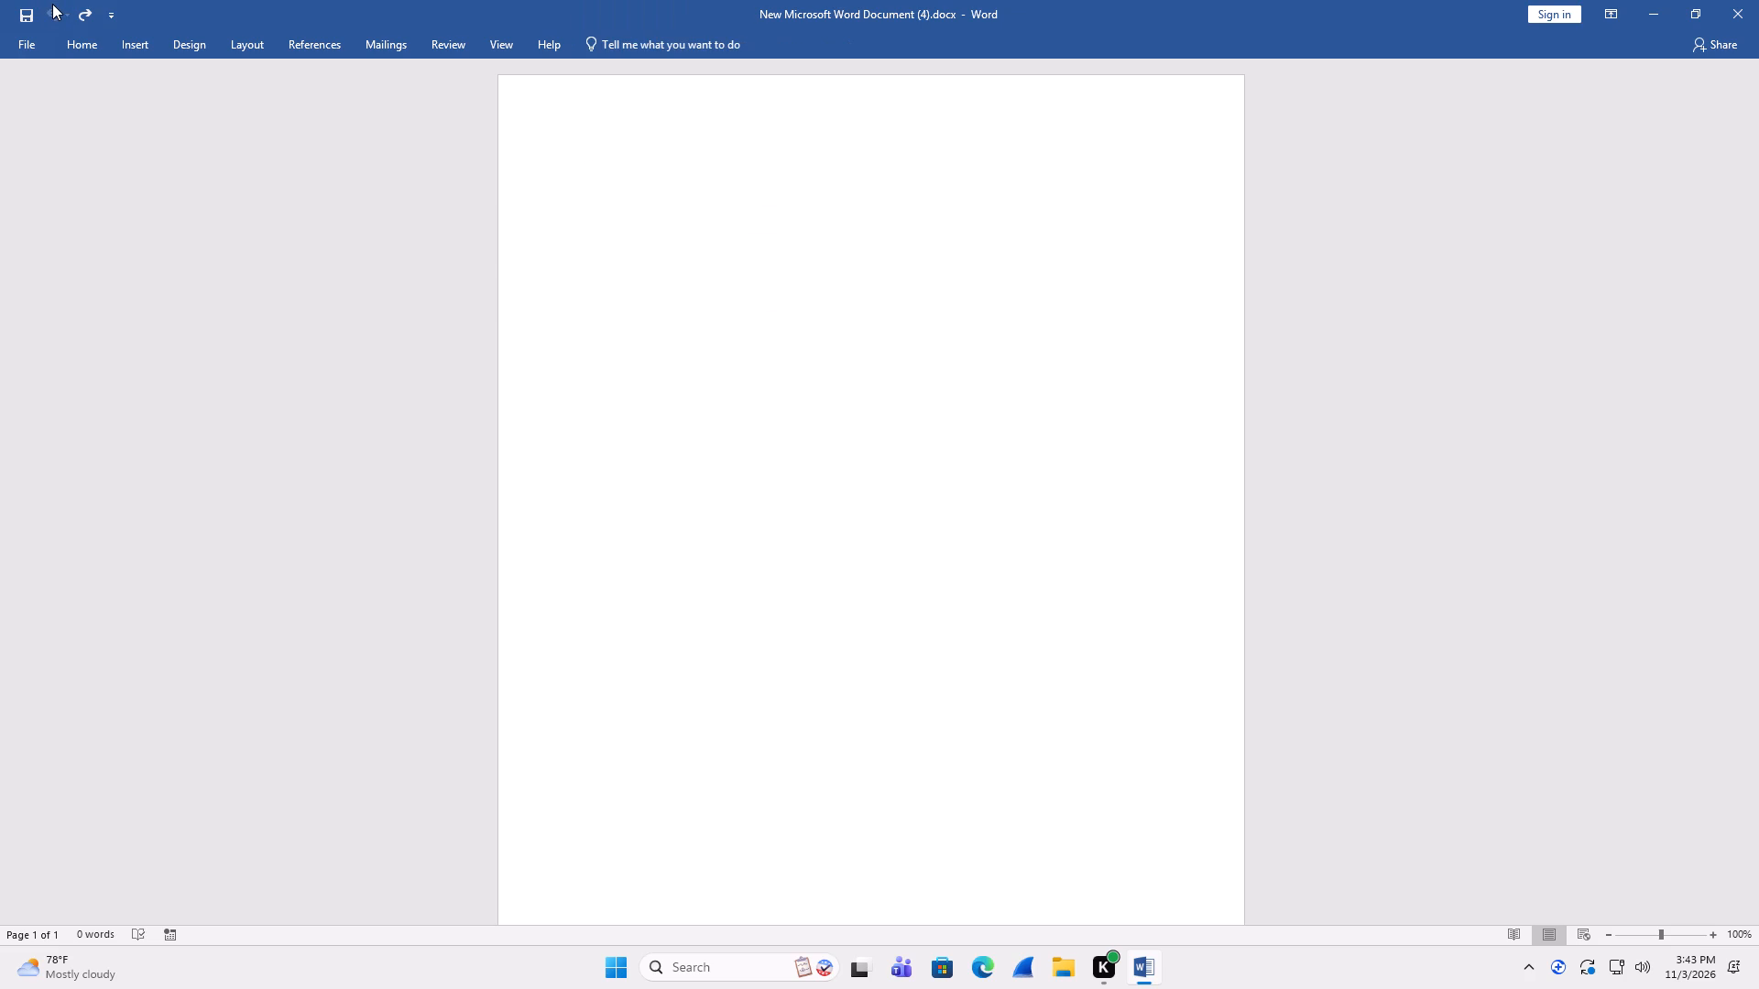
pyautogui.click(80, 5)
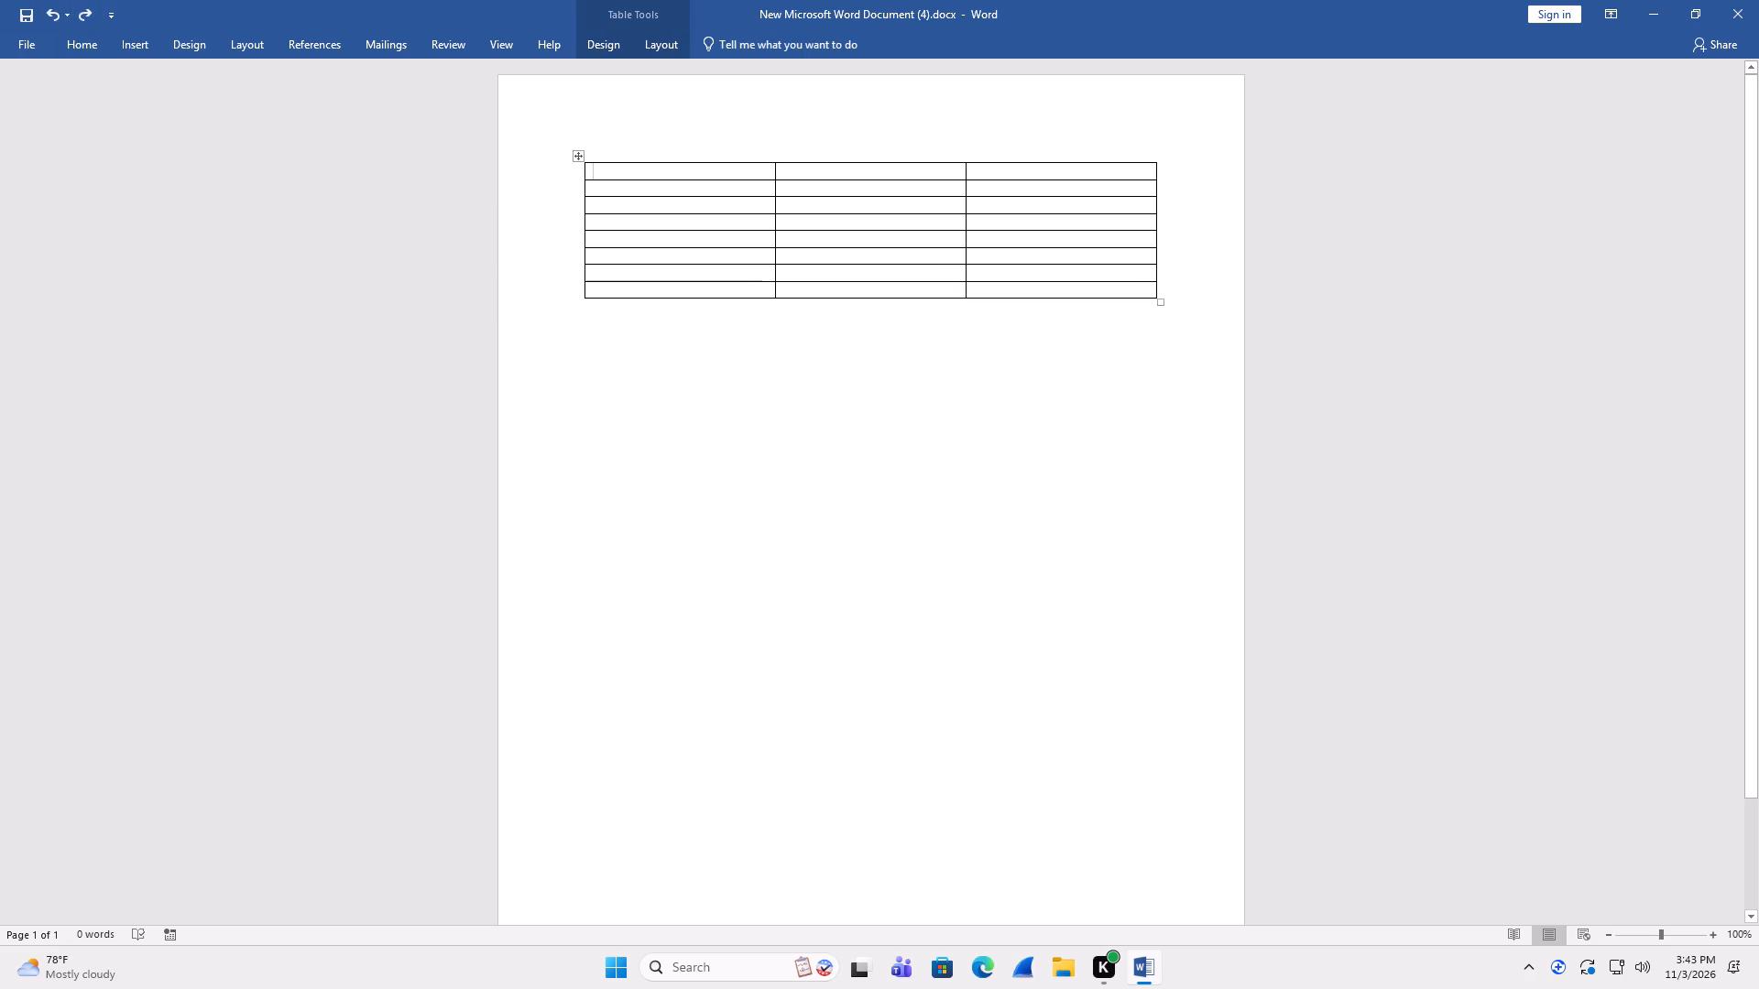
# Set the font size of the whole table to 18.
pyautogui.moveTo(586, 163); pyautogui.dragTo(594, 216)
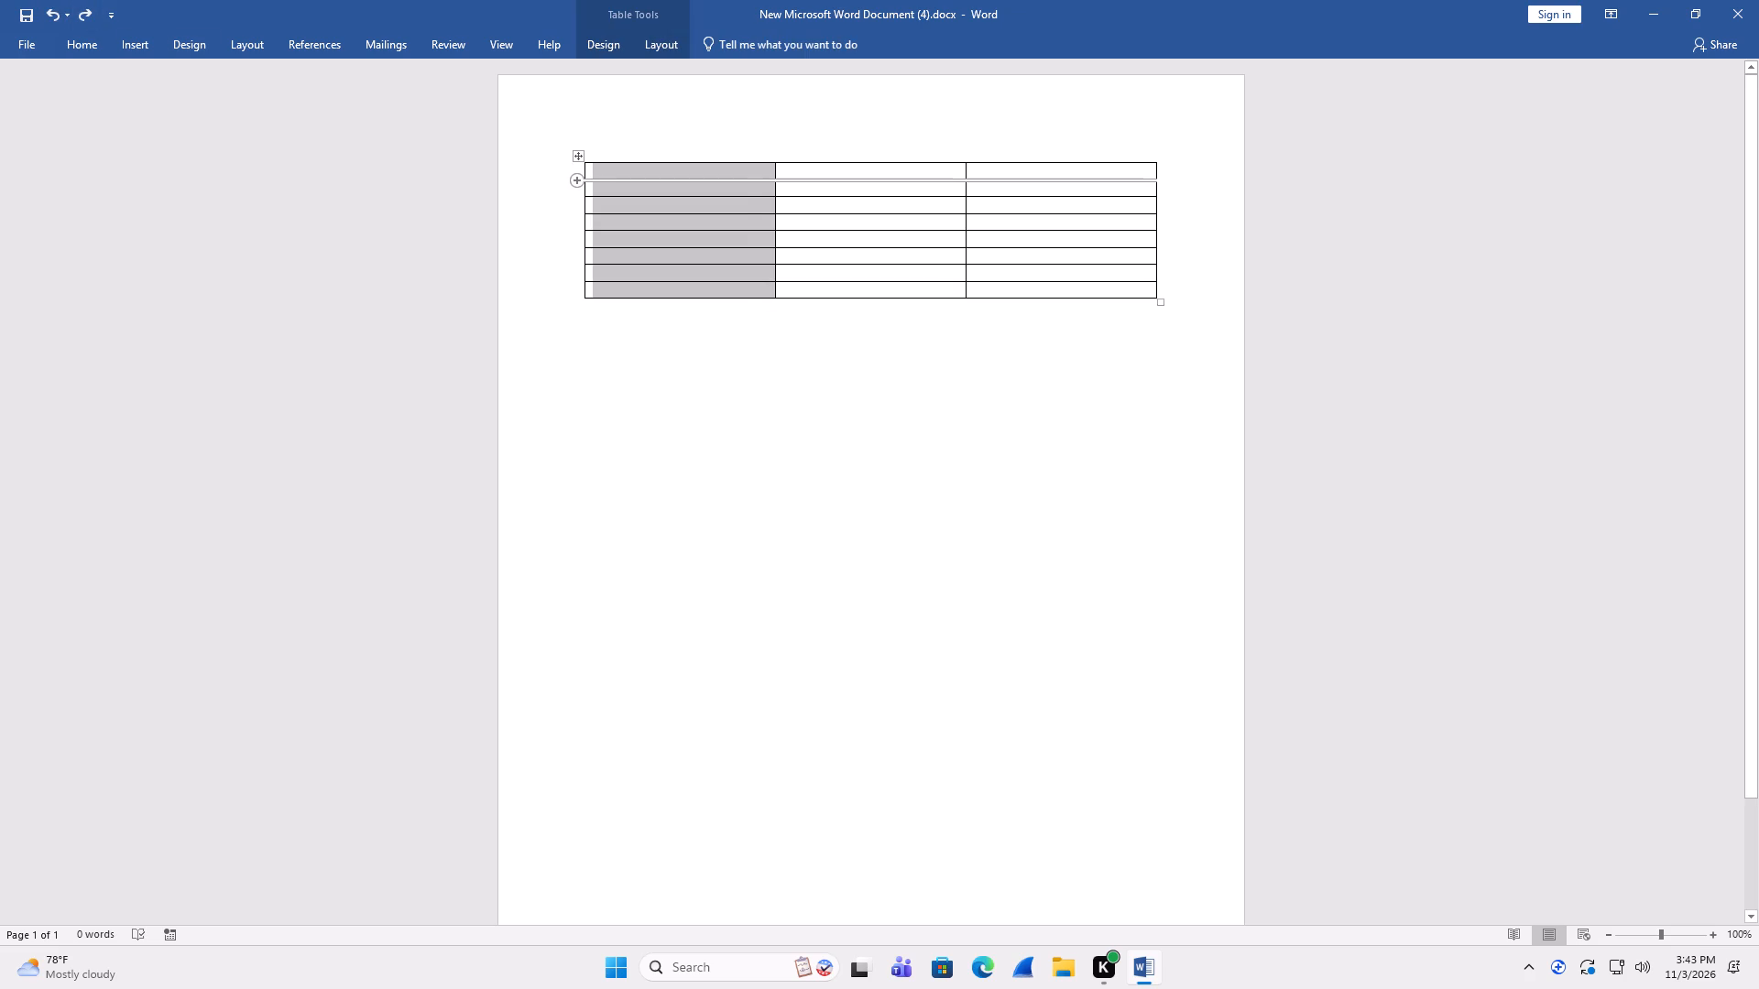
pyautogui.moveTo(594, 216); pyautogui.dragTo(1358, 362)
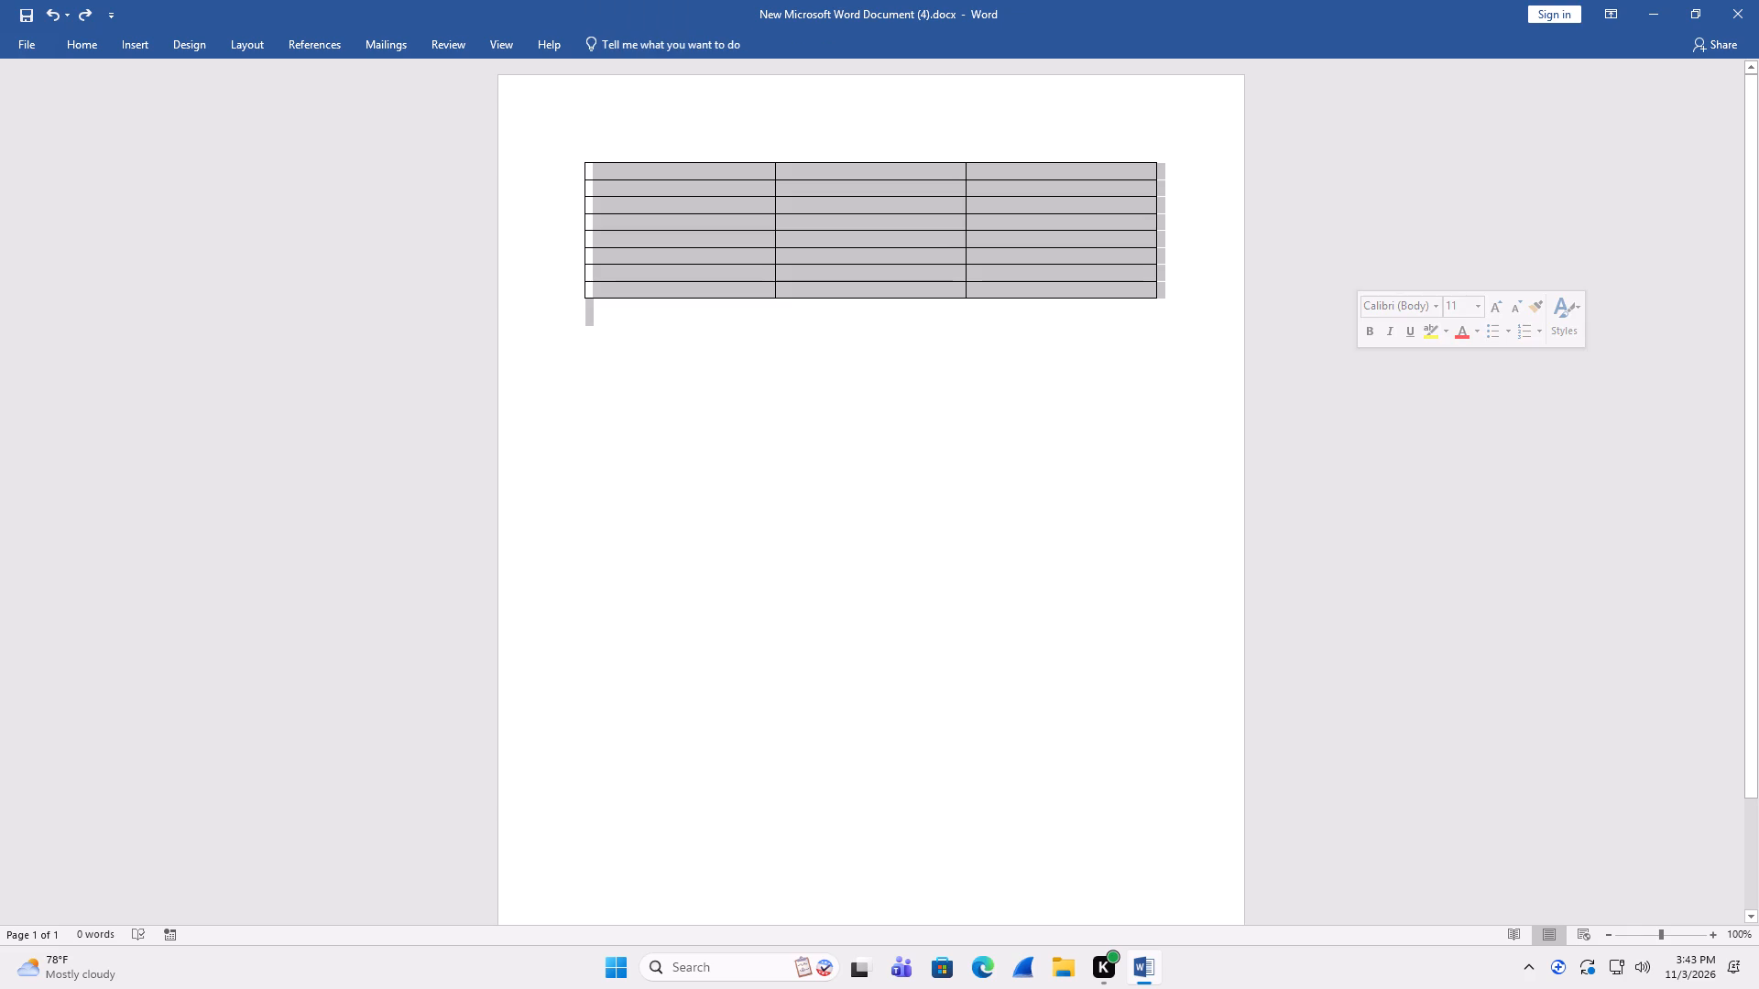
pyautogui.rightClick(1140, 290)
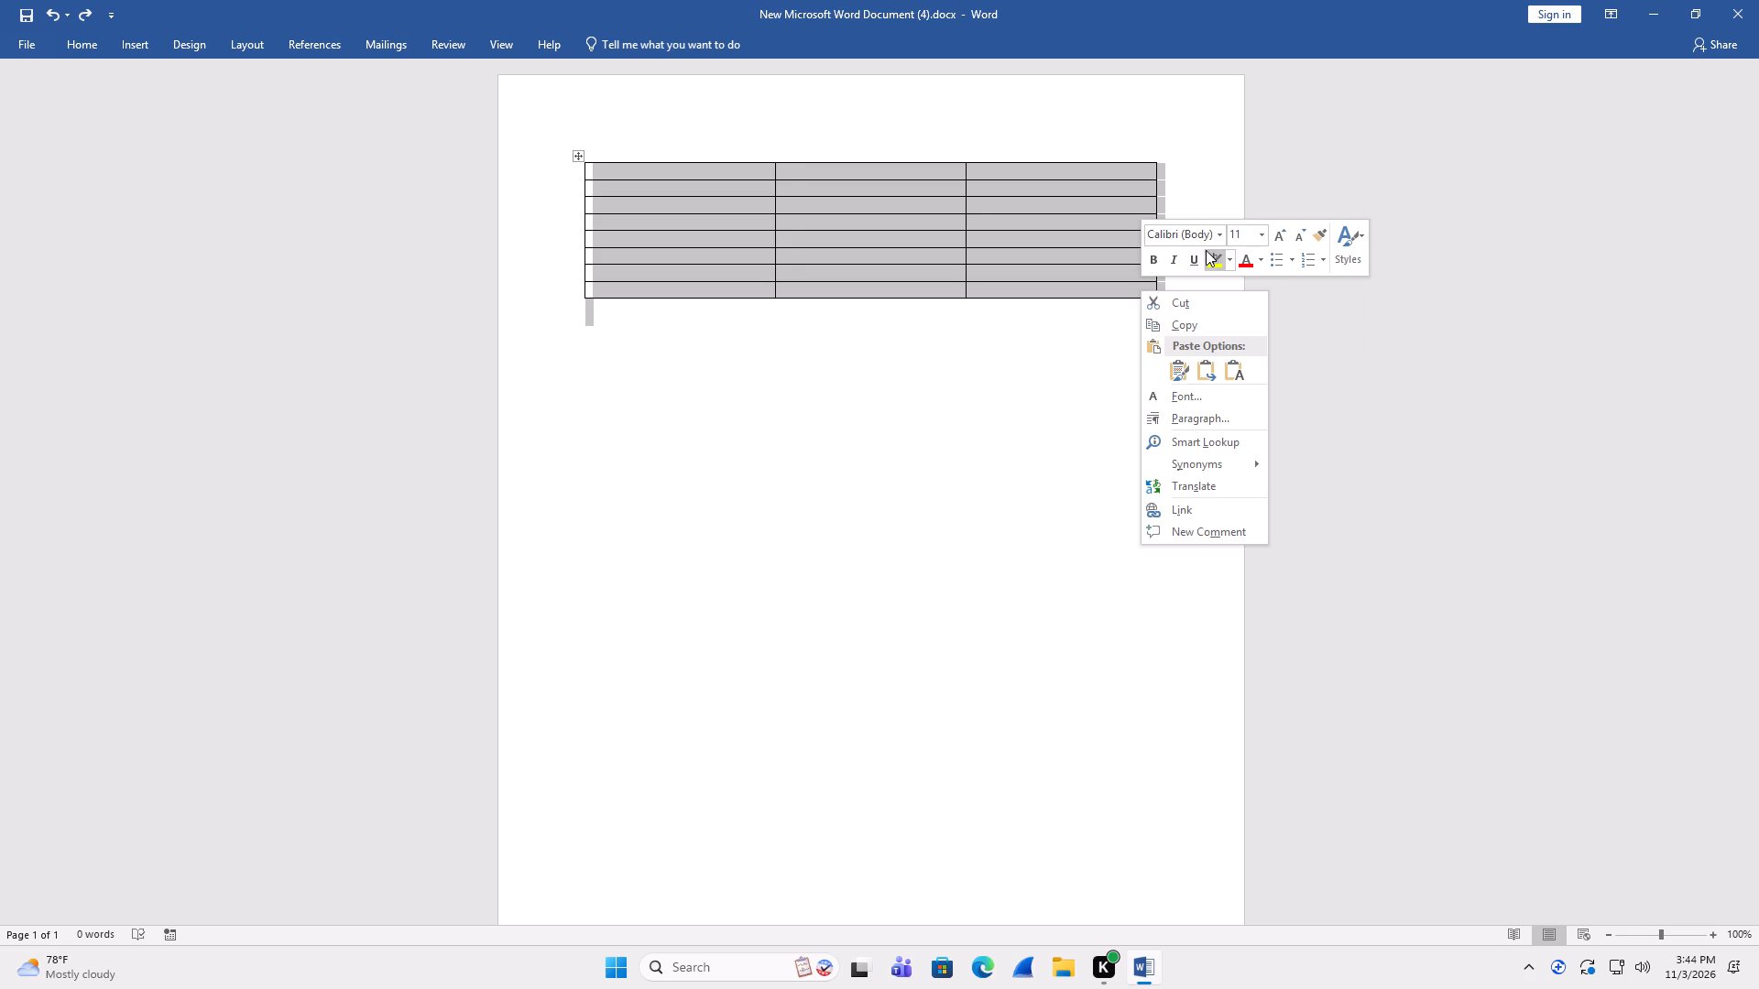
pyautogui.click(1262, 240)
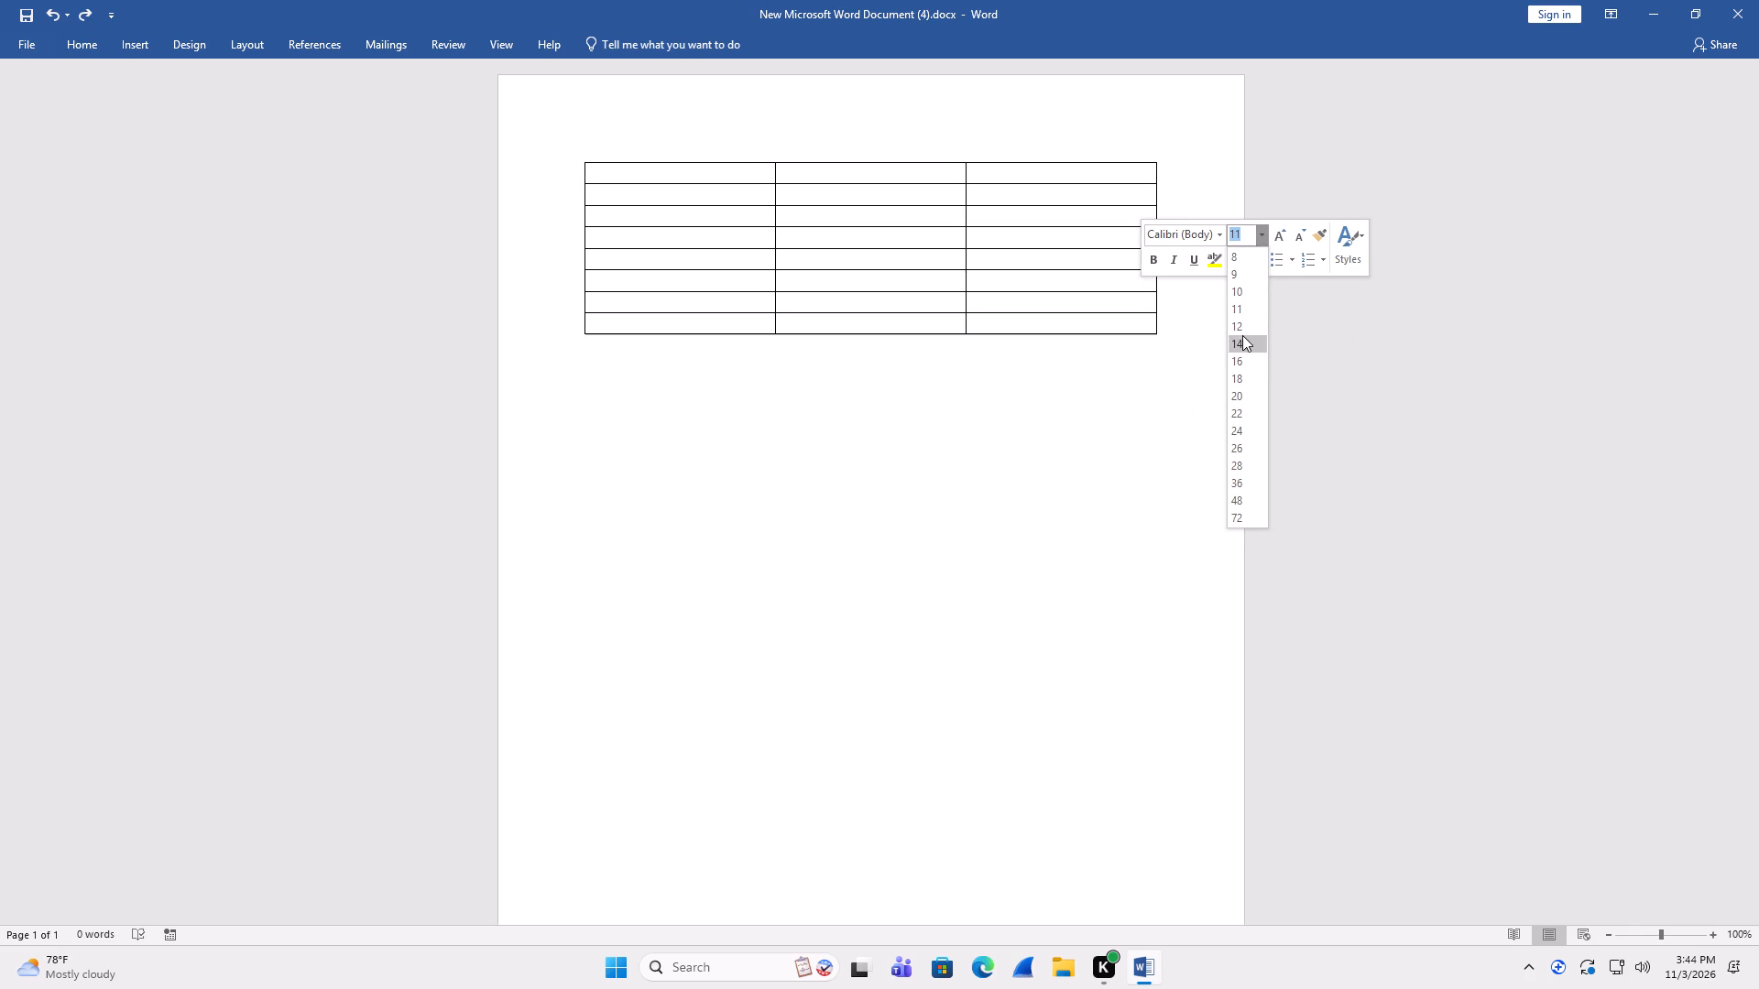
pyautogui.click(1241, 373)
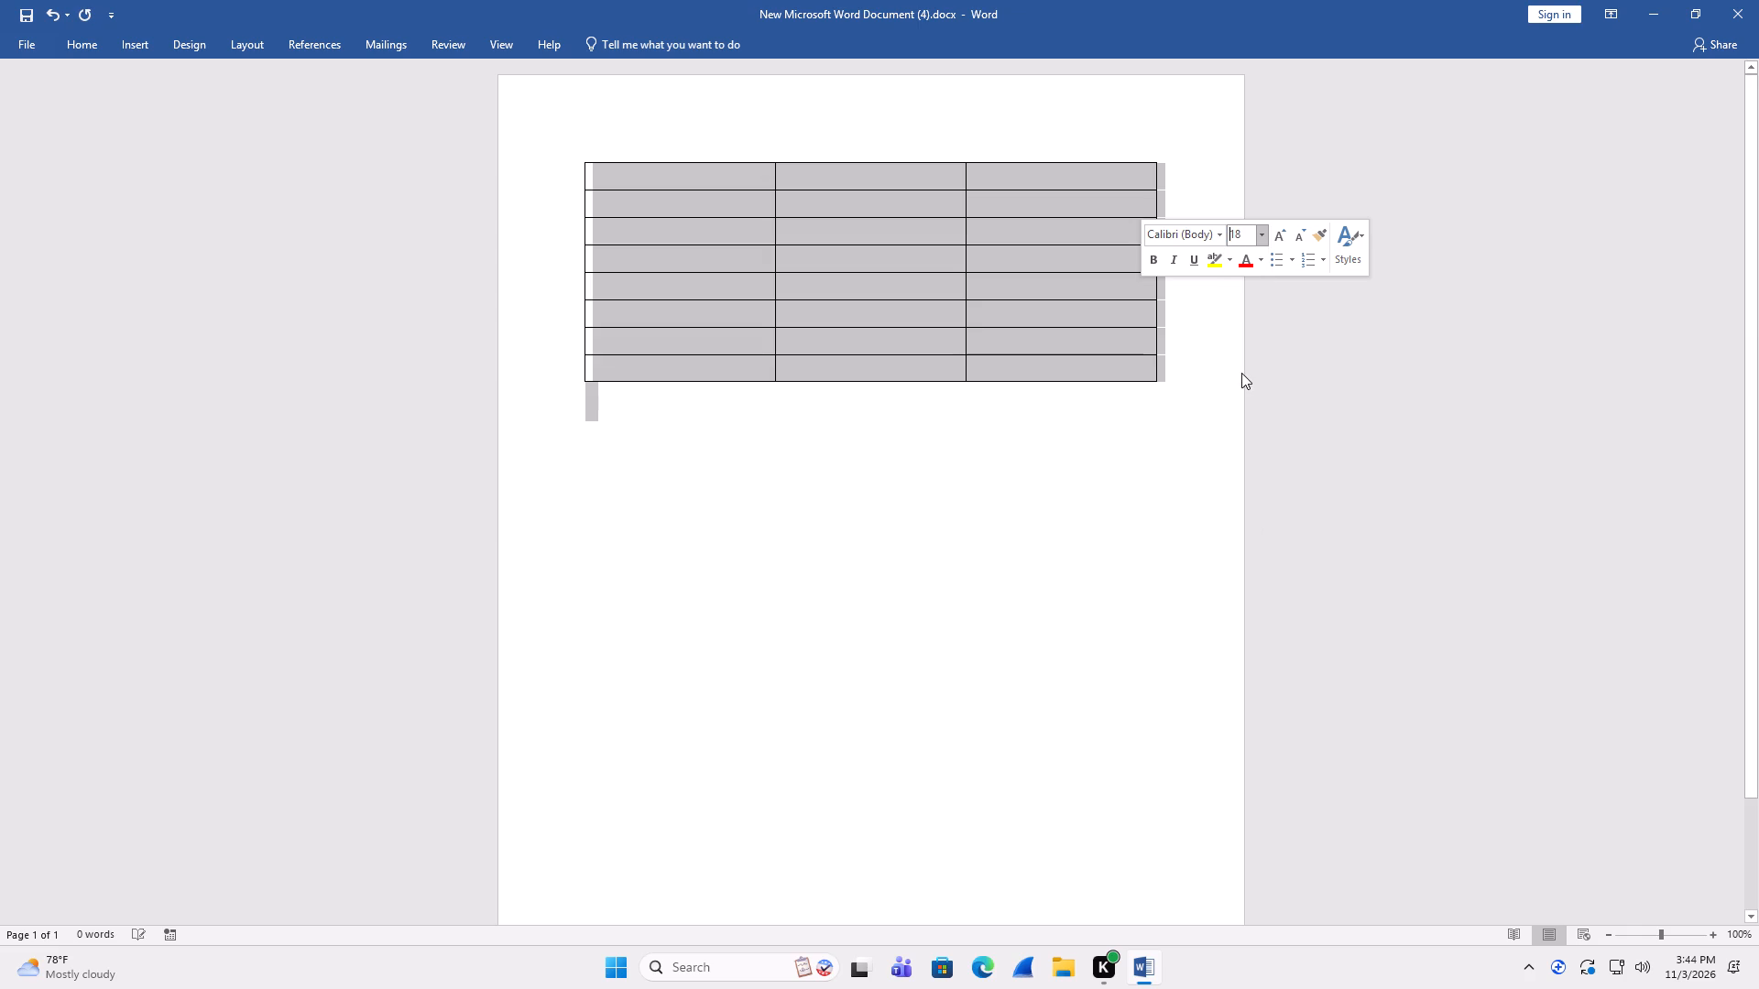
pyautogui.click(1101, 516)
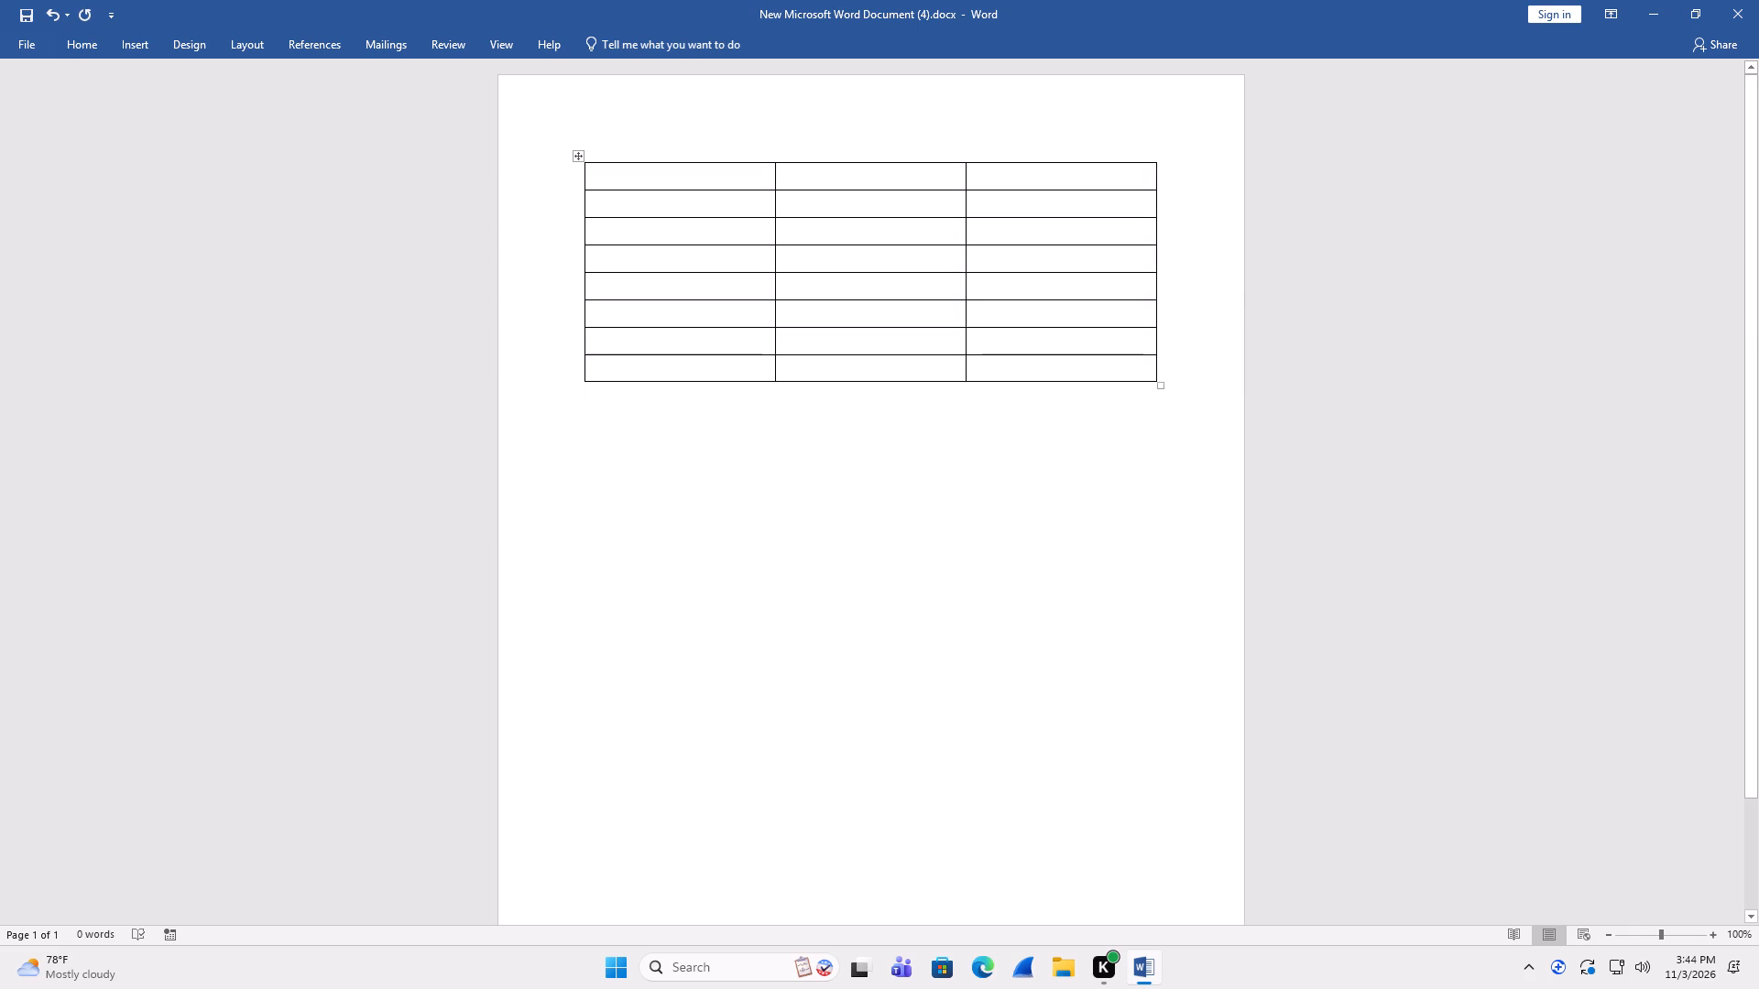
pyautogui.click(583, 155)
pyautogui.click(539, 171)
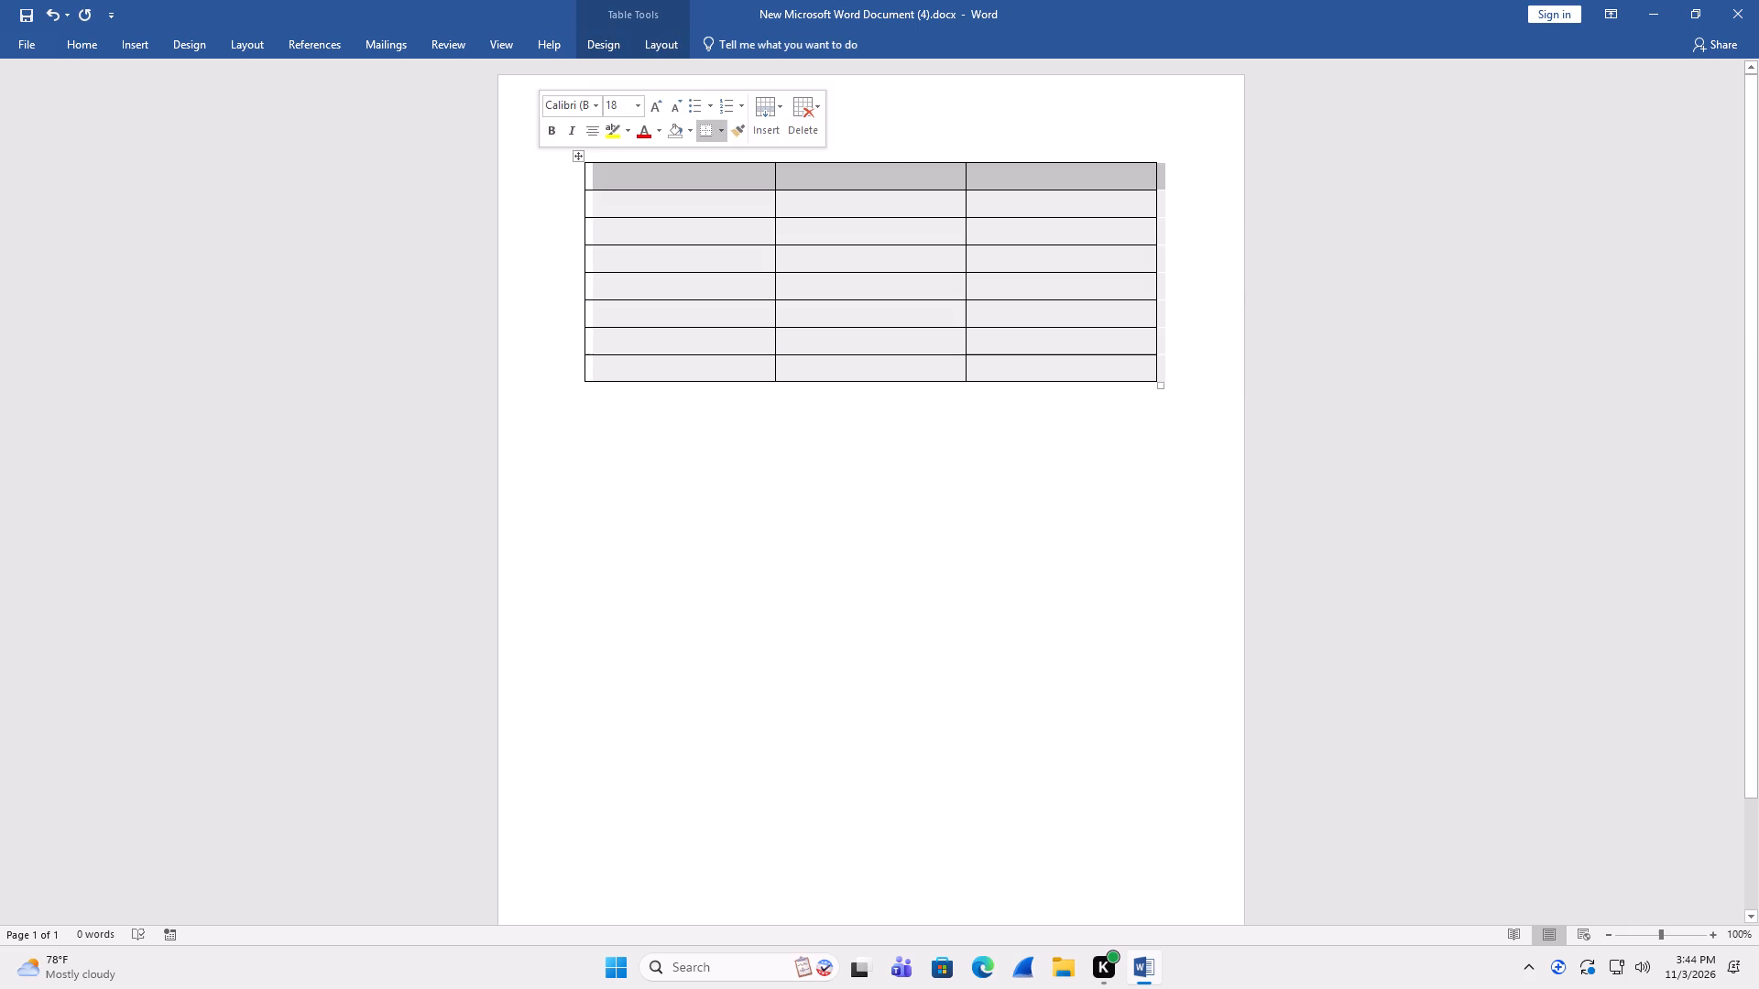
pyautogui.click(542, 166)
# Enter "TAJIRI DATABASE MAINTENANCE SCHEDULE" in the page header and return to the table's first cell.
pyautogui.doubleClick(617, 136)
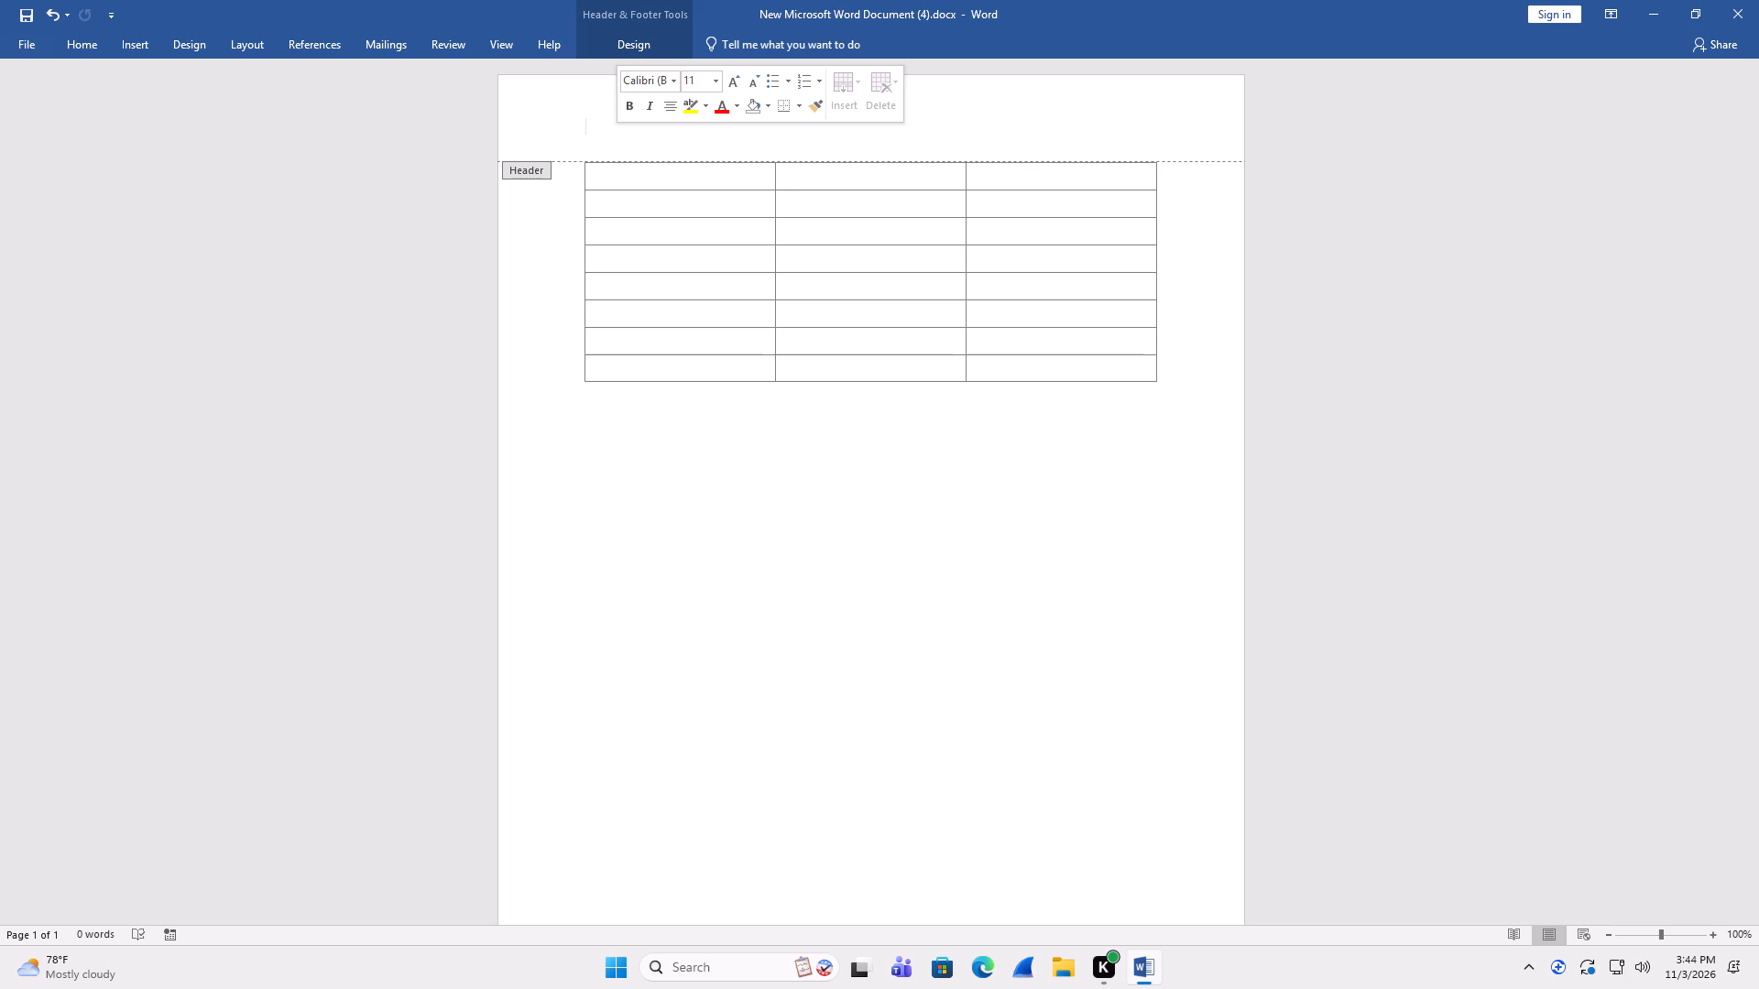
pyautogui.press('j')
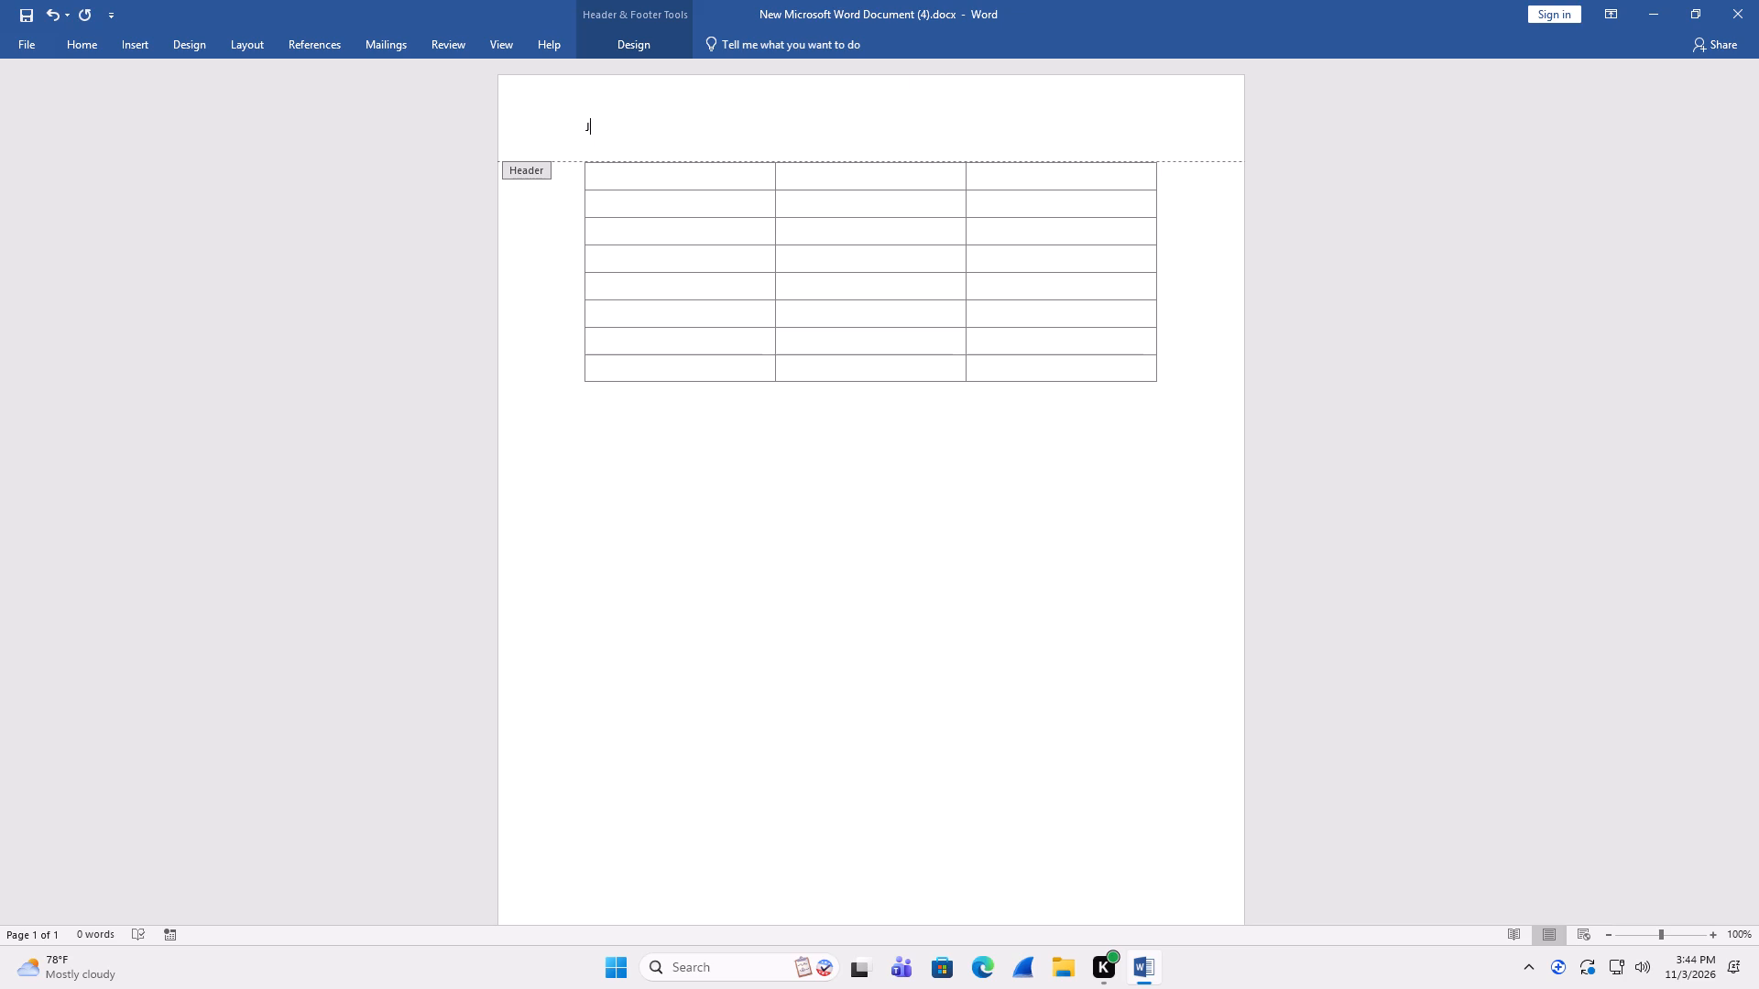
pyautogui.press('a')
pyautogui.press('BackSpace')
pyautogui.press('BackSpace')
pyautogui.write('TAJIRI DATABASE MAIM')
pyautogui.press('BackSpace')
pyautogui.write('NTENANCE')
pyautogui.press('space')
pyautogui.write('SCH')
pyautogui.press('e')
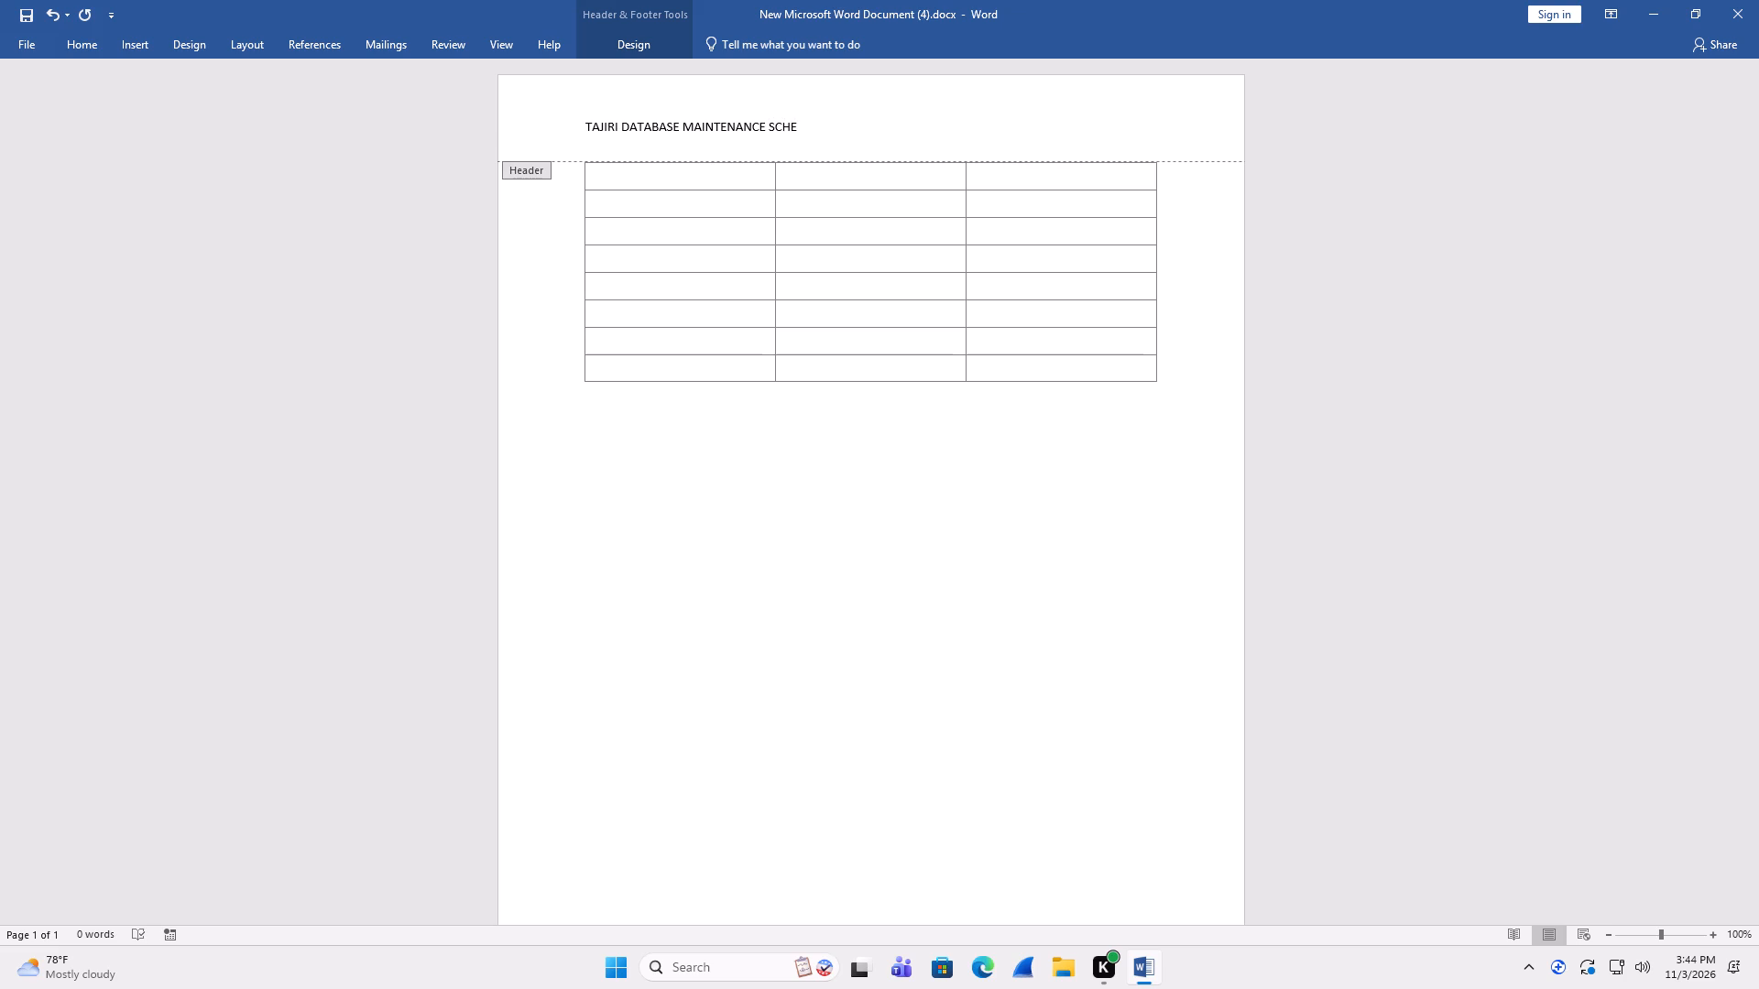
pyautogui.write('DULE')
pyautogui.press('space')
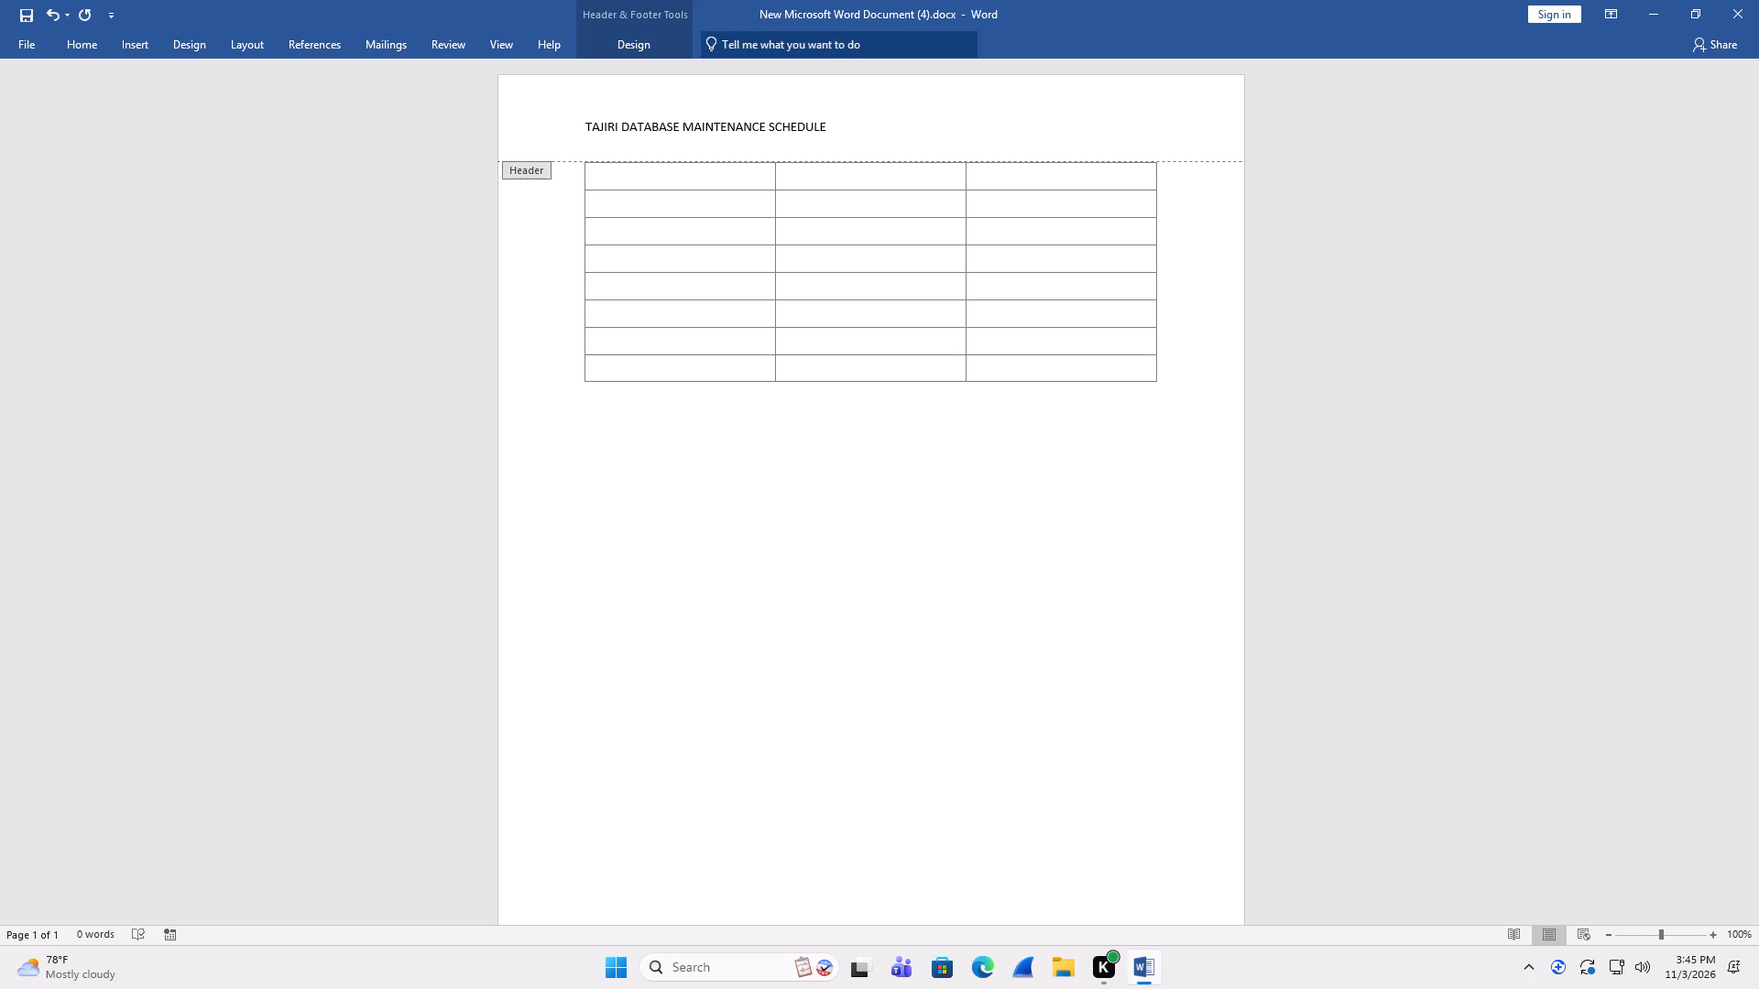
pyautogui.click(884, 83)
pyautogui.click(898, 105)
pyautogui.click(486, 165)
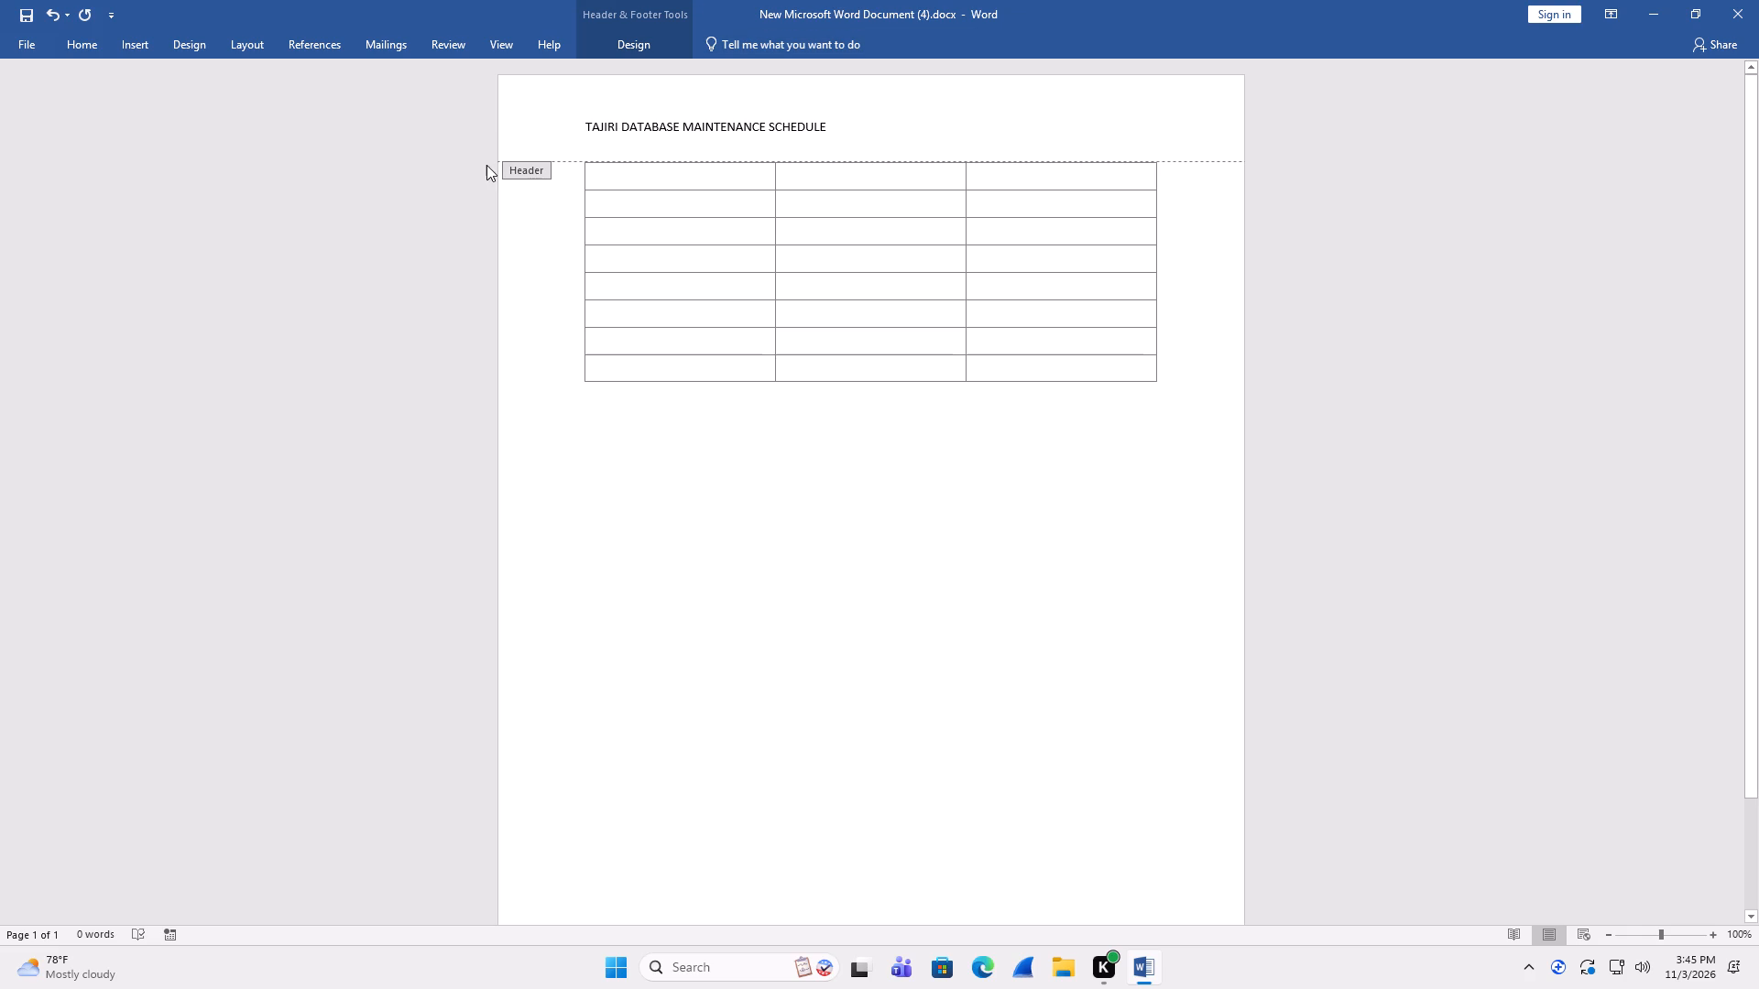
pyautogui.click(520, 182)
pyautogui.click(523, 162)
pyautogui.click(442, 176)
pyautogui.click(651, 178)
pyautogui.doubleClick(651, 178)
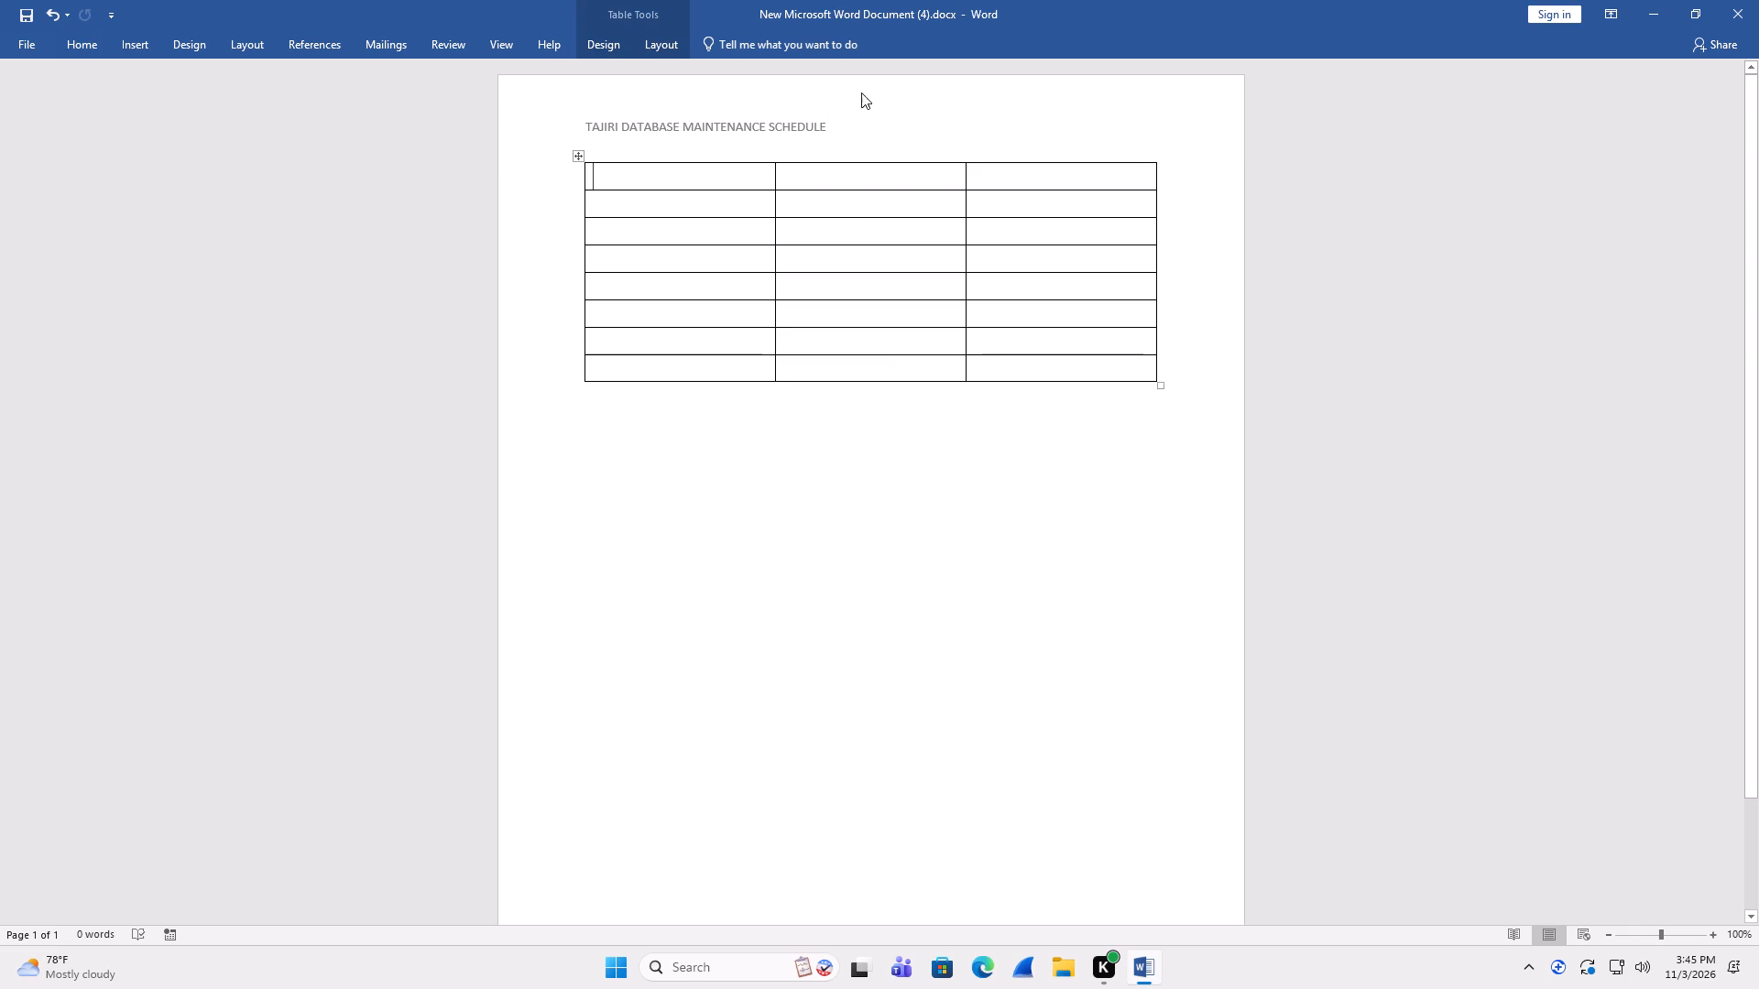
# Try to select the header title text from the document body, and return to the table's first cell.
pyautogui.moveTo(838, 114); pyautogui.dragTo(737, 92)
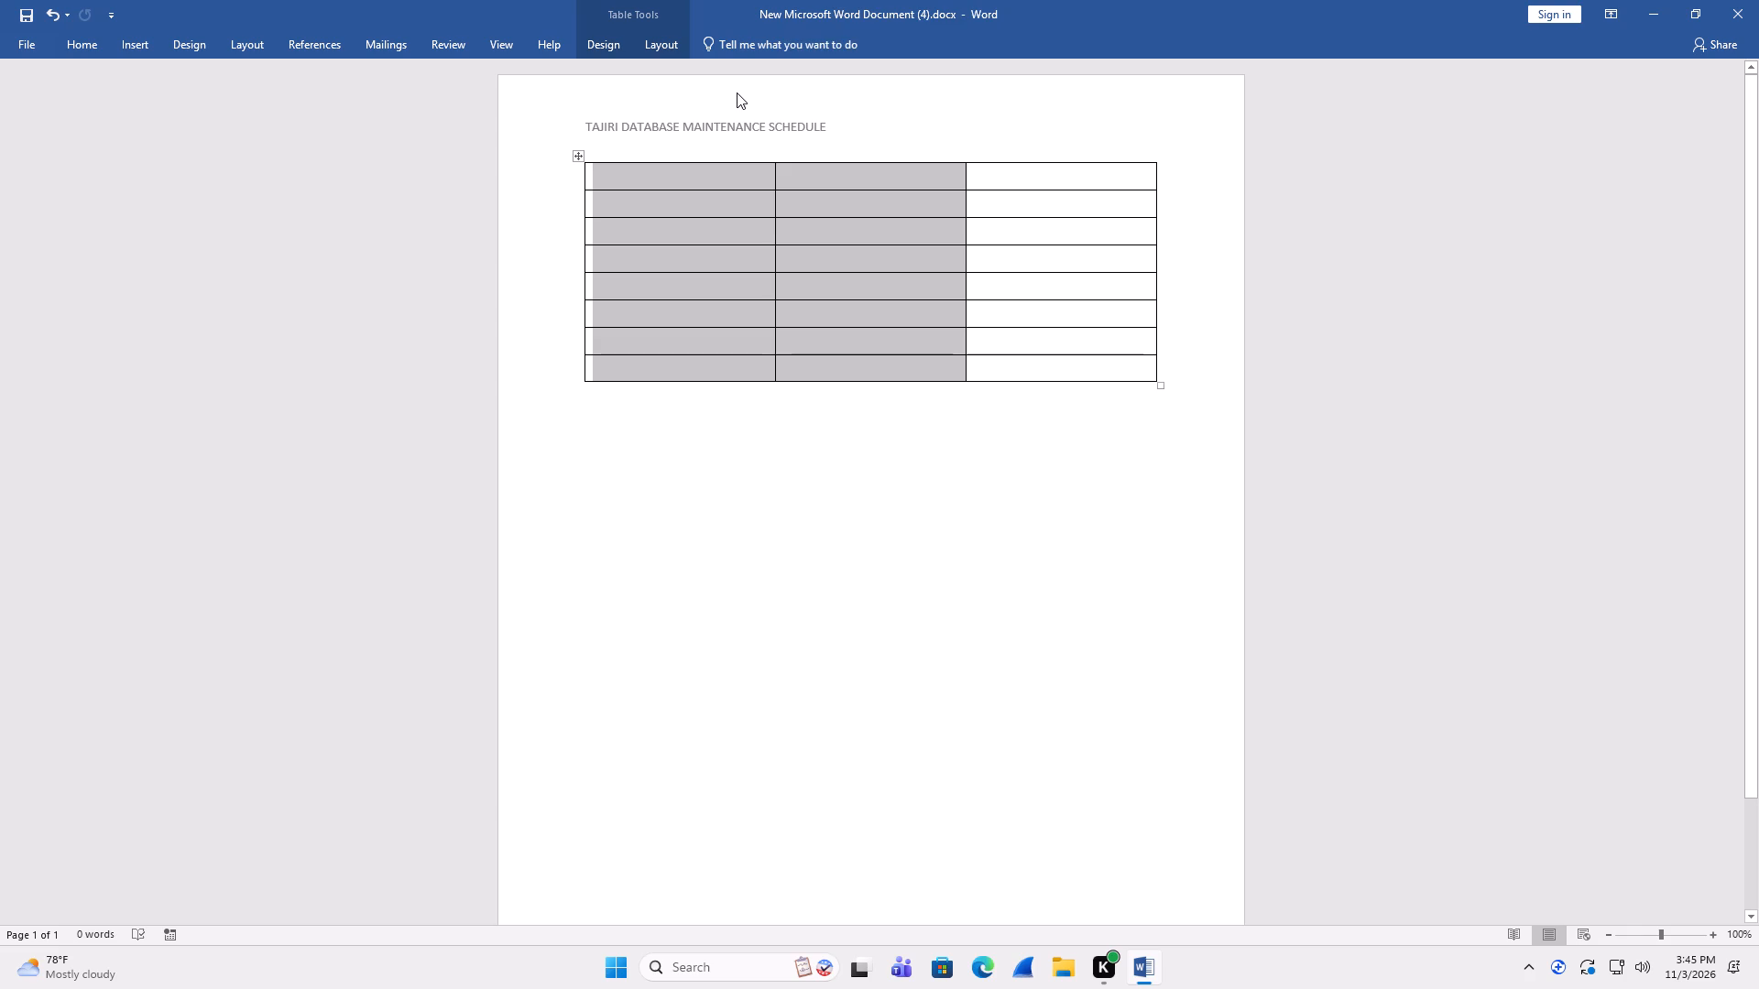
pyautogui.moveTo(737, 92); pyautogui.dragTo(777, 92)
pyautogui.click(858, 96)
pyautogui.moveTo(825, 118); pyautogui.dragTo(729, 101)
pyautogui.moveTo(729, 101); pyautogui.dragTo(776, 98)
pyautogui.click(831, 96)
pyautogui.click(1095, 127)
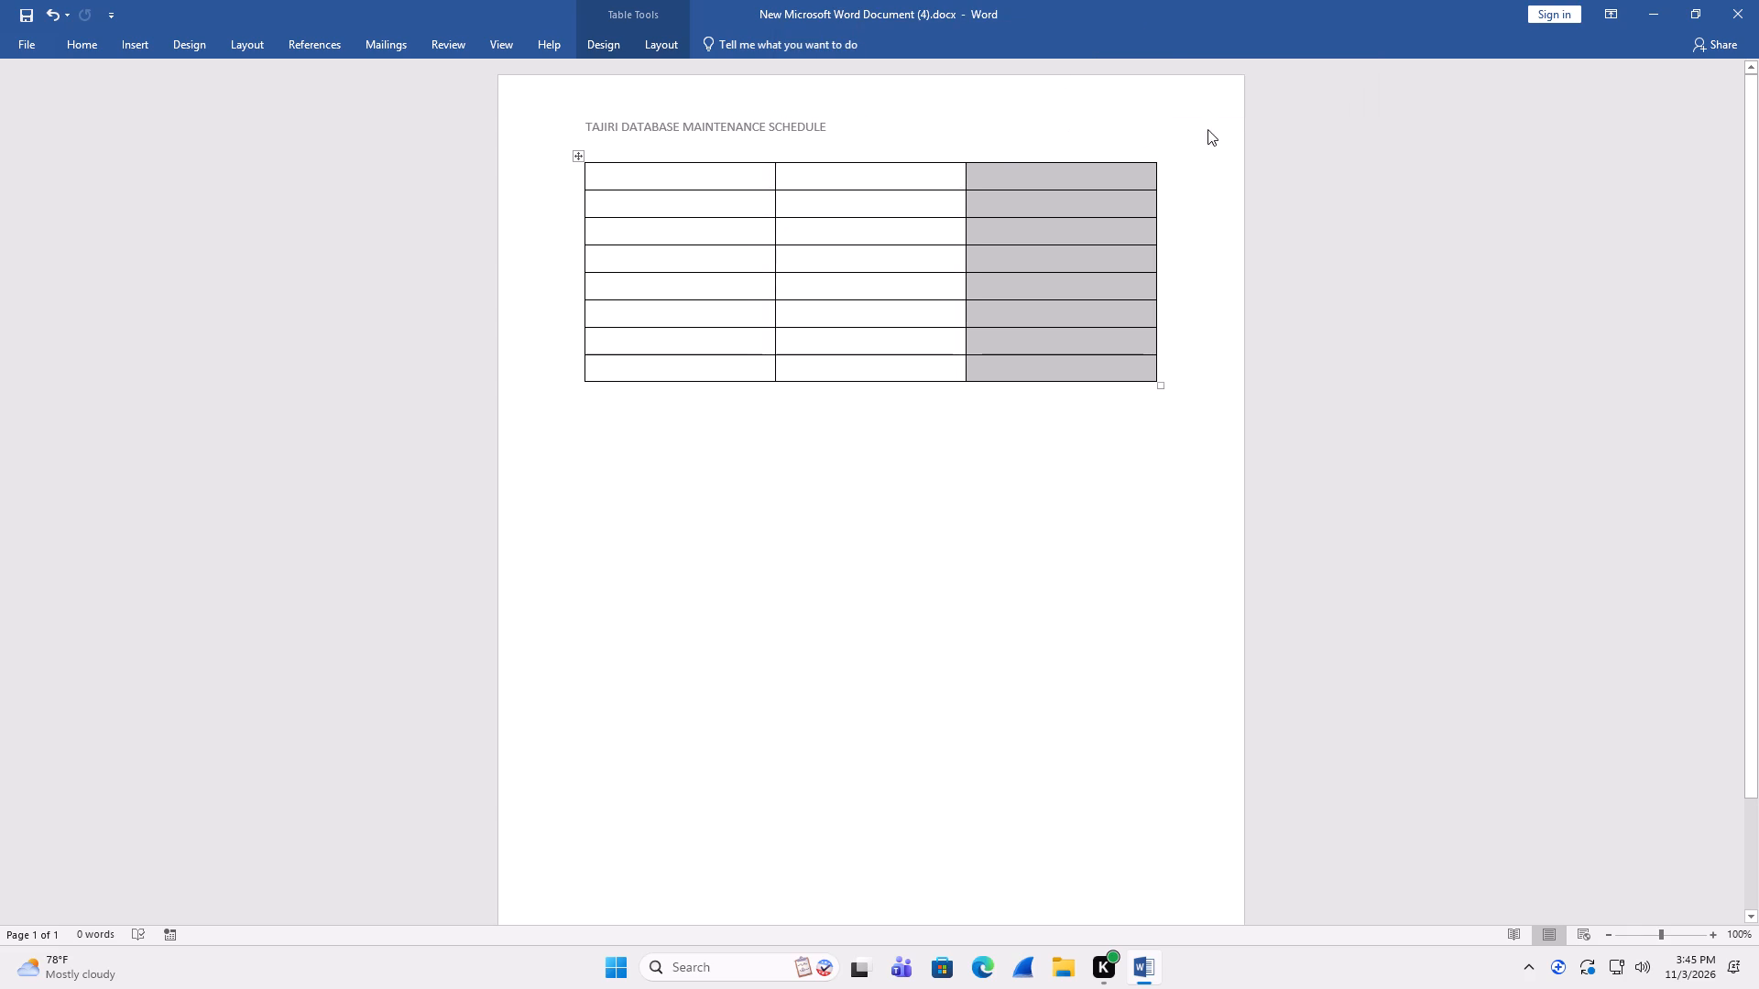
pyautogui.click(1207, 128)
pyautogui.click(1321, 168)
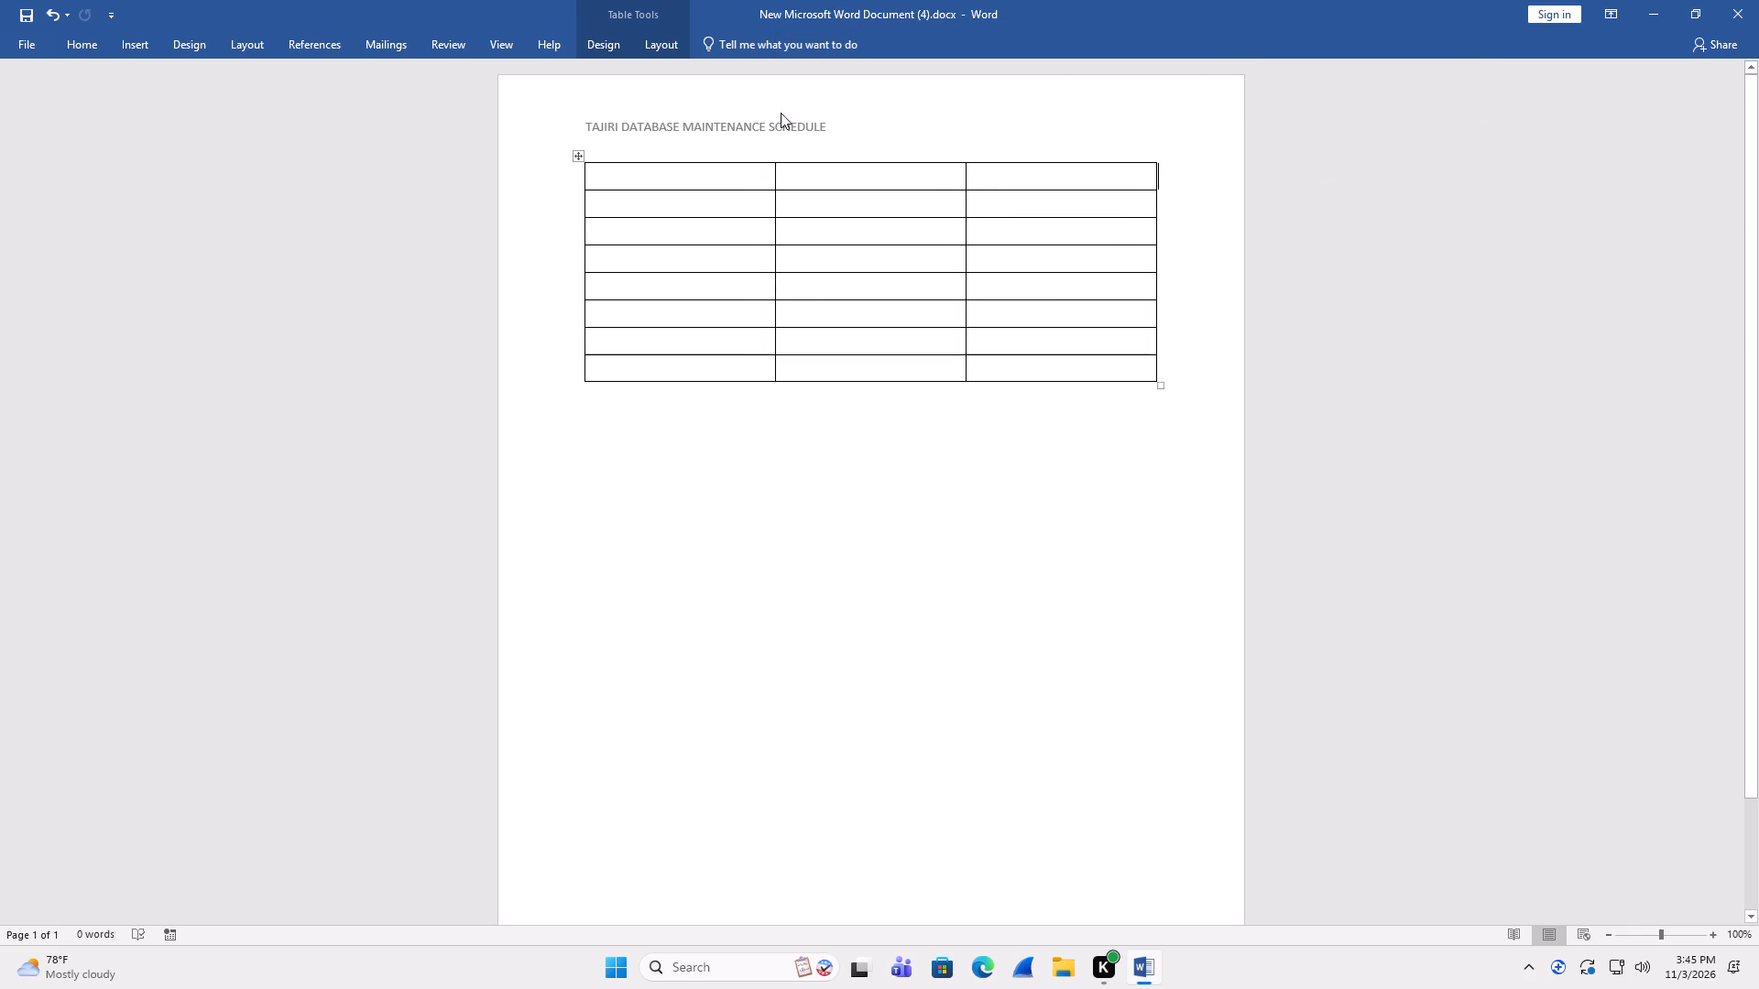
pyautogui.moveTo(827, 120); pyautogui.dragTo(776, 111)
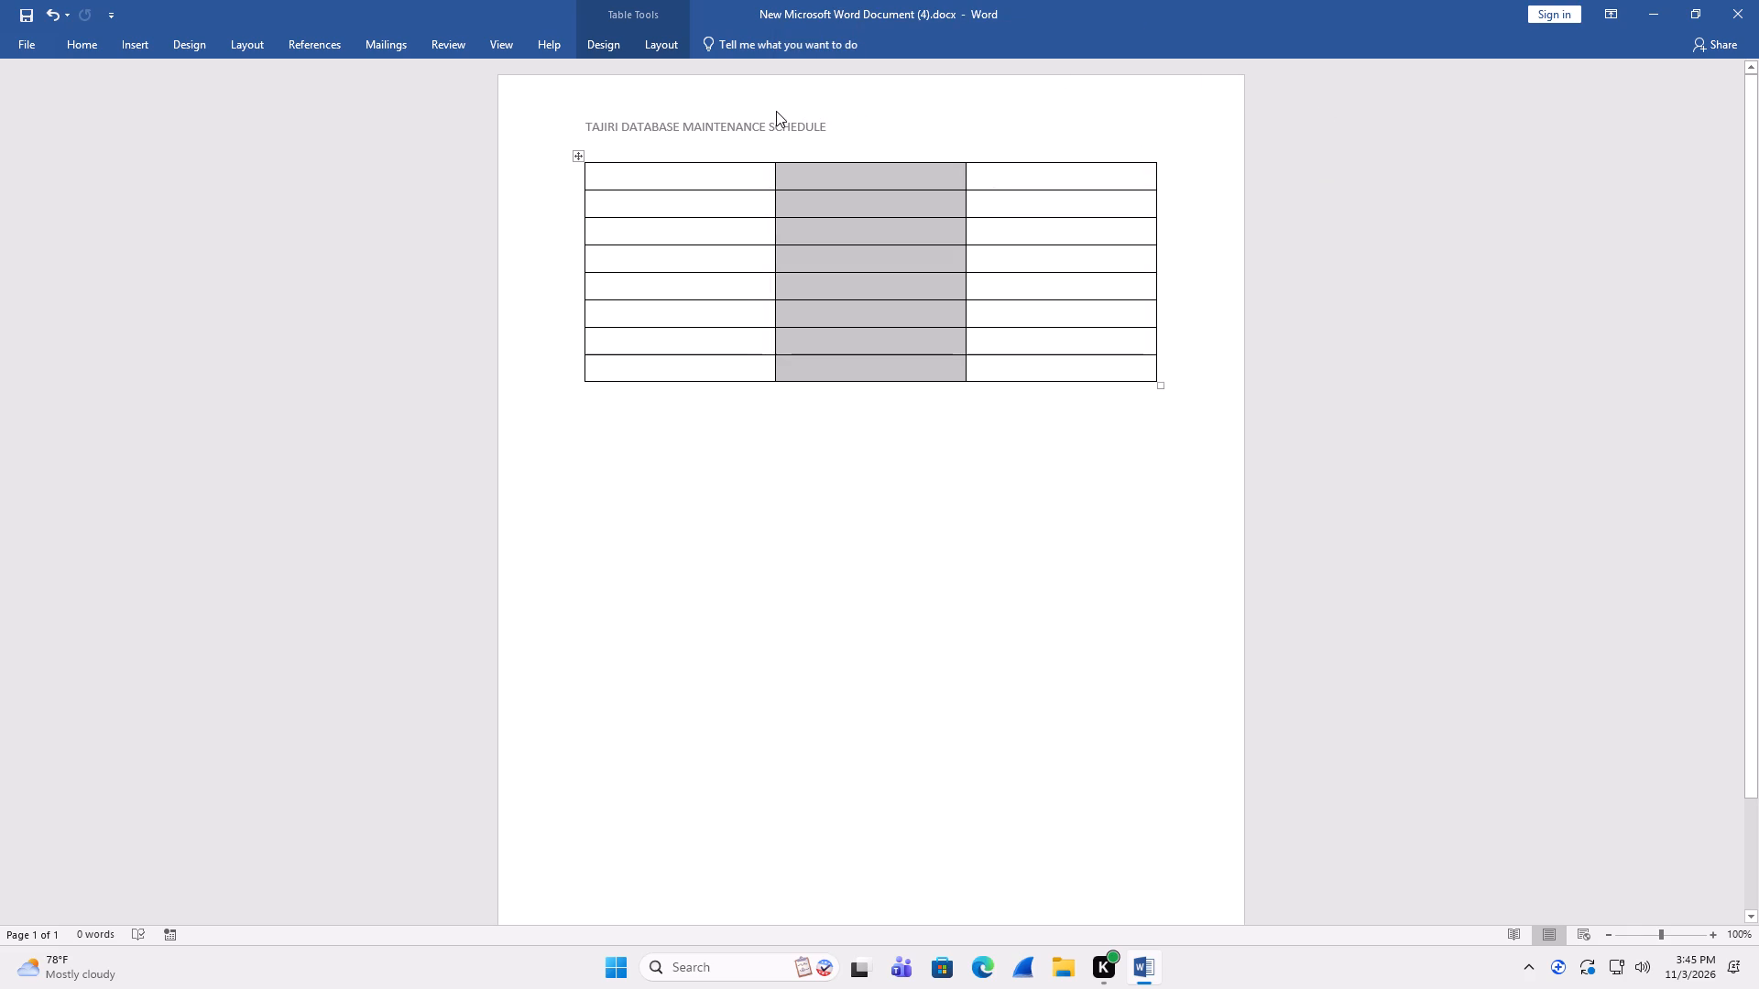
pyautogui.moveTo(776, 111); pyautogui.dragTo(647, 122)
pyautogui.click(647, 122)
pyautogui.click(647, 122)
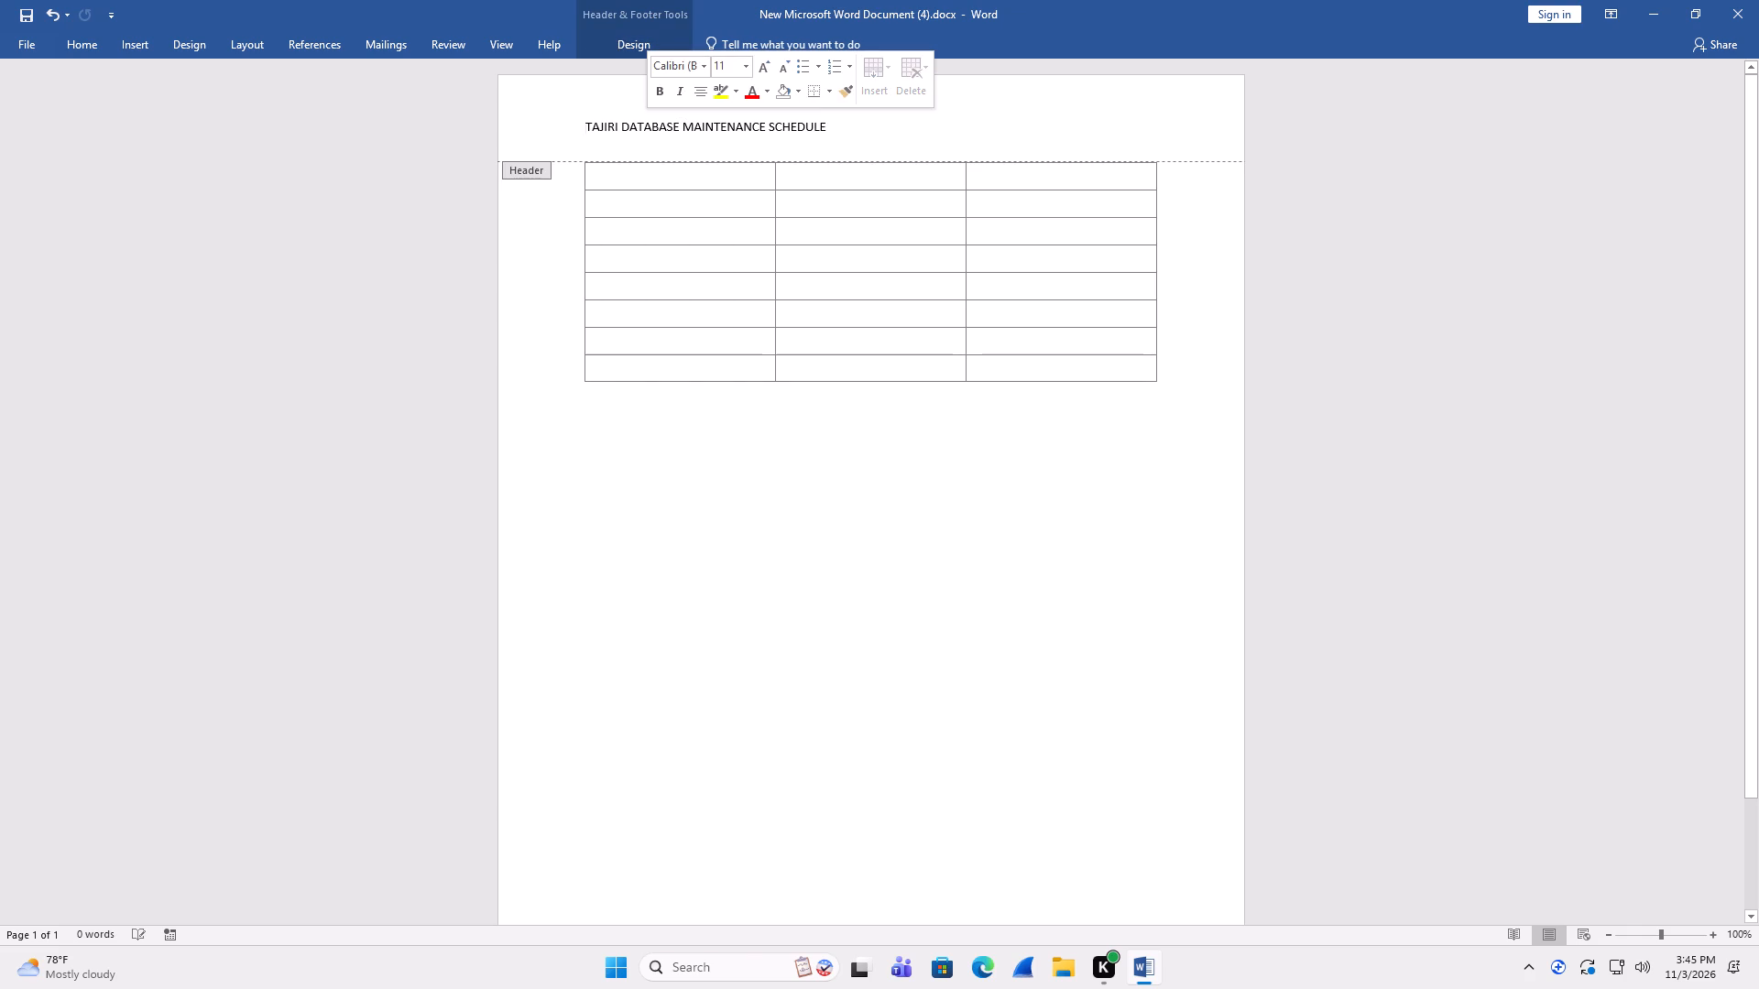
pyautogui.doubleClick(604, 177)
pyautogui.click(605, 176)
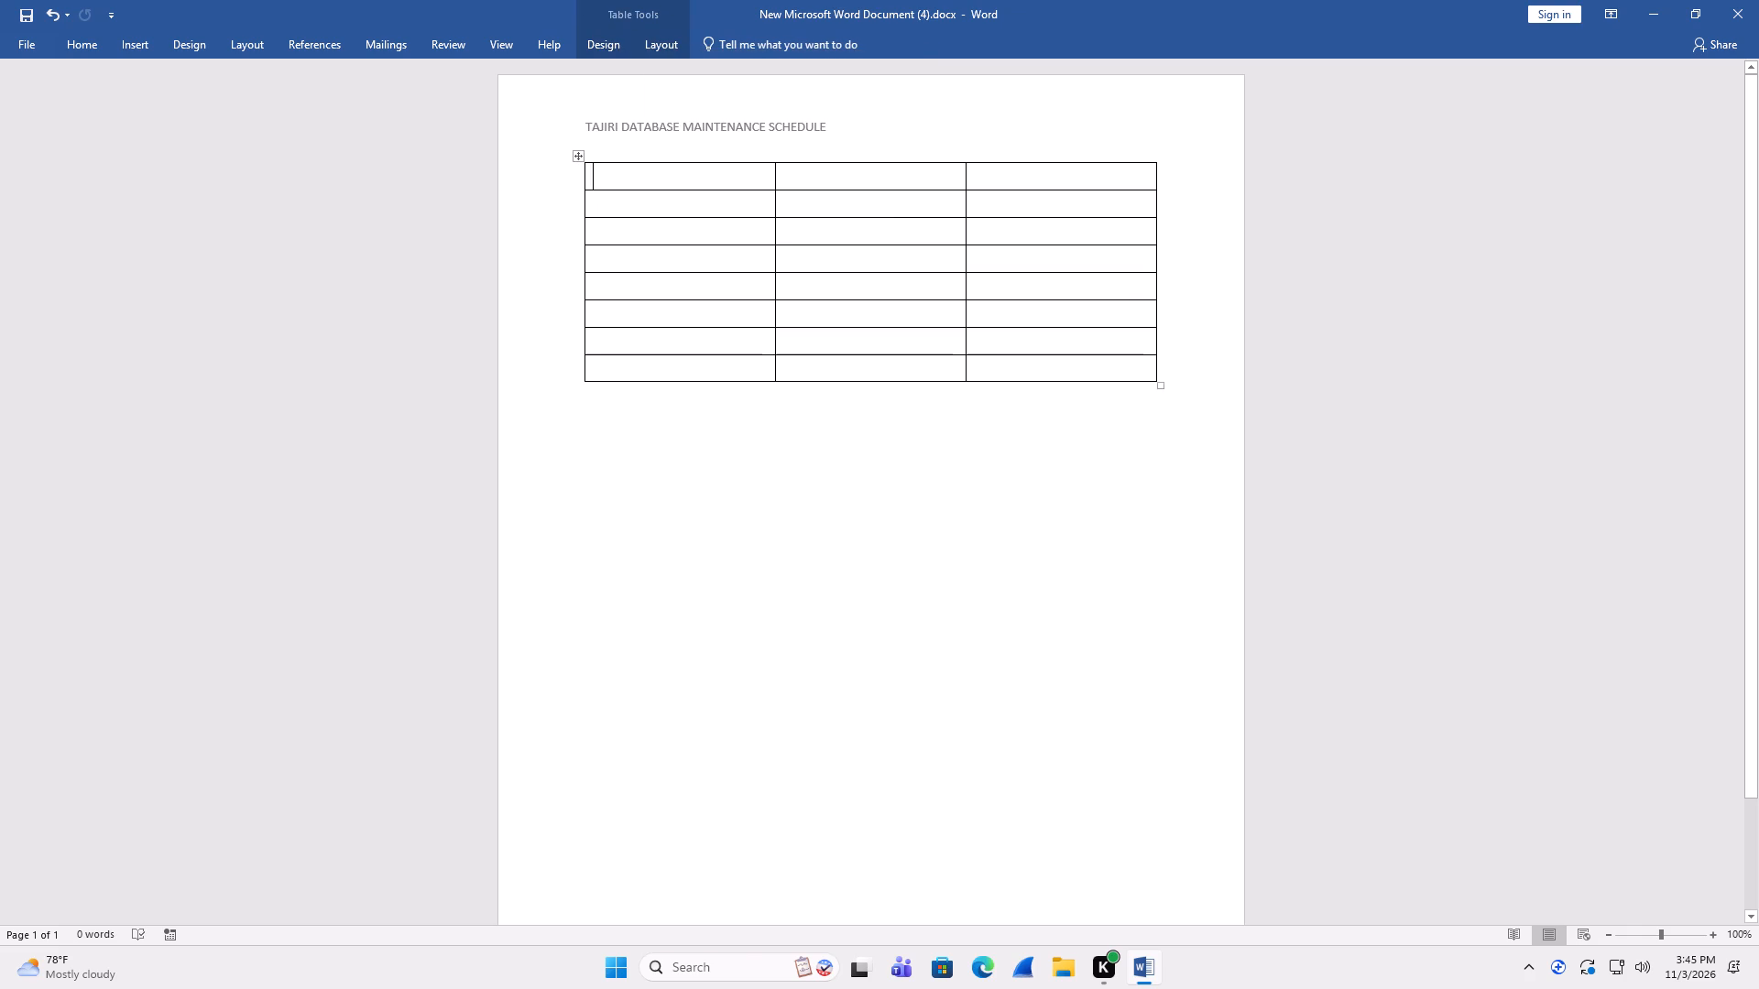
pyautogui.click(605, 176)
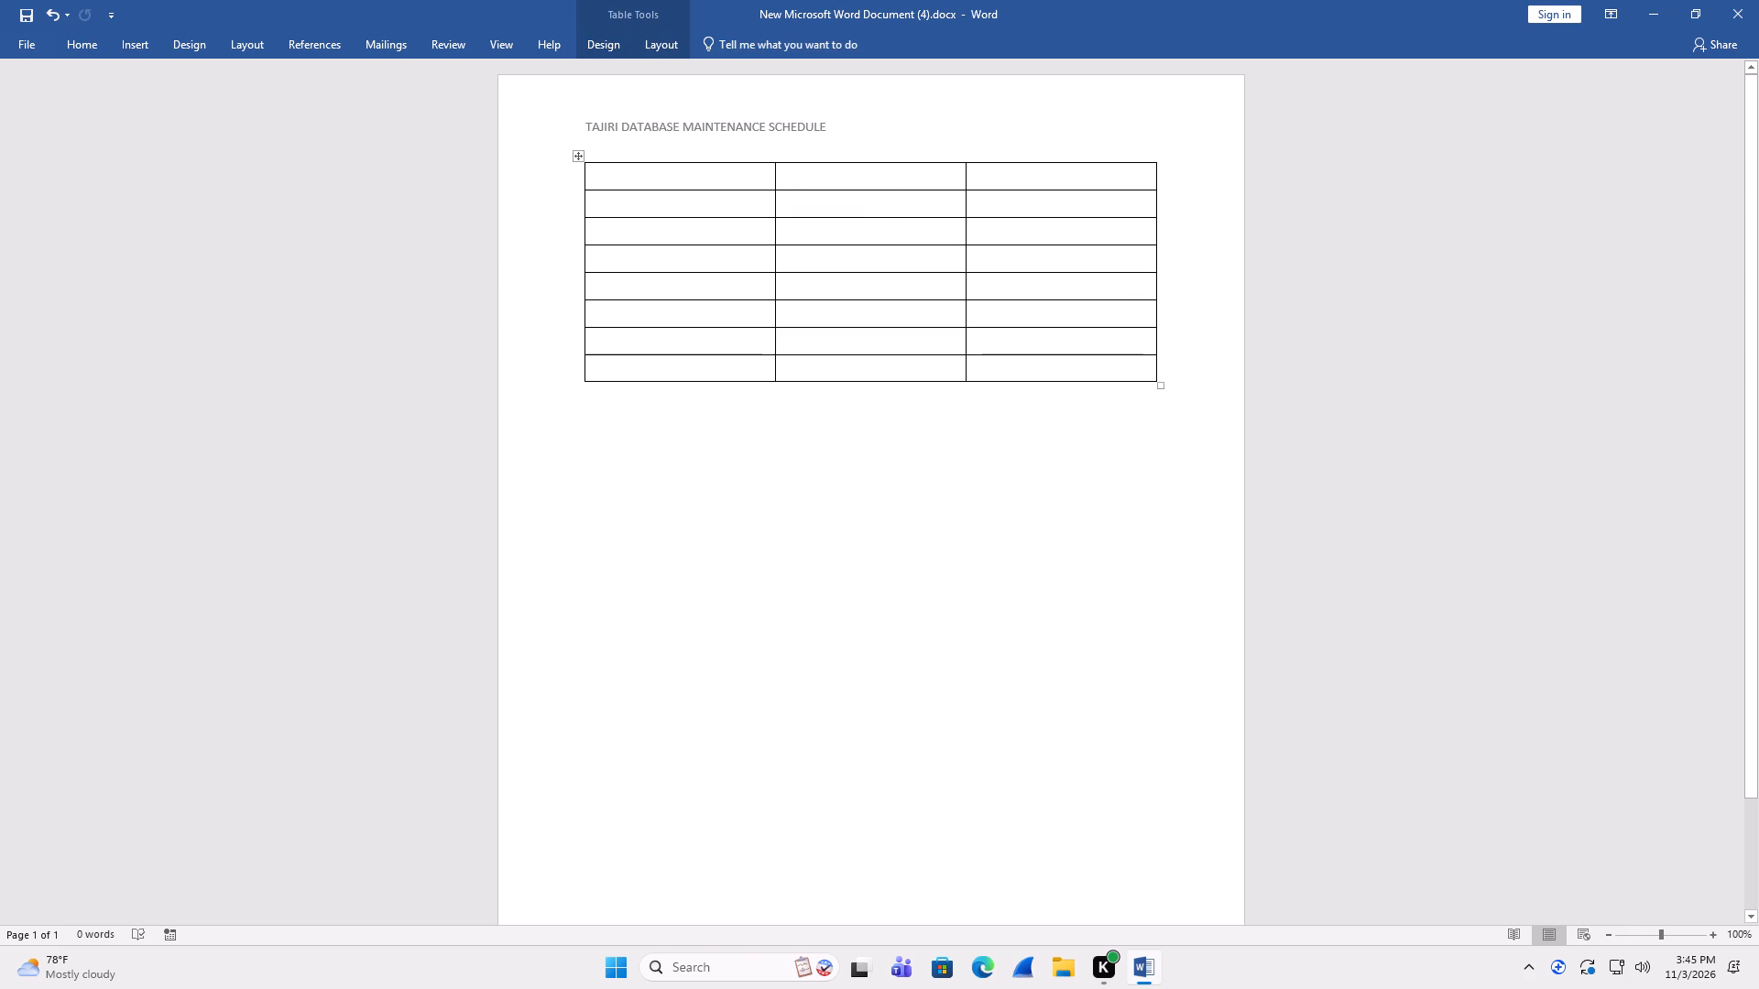
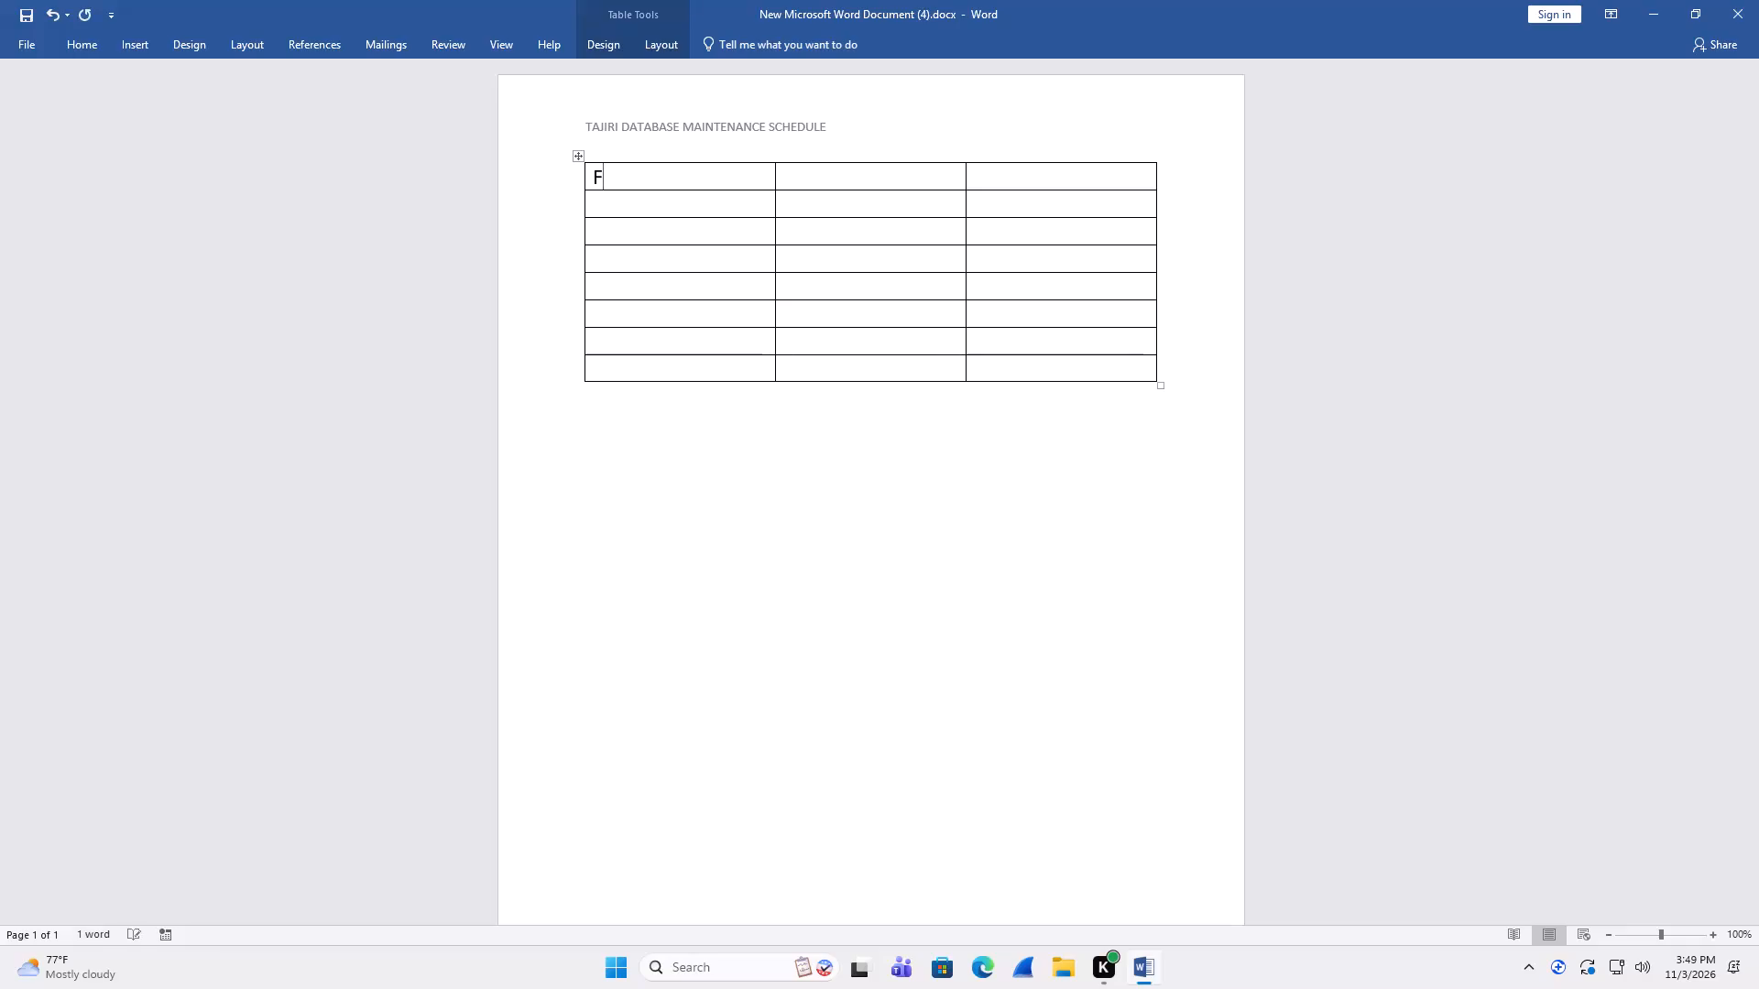
# Enter the heading "FREQUENCE" in the first cell of the table's top row.
pyautogui.write('AE')
pyautogui.press('BackSpace')
pyautogui.write('RE')
pyautogui.press('q')
pyautogui.write('UE')
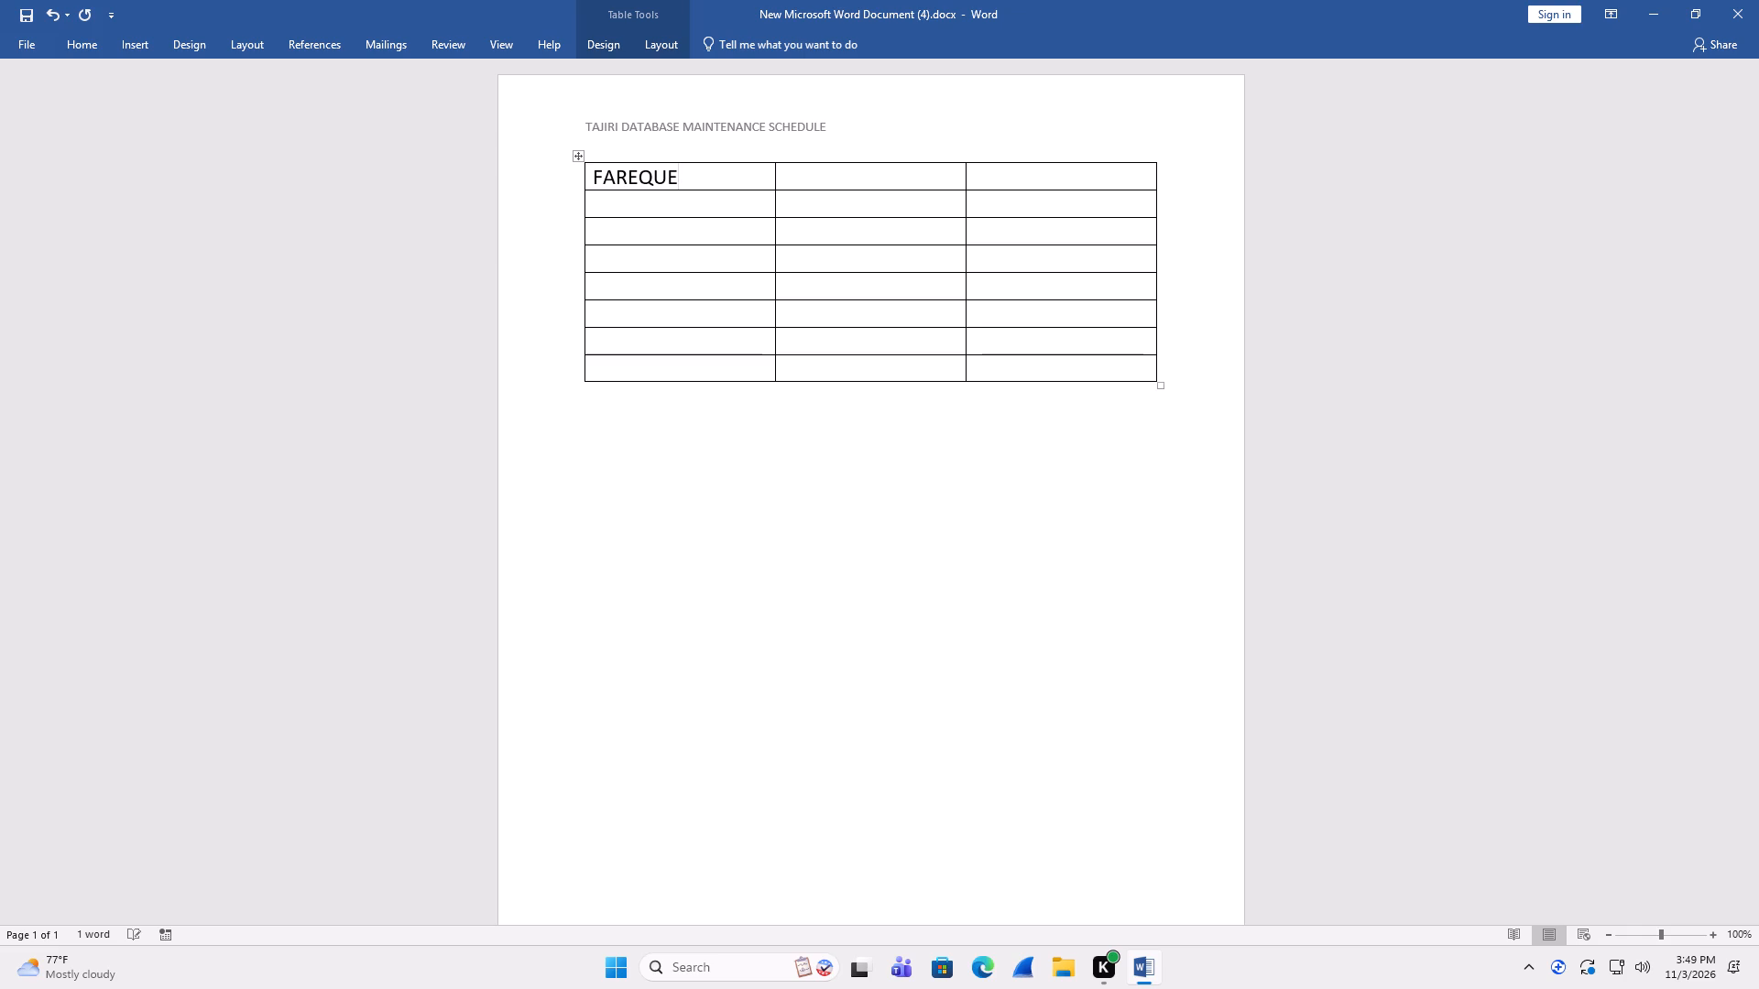
pyautogui.write('NCE')
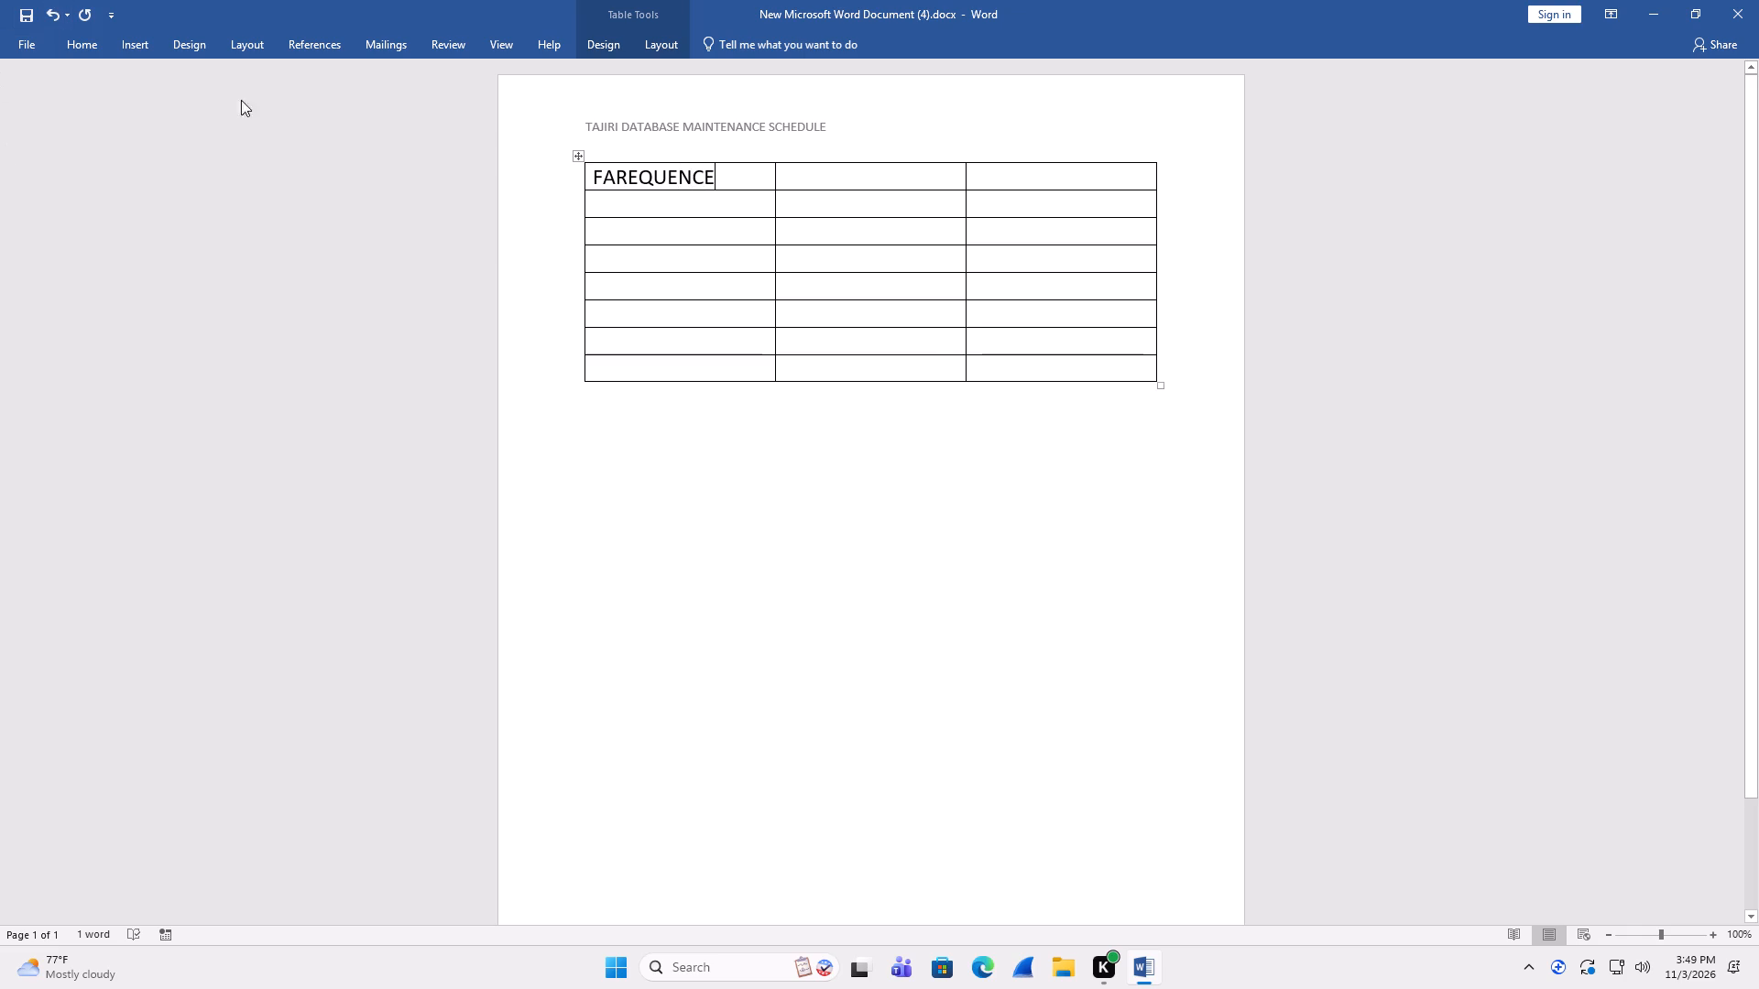
pyautogui.click(615, 179)
pyautogui.press('BackSpace')
# Enter the heading "MAINTENANCE TASK" in the second column of the table's top row.
pyautogui.click(804, 179)
pyautogui.press('m')
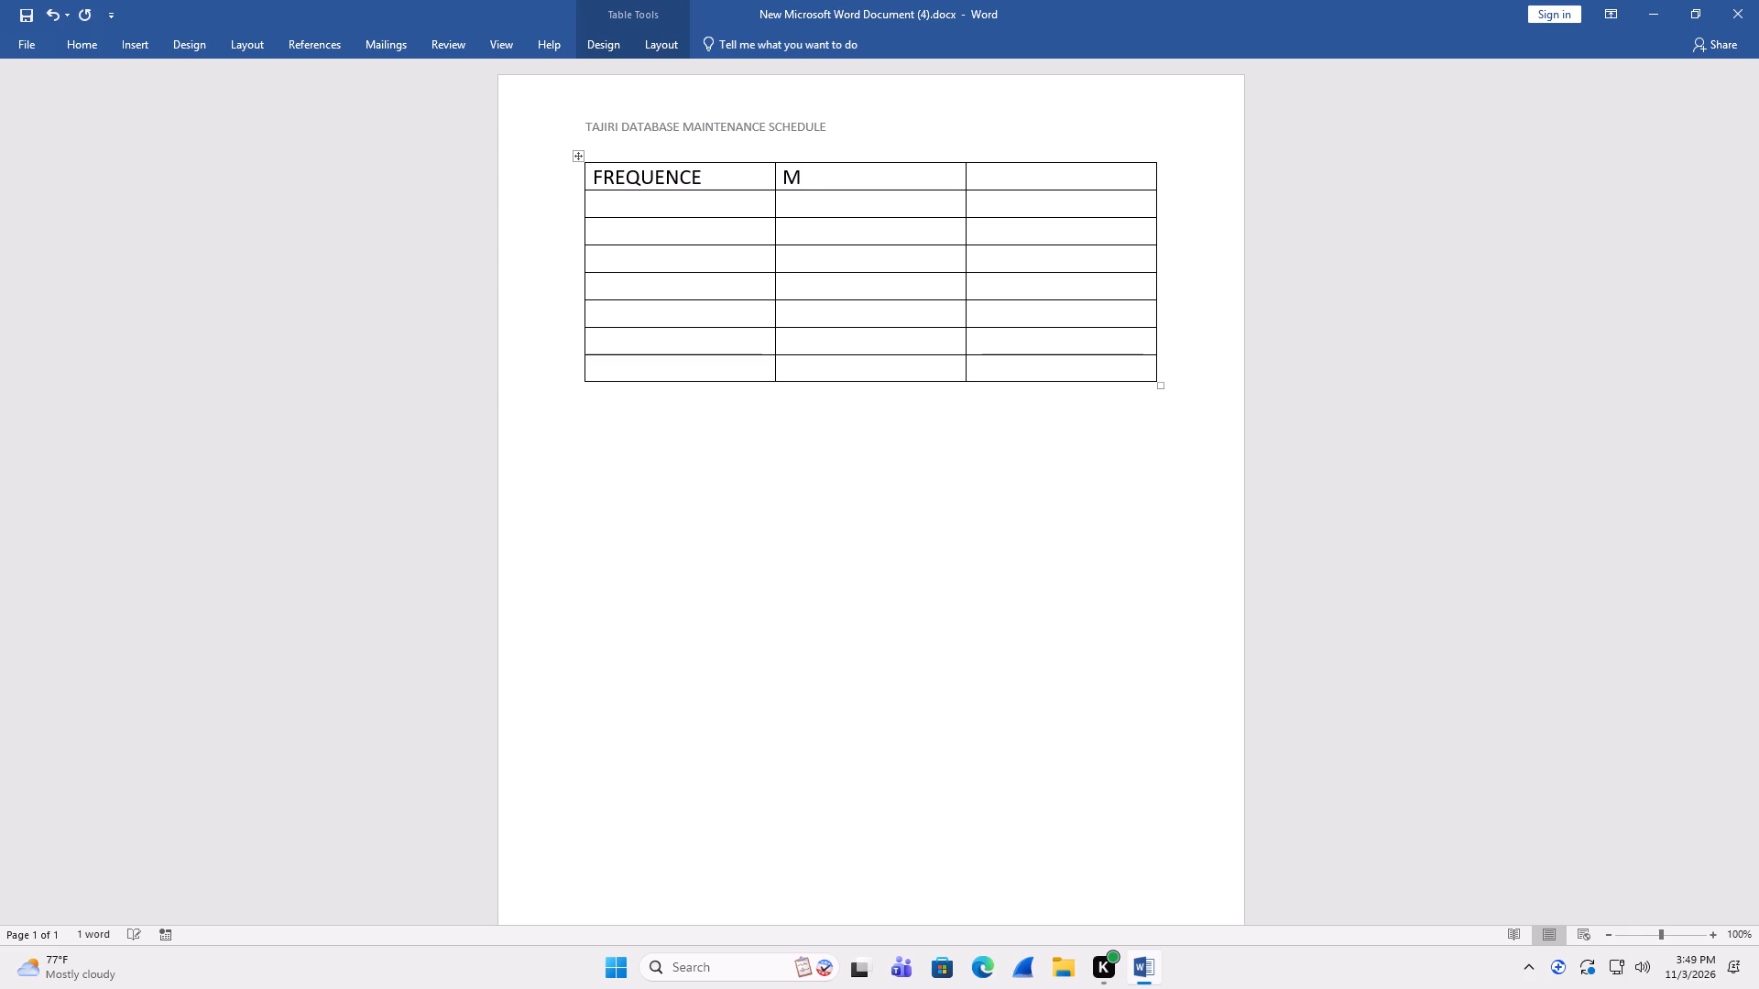
pyautogui.press('a')
pyautogui.write('INTEN')
pyautogui.write('ANCE TASK')
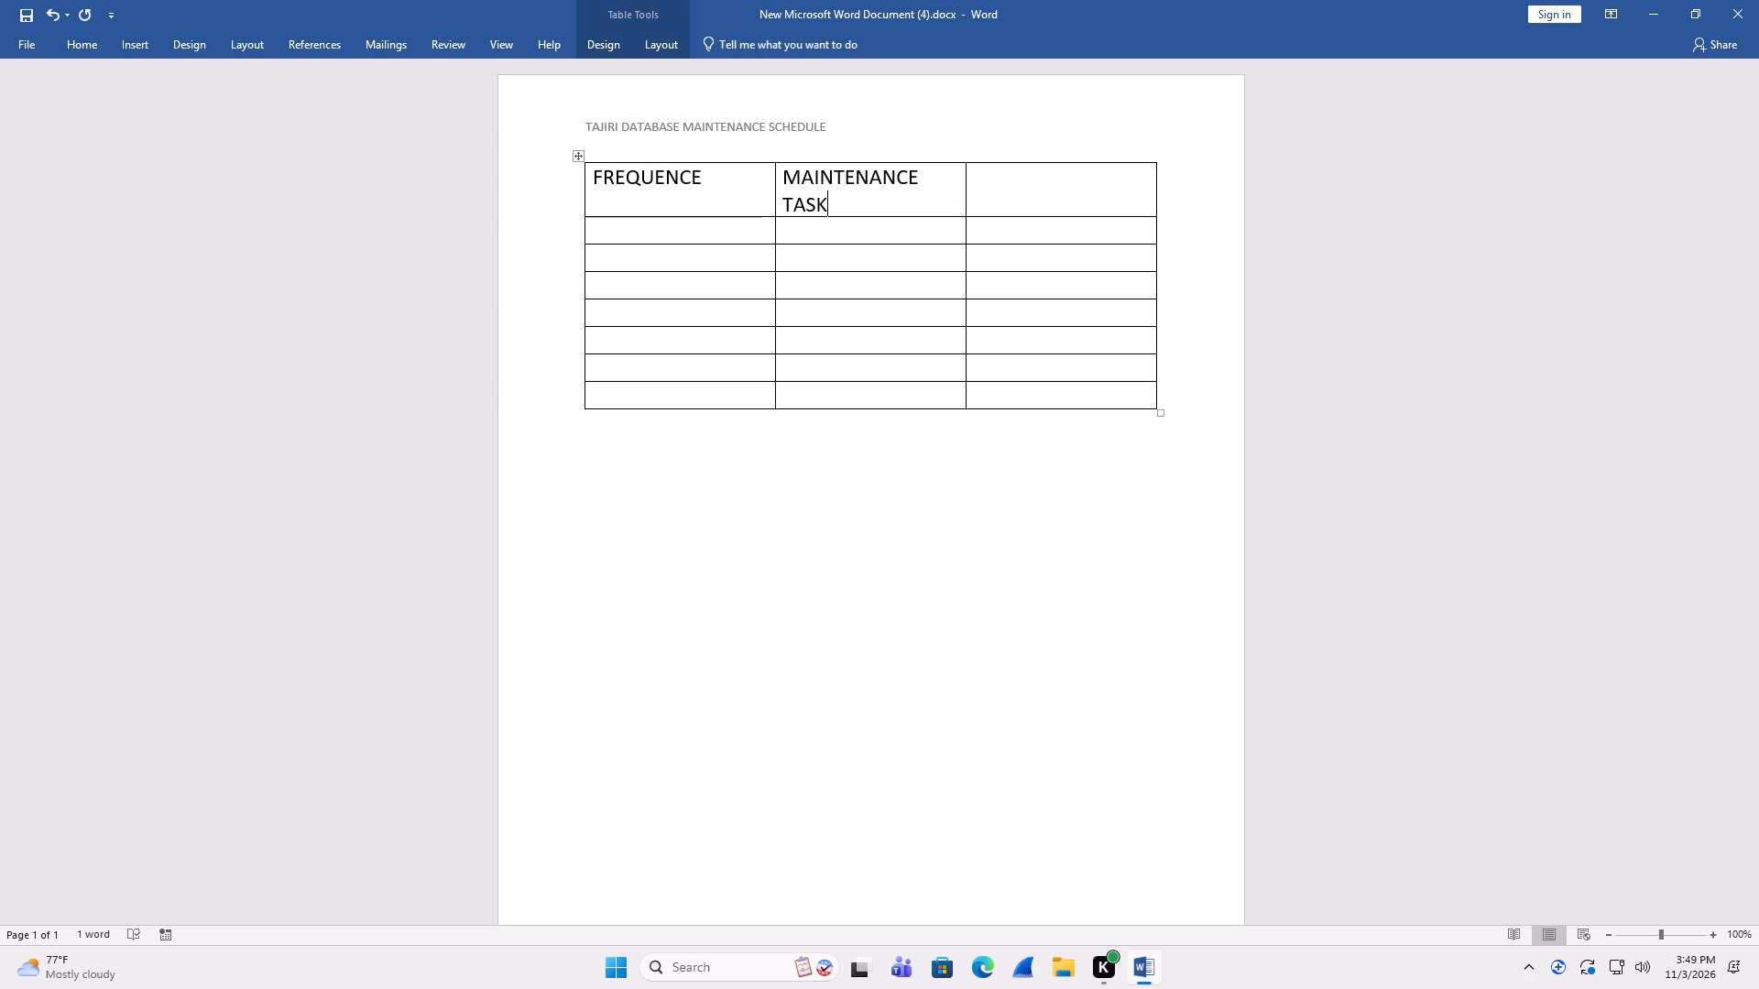
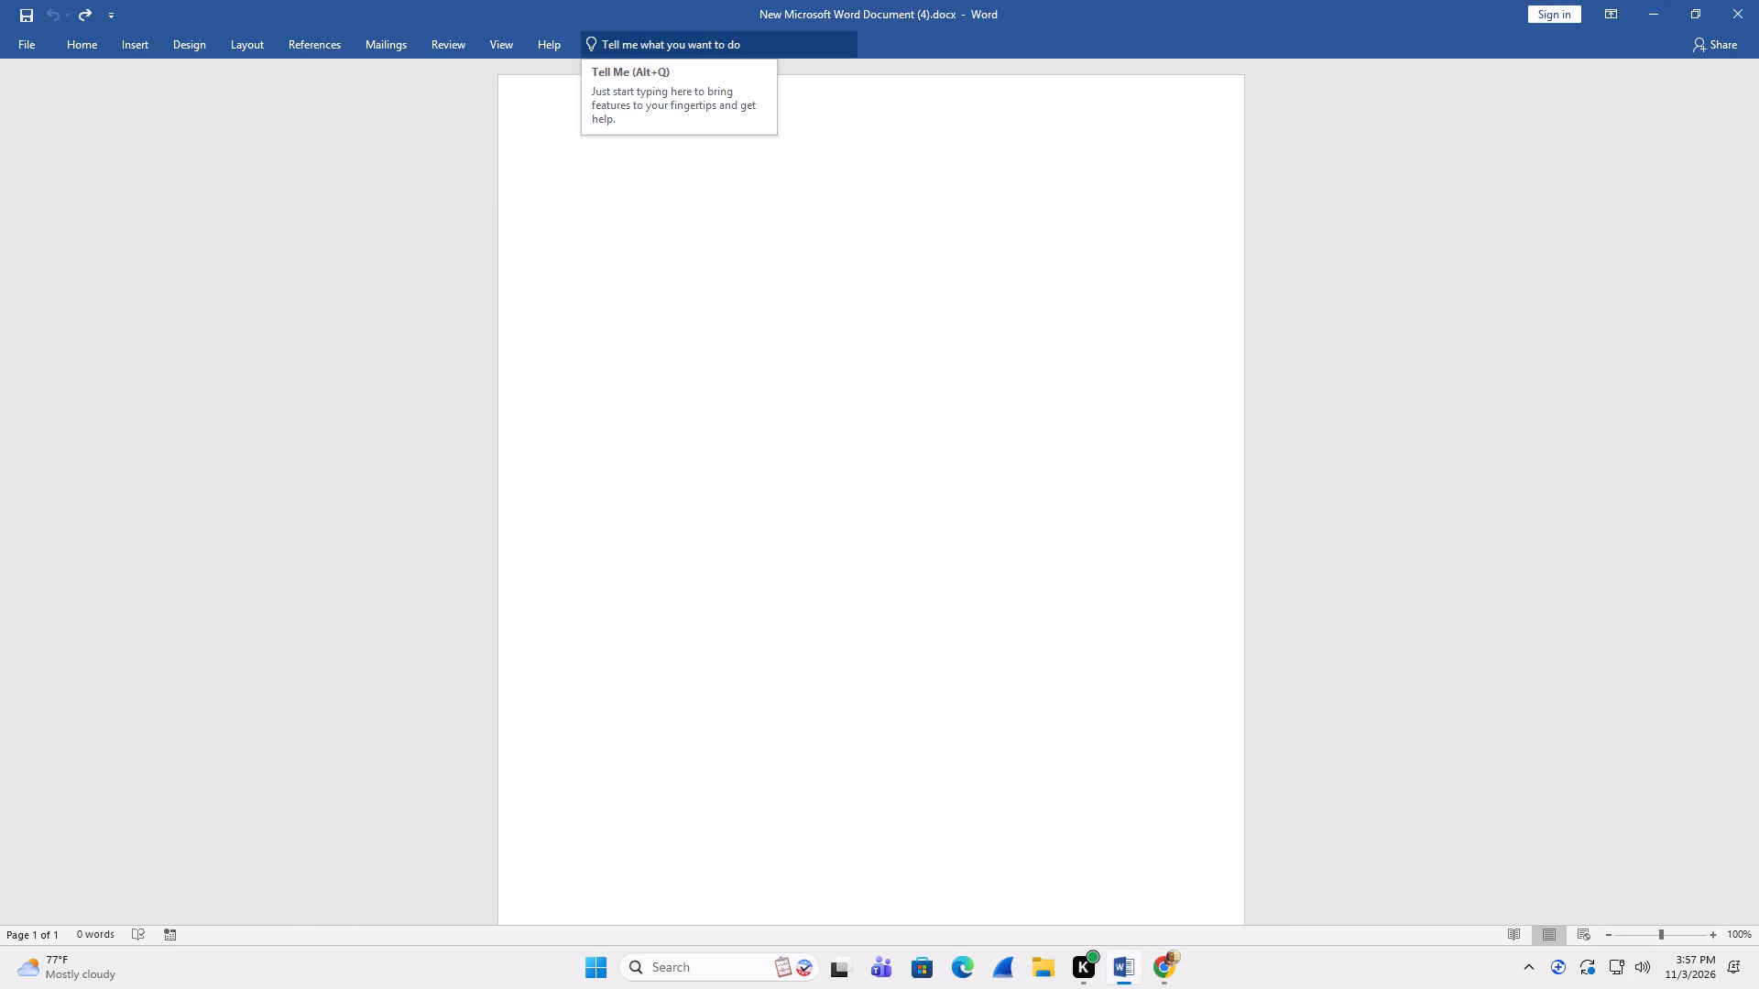
pyautogui.hotkey('ctrl', 'v')
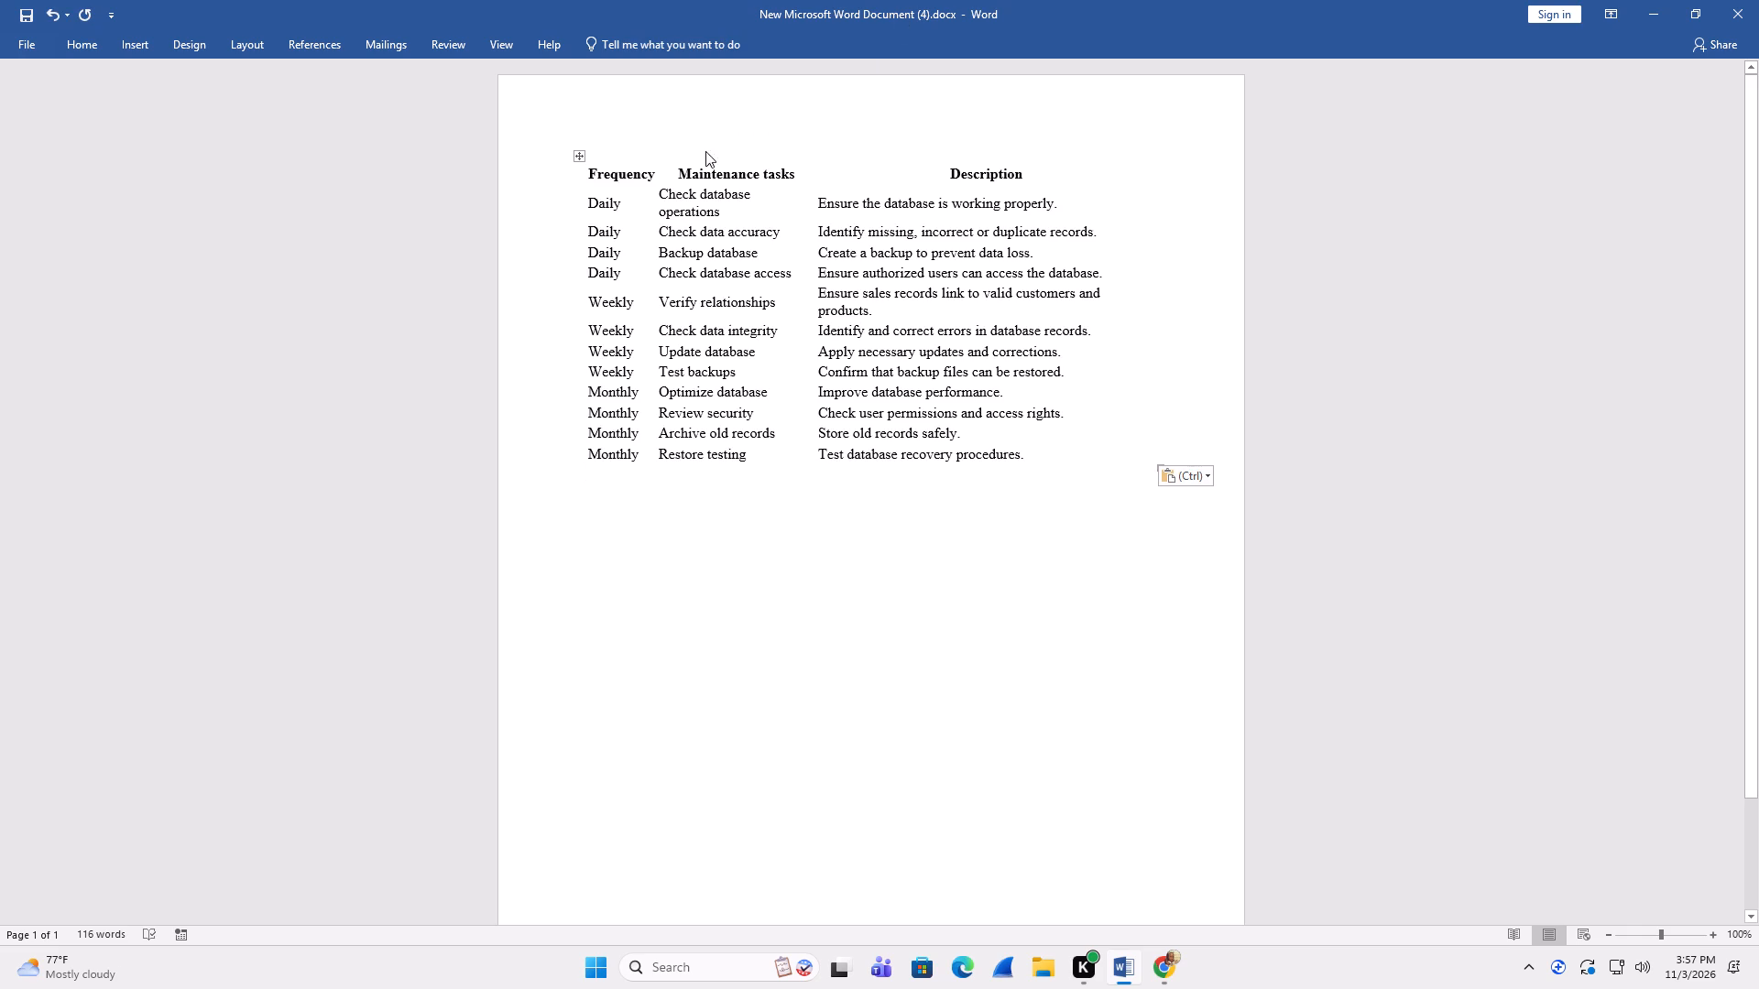
pyautogui.scroll(3, 720, 143)
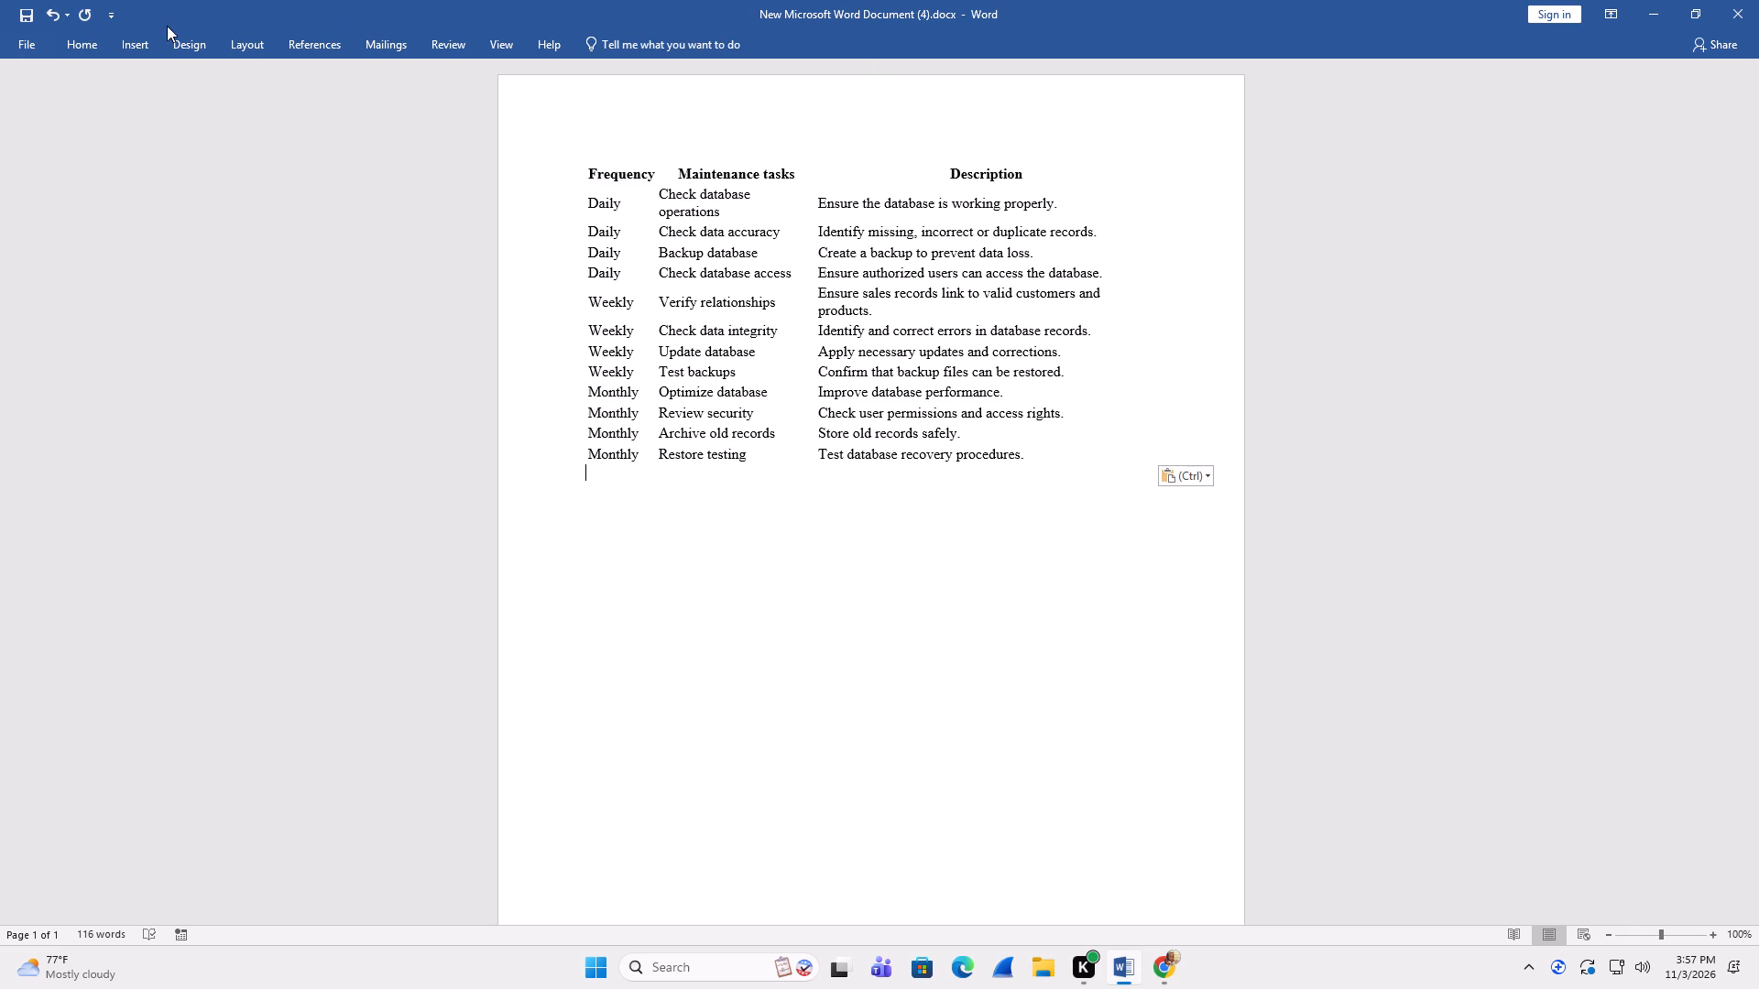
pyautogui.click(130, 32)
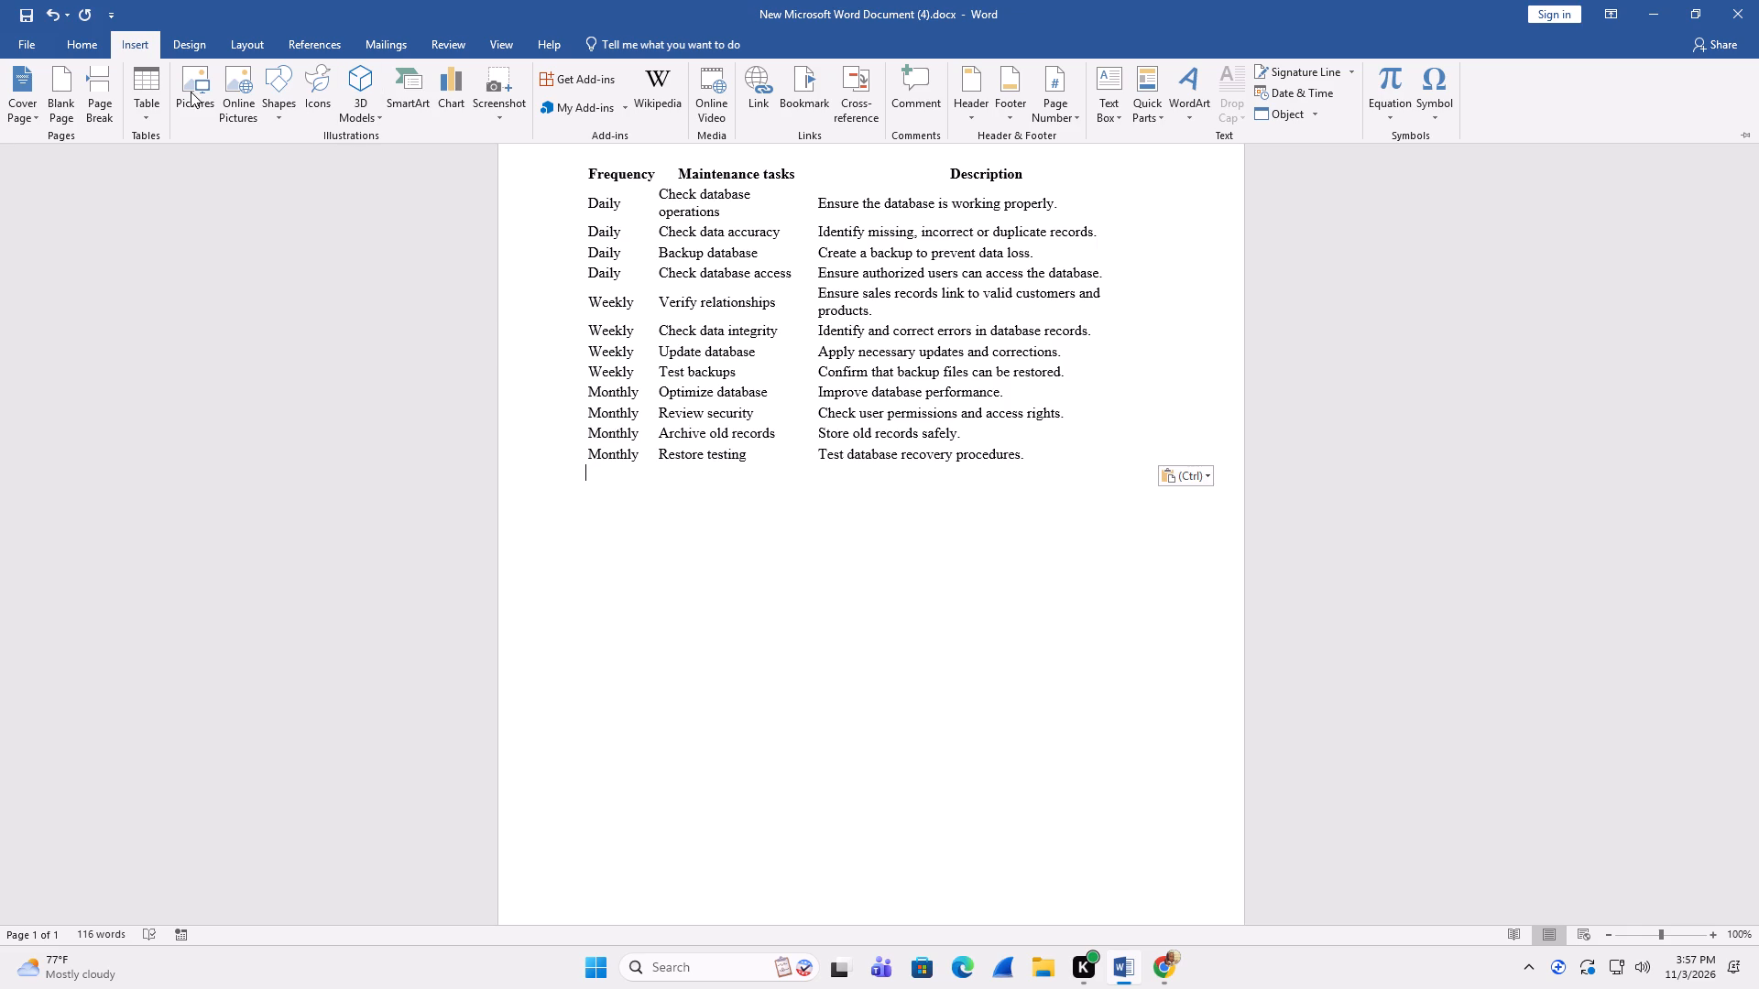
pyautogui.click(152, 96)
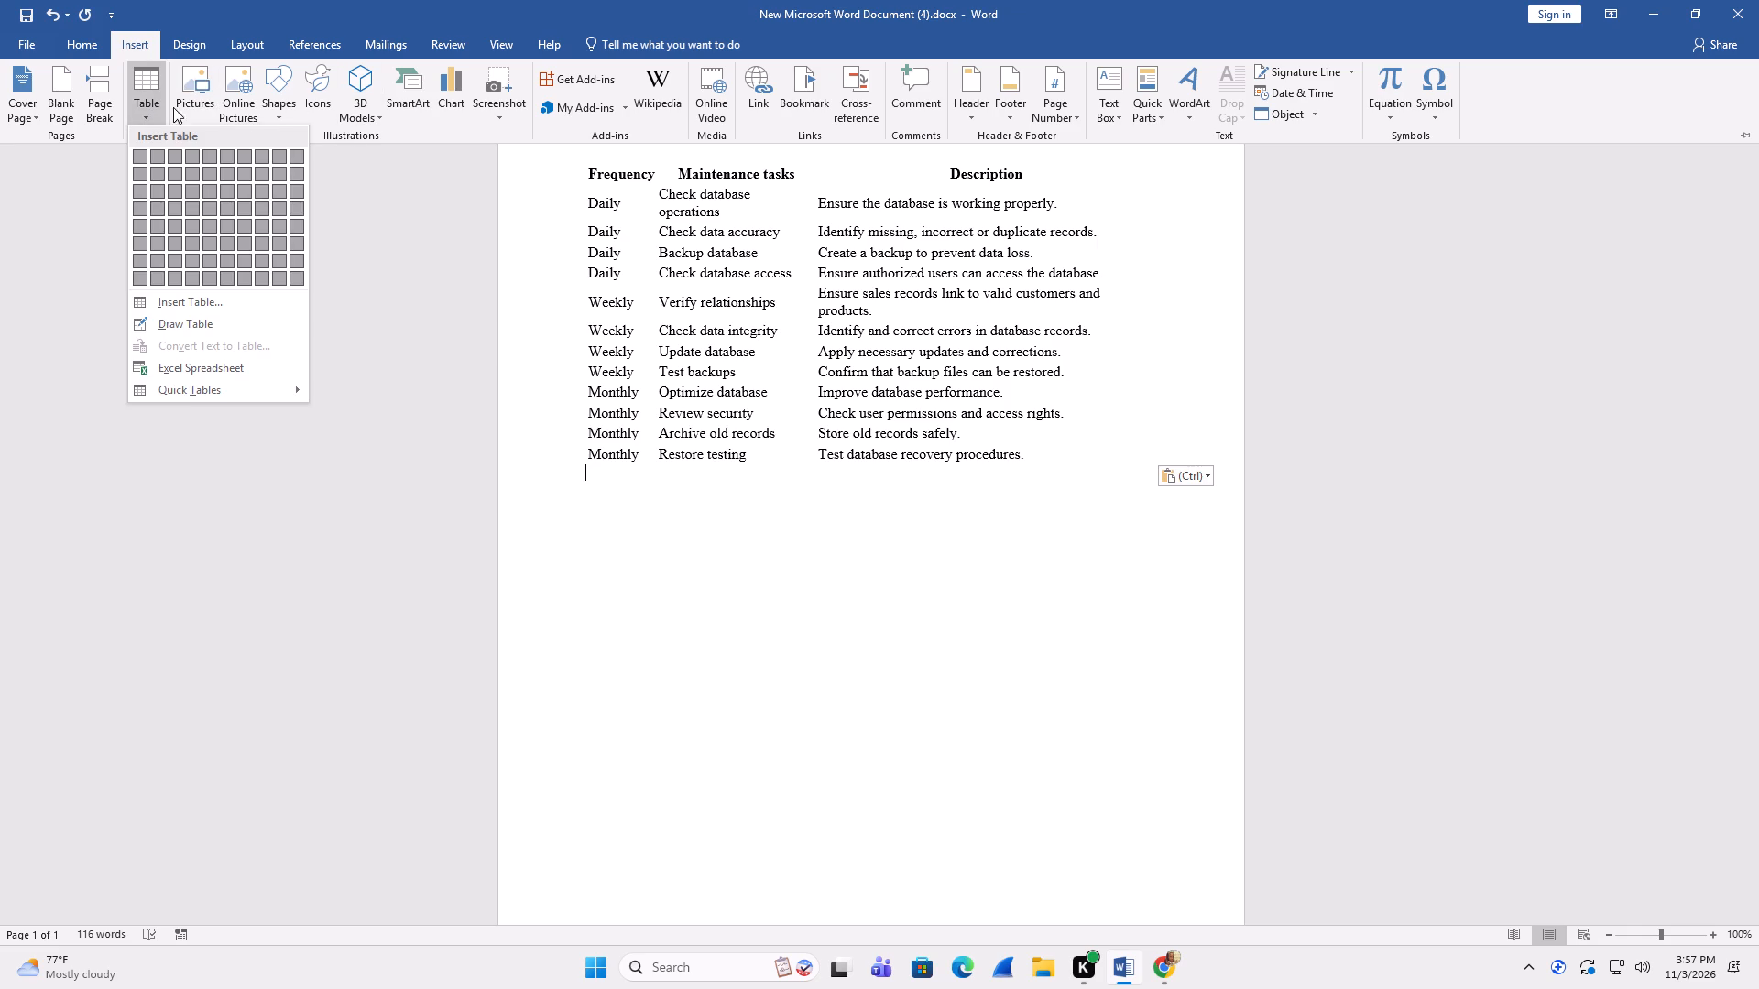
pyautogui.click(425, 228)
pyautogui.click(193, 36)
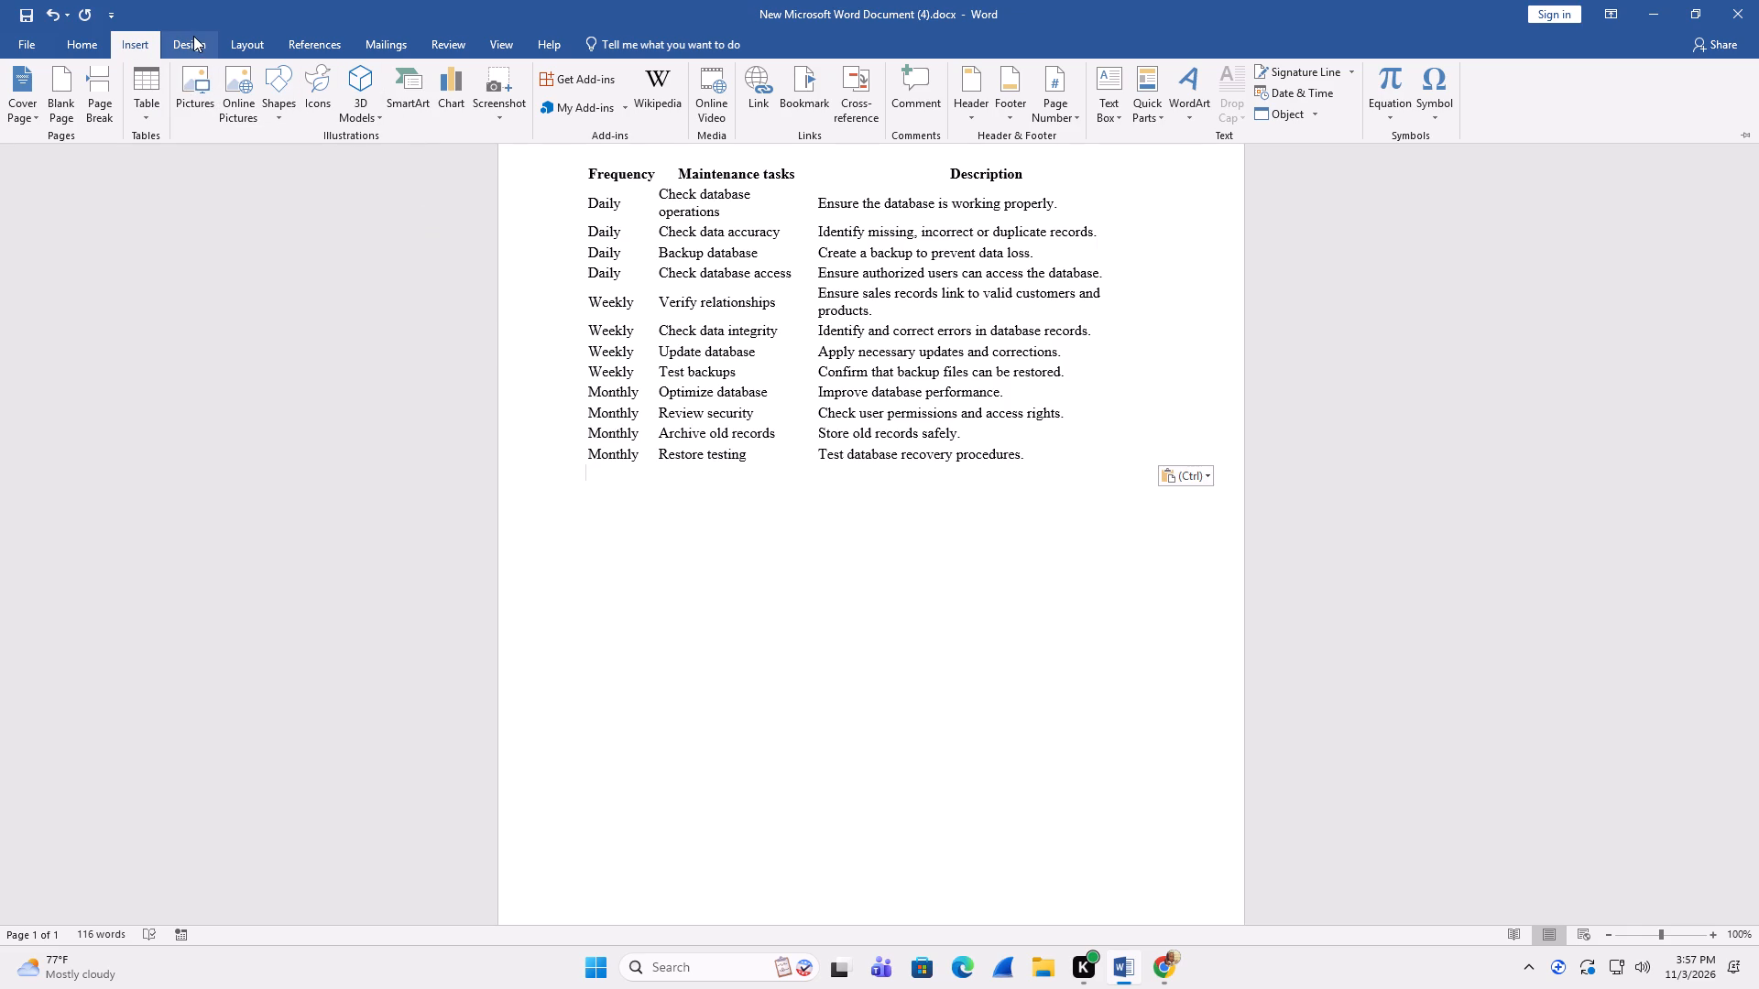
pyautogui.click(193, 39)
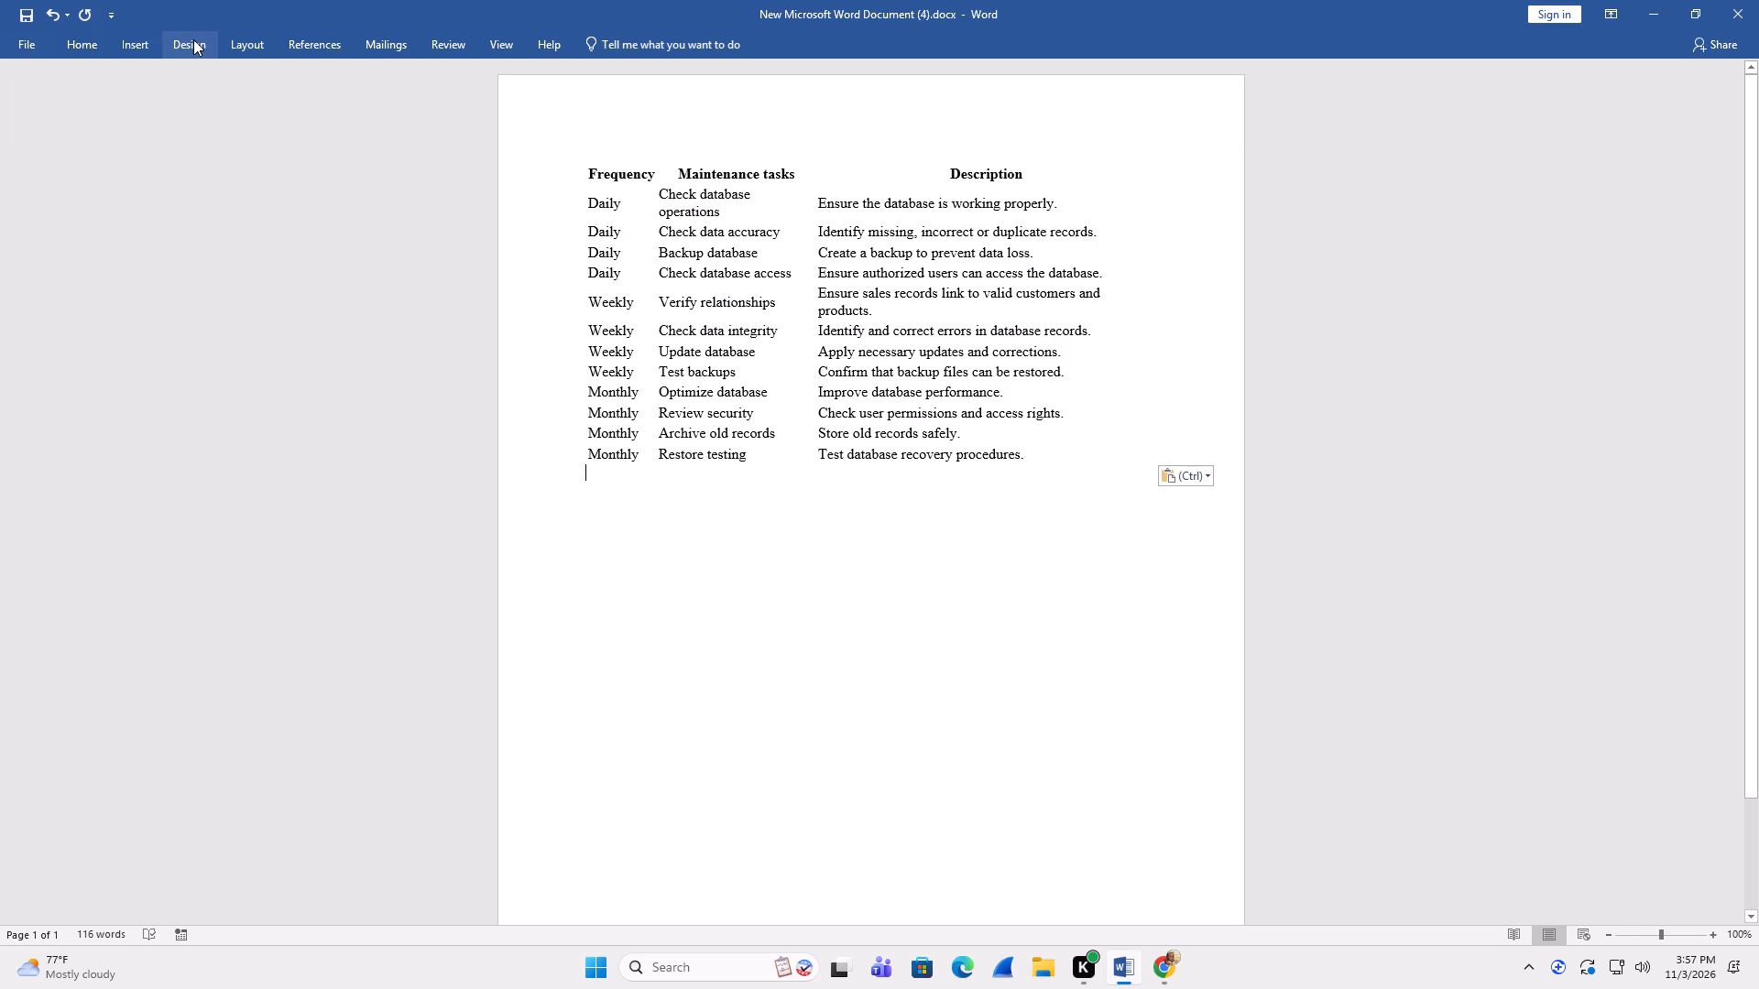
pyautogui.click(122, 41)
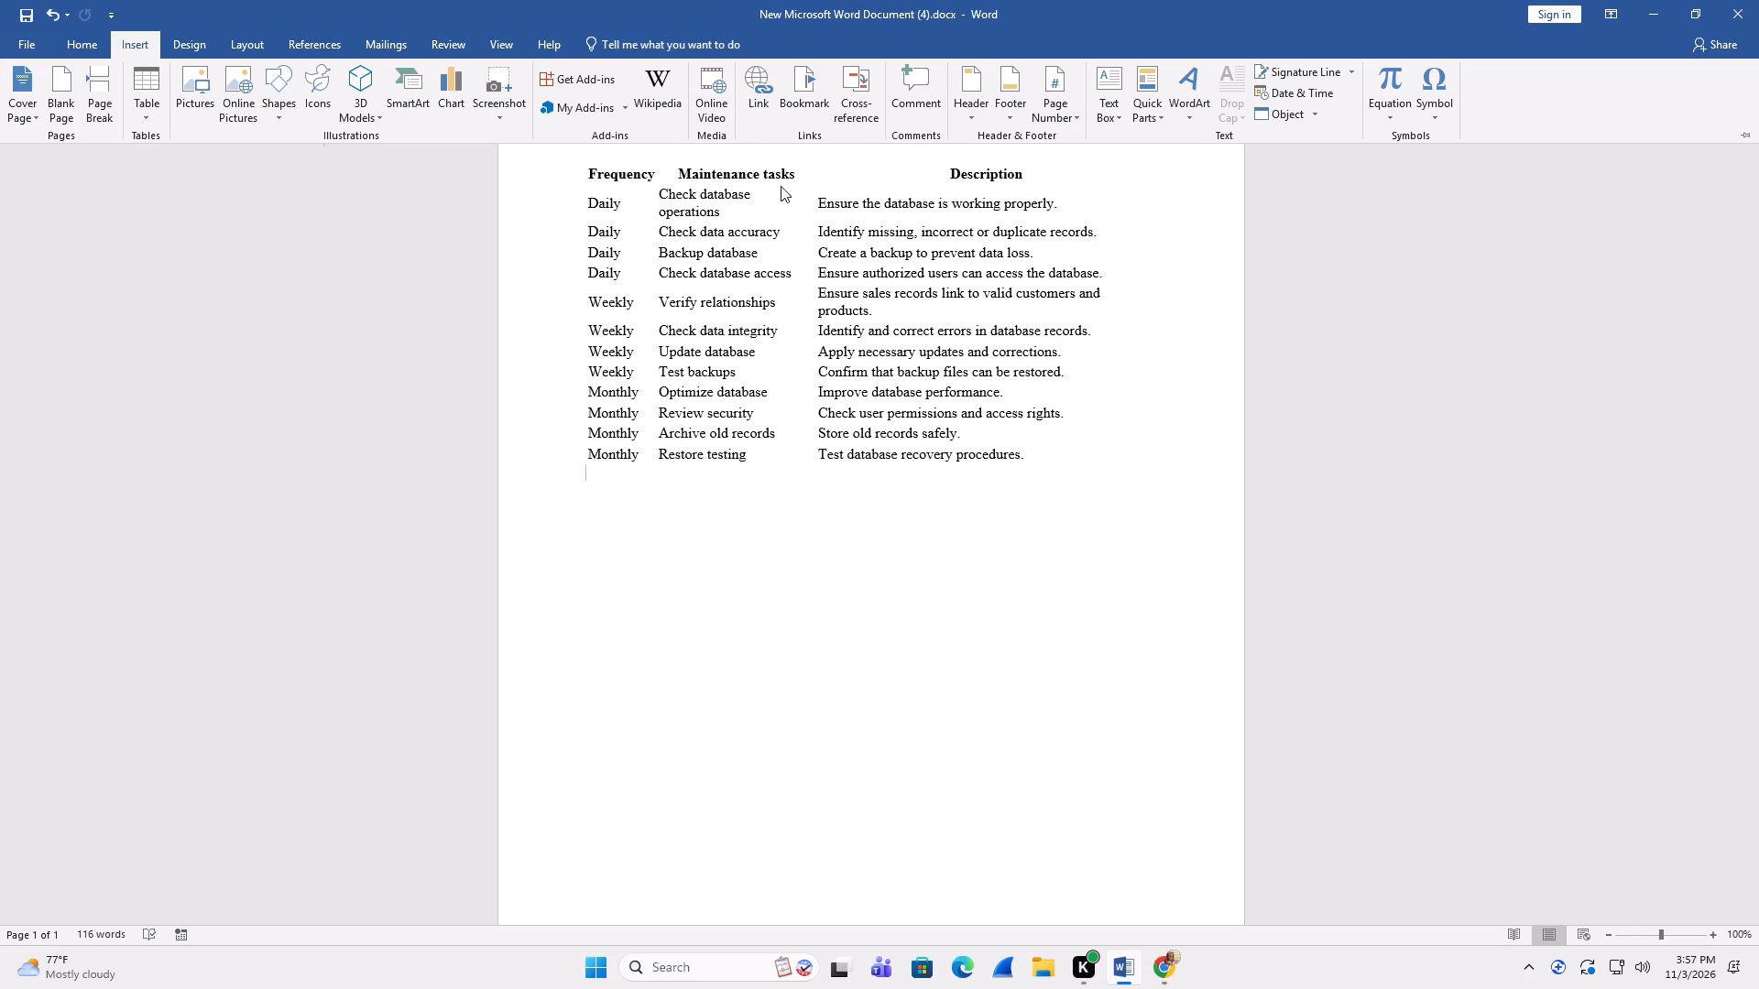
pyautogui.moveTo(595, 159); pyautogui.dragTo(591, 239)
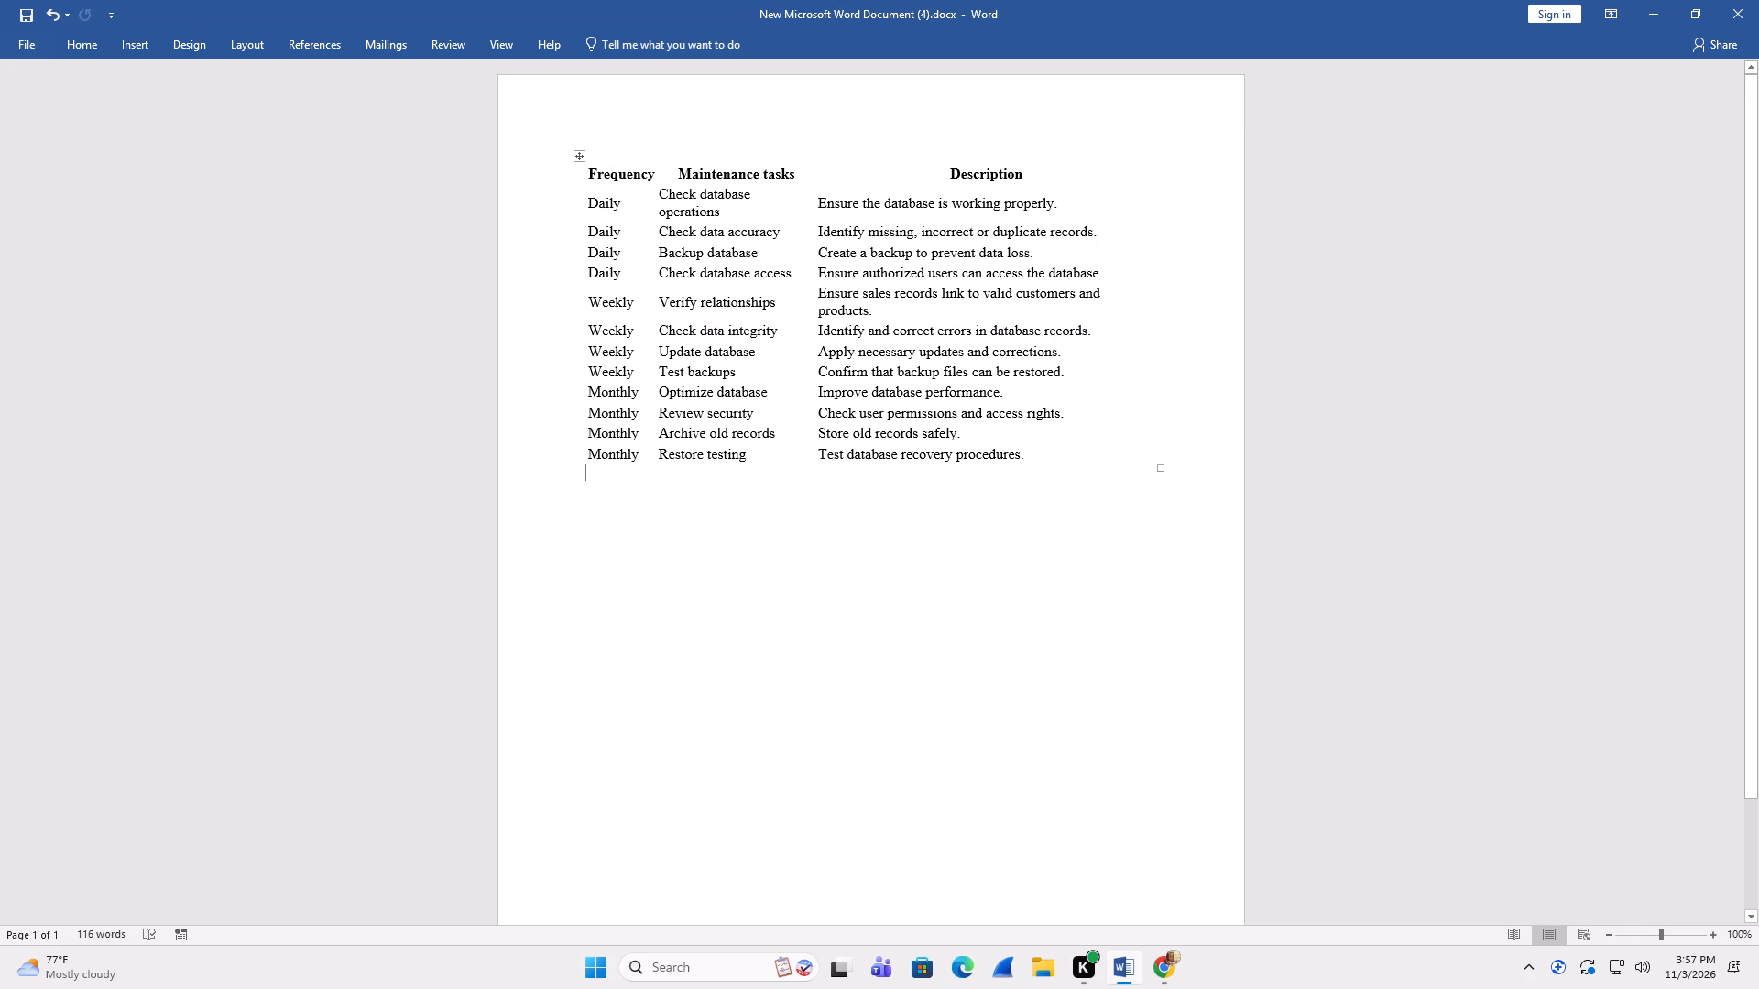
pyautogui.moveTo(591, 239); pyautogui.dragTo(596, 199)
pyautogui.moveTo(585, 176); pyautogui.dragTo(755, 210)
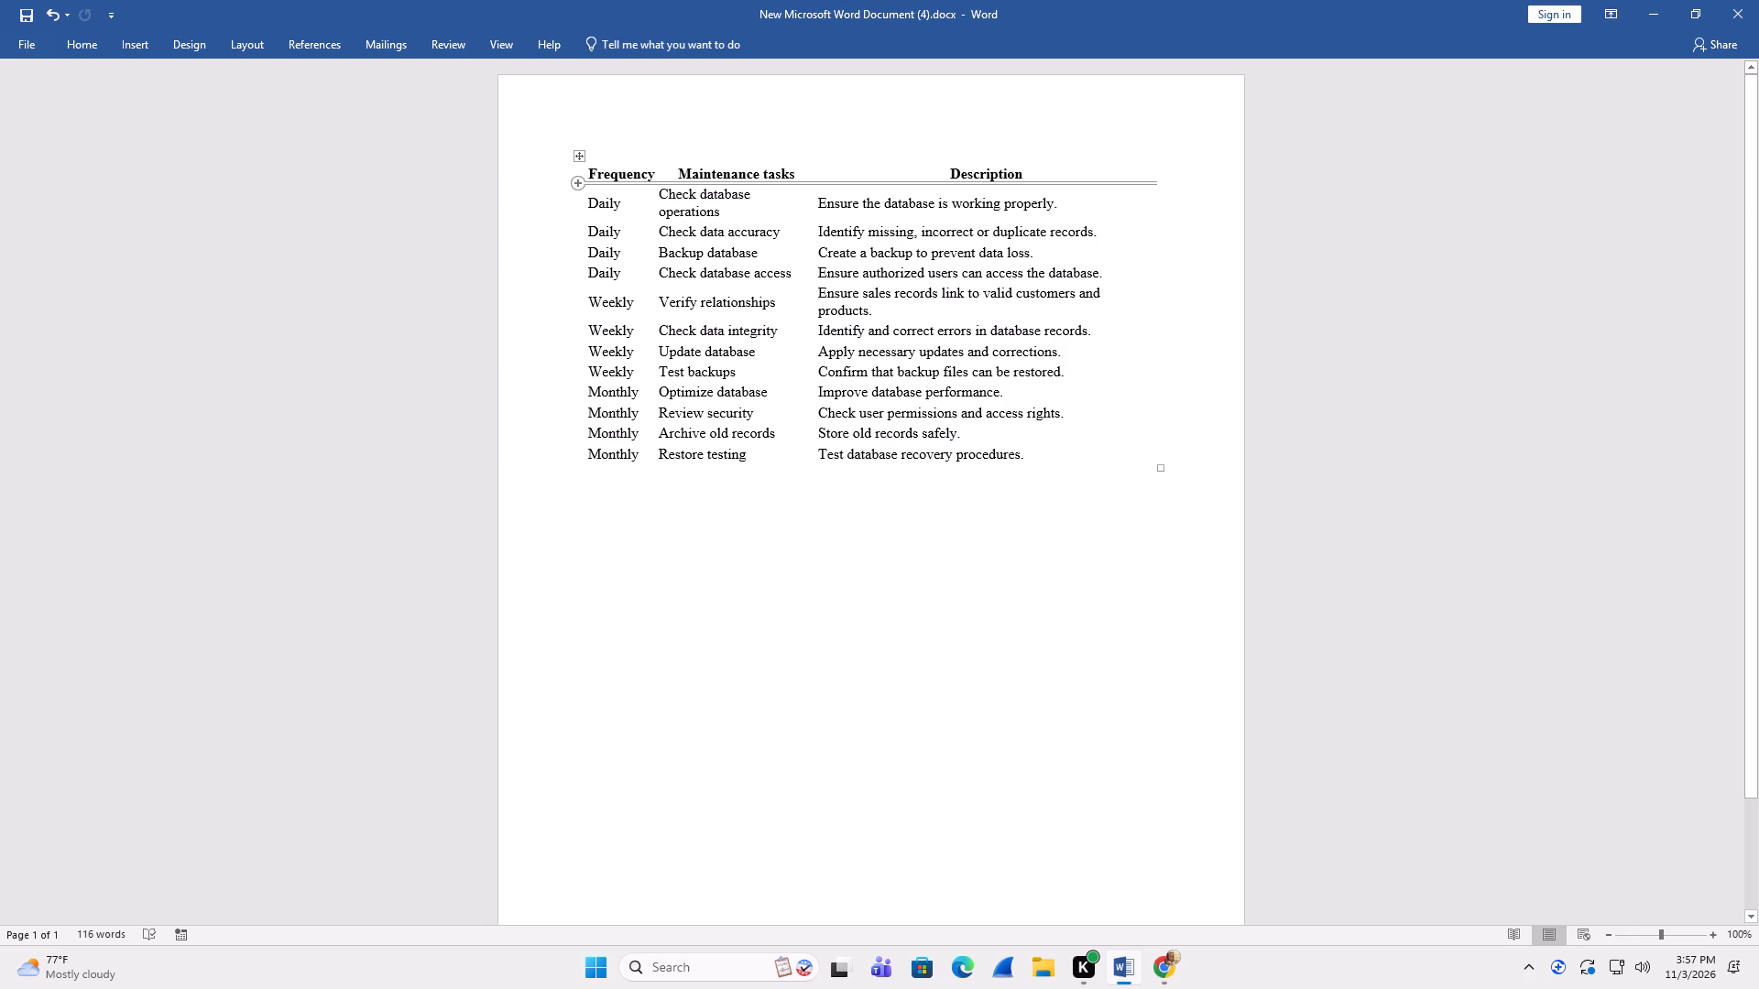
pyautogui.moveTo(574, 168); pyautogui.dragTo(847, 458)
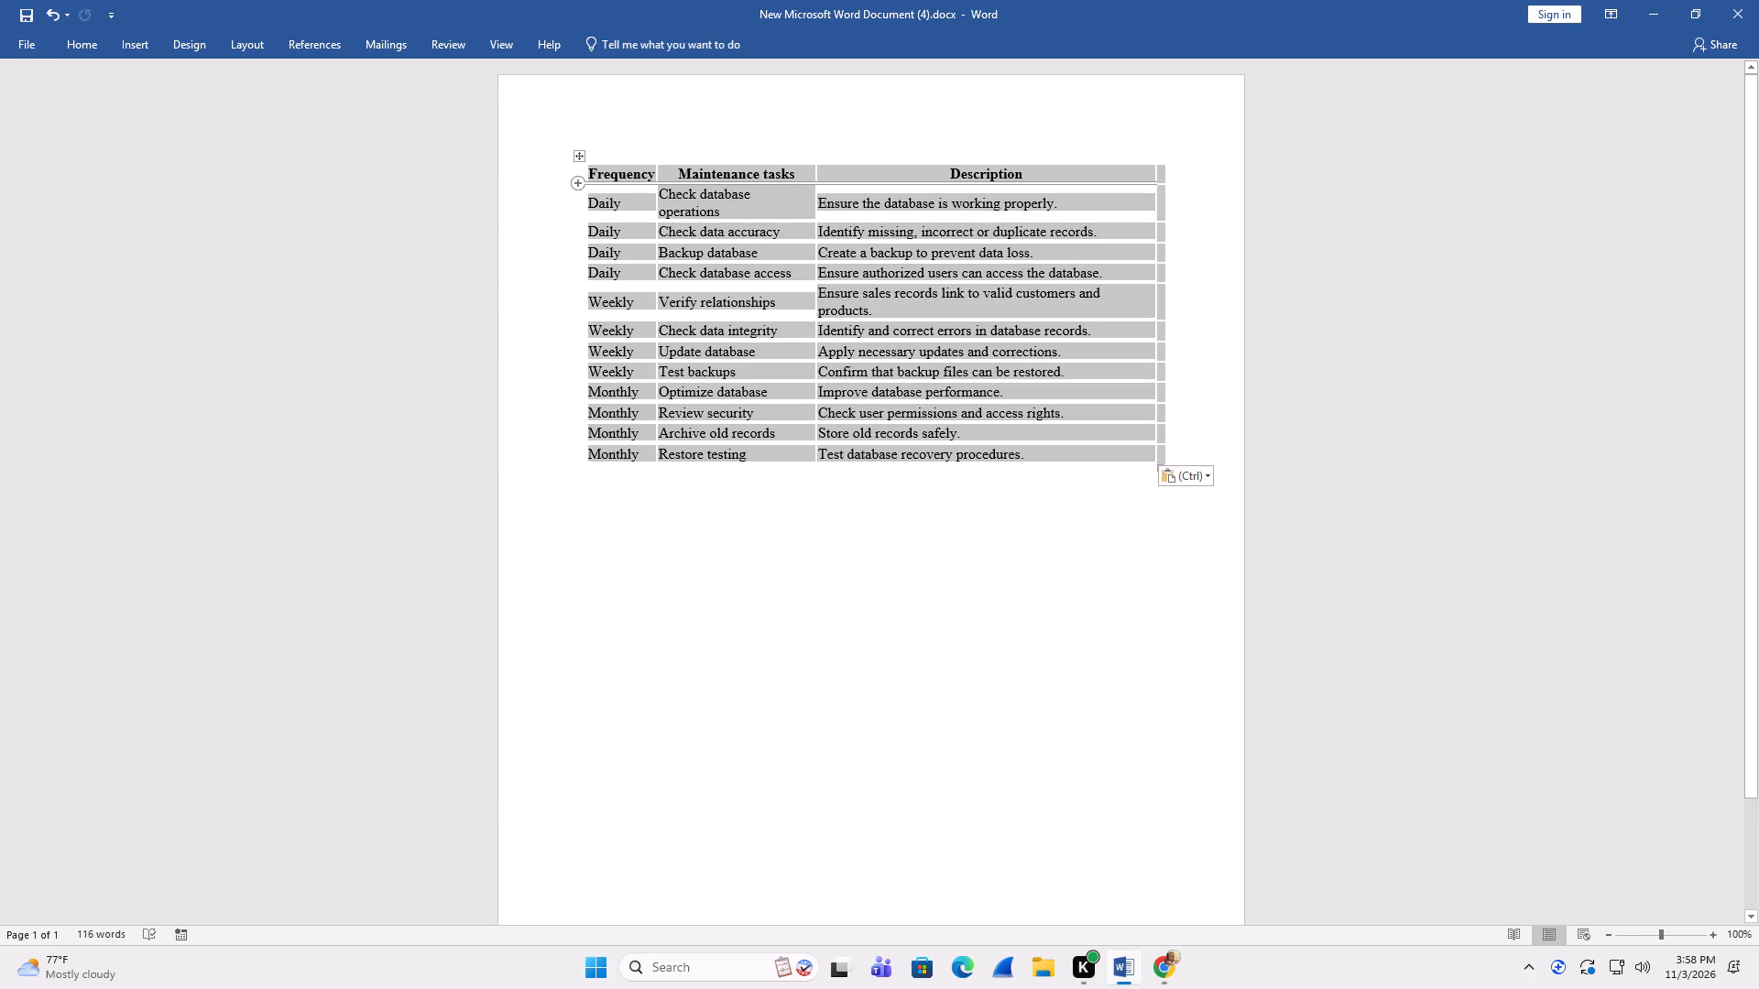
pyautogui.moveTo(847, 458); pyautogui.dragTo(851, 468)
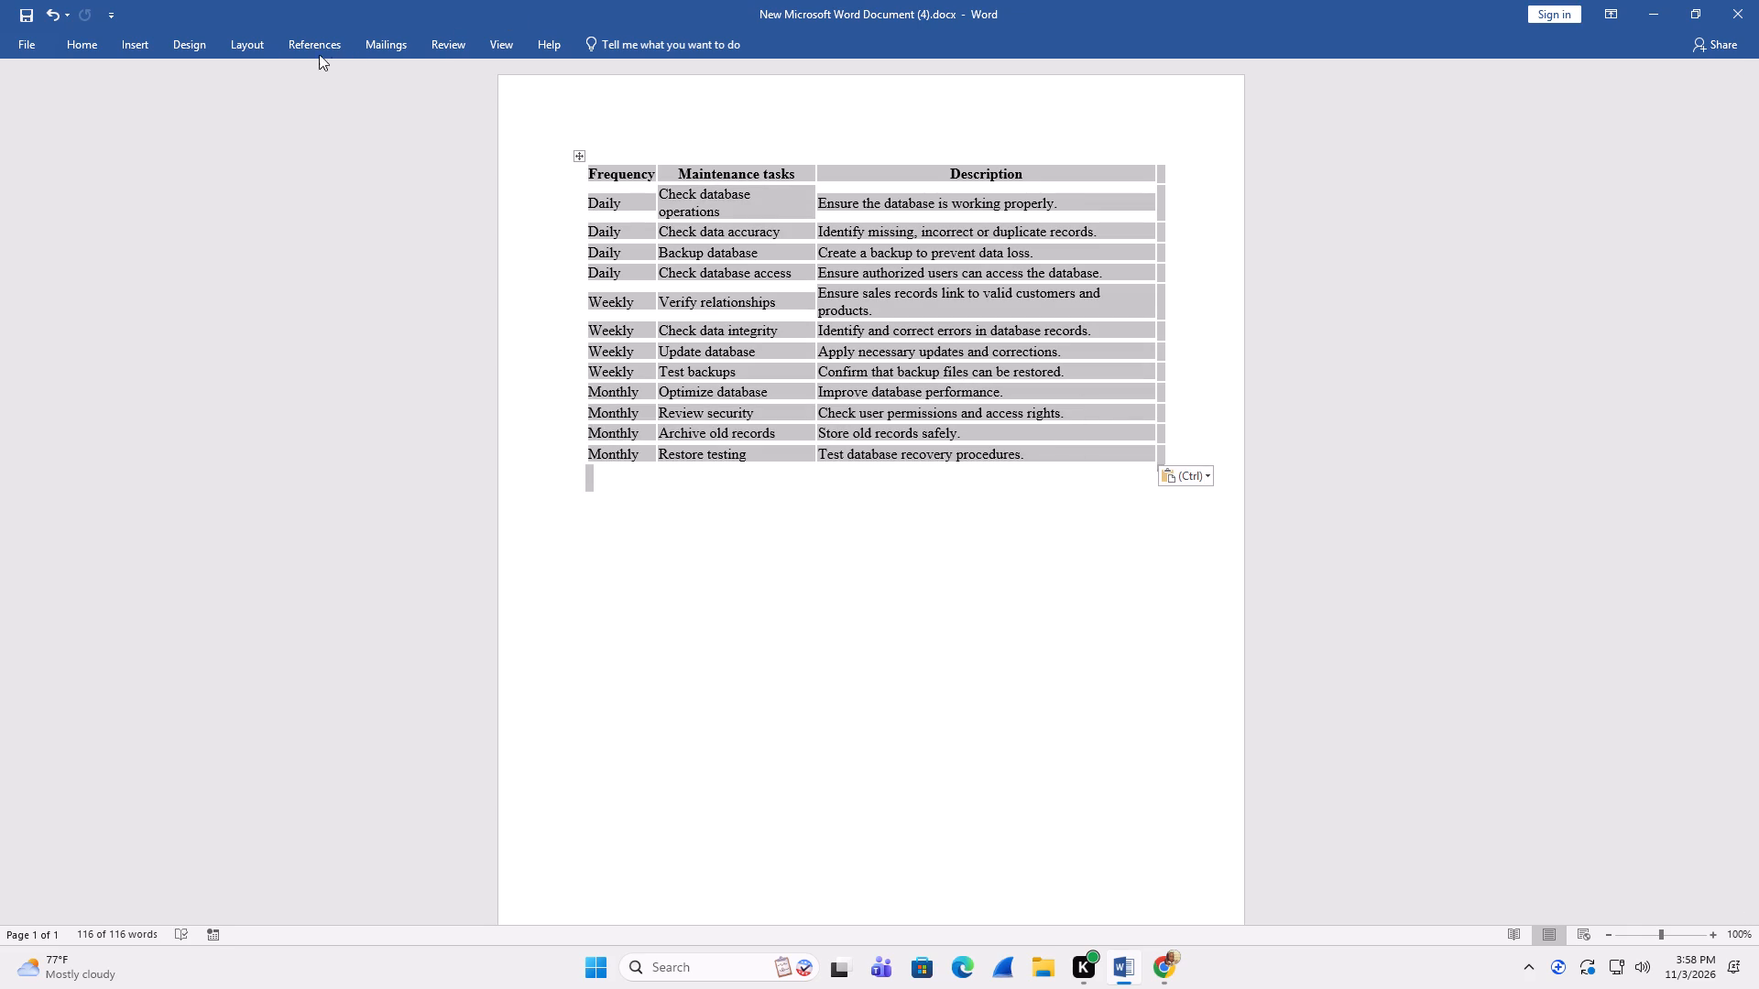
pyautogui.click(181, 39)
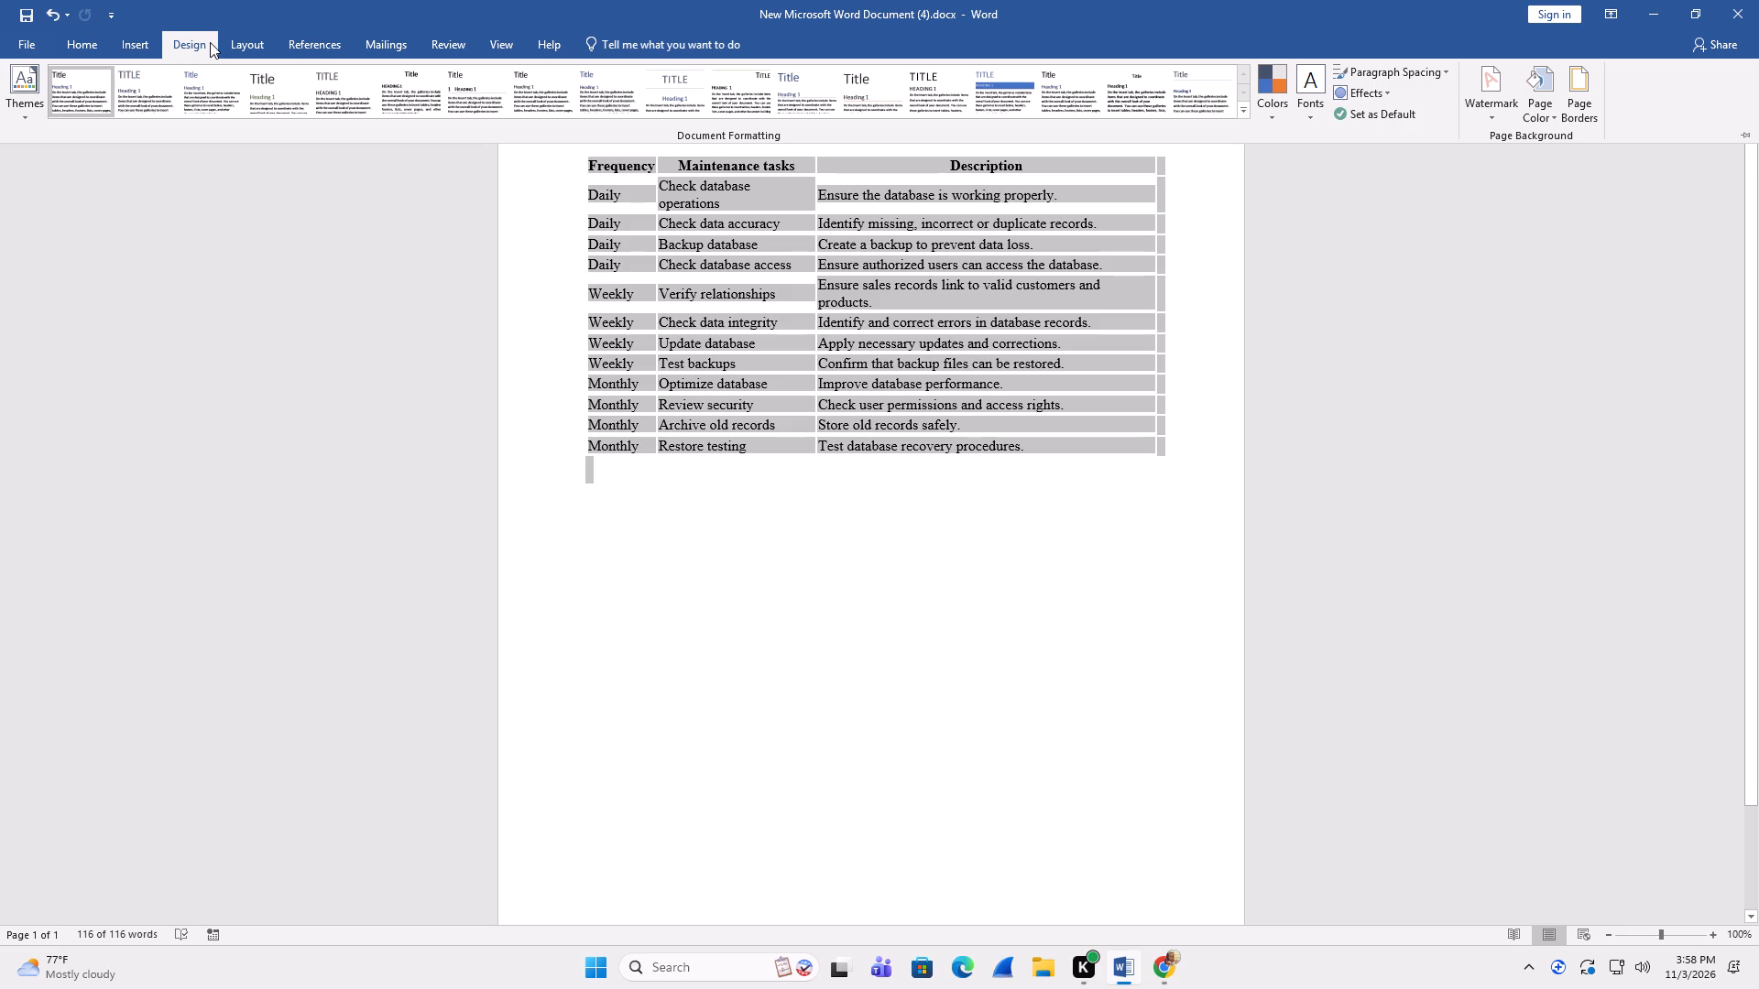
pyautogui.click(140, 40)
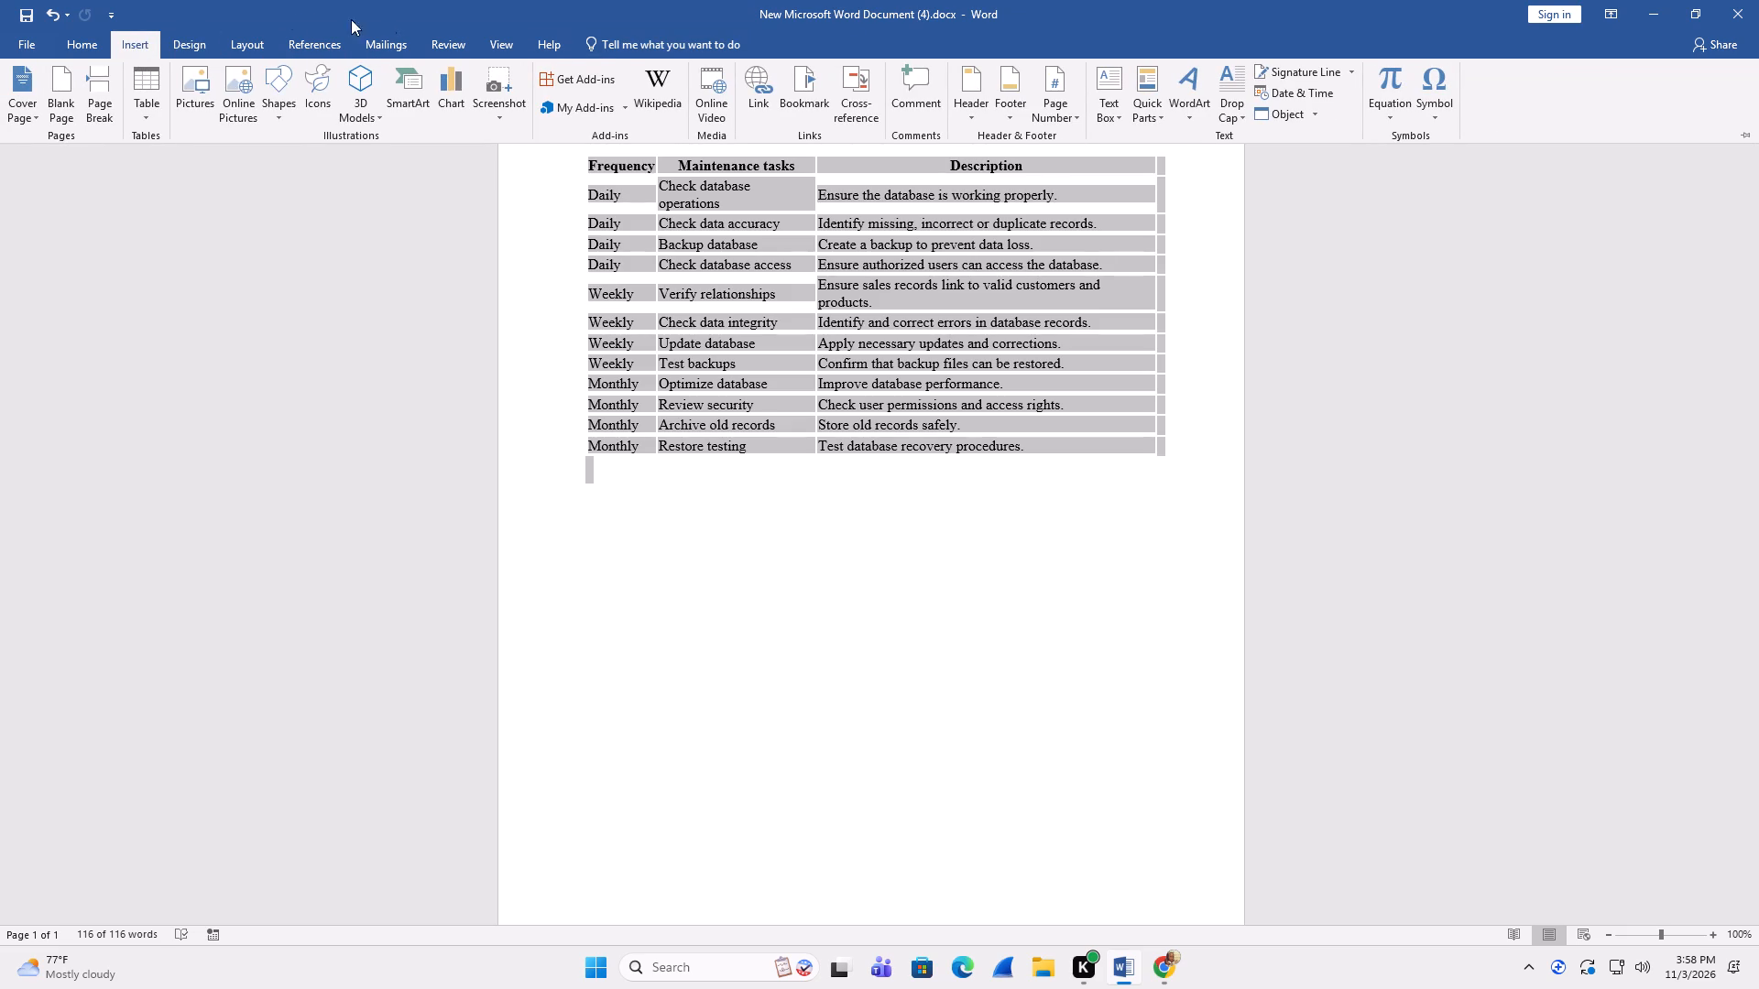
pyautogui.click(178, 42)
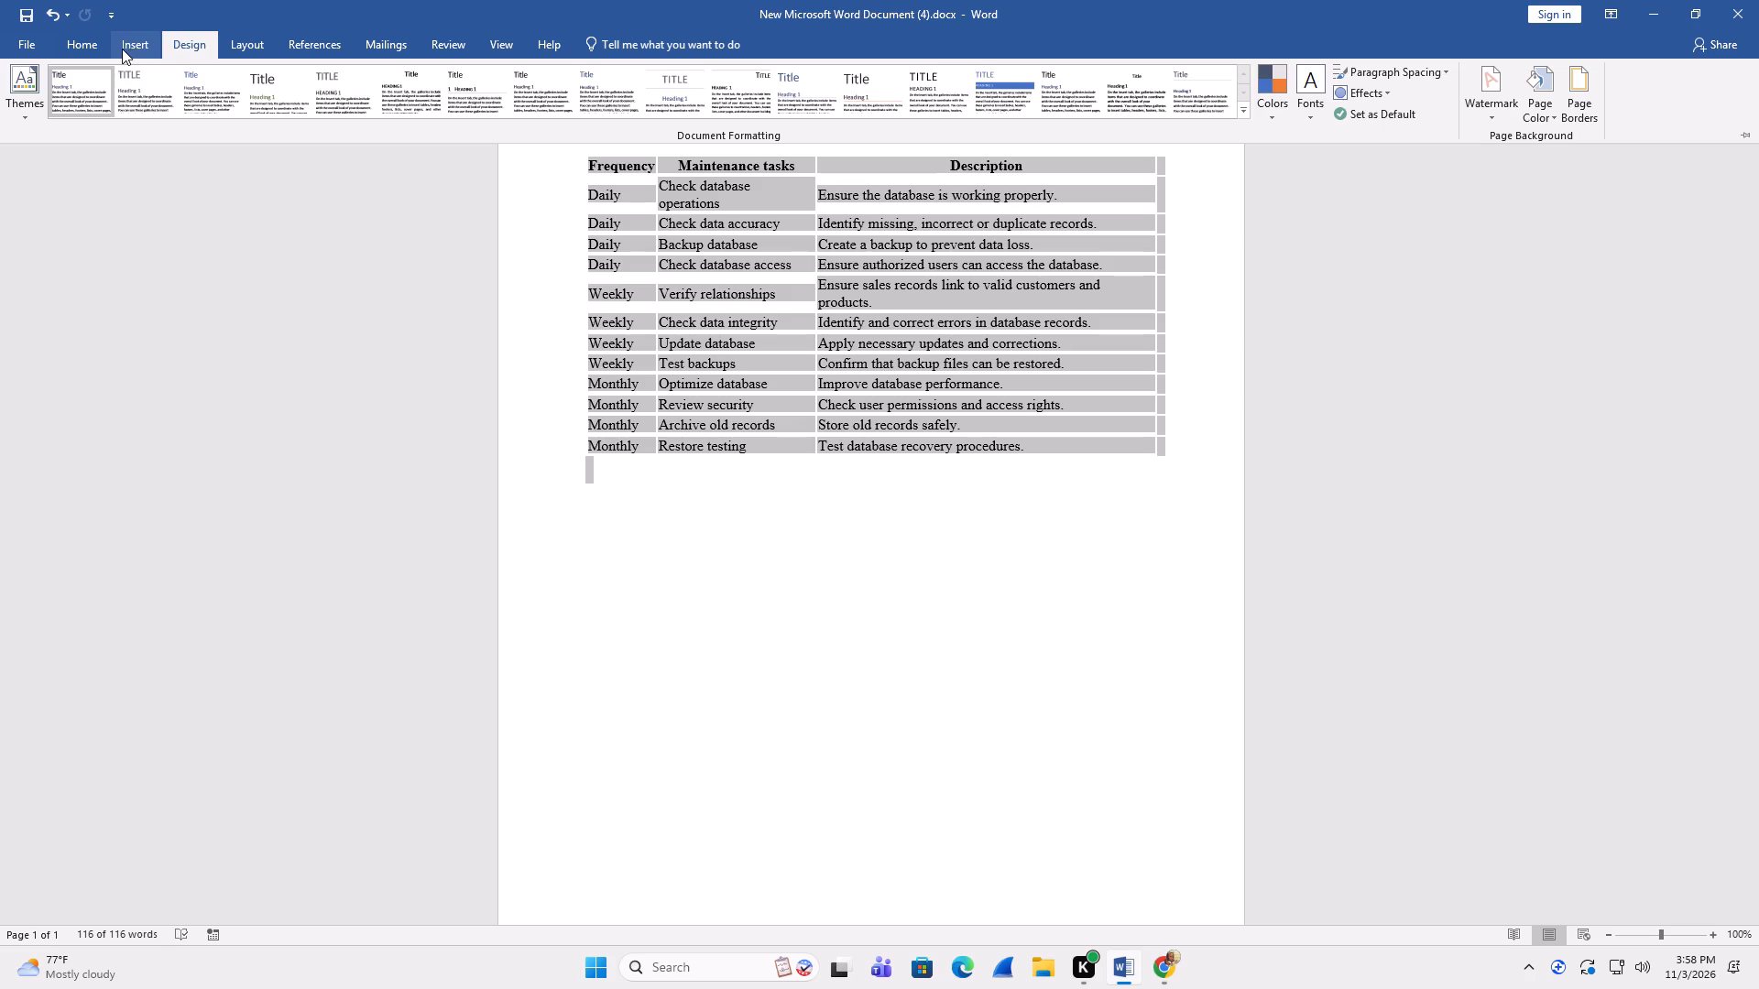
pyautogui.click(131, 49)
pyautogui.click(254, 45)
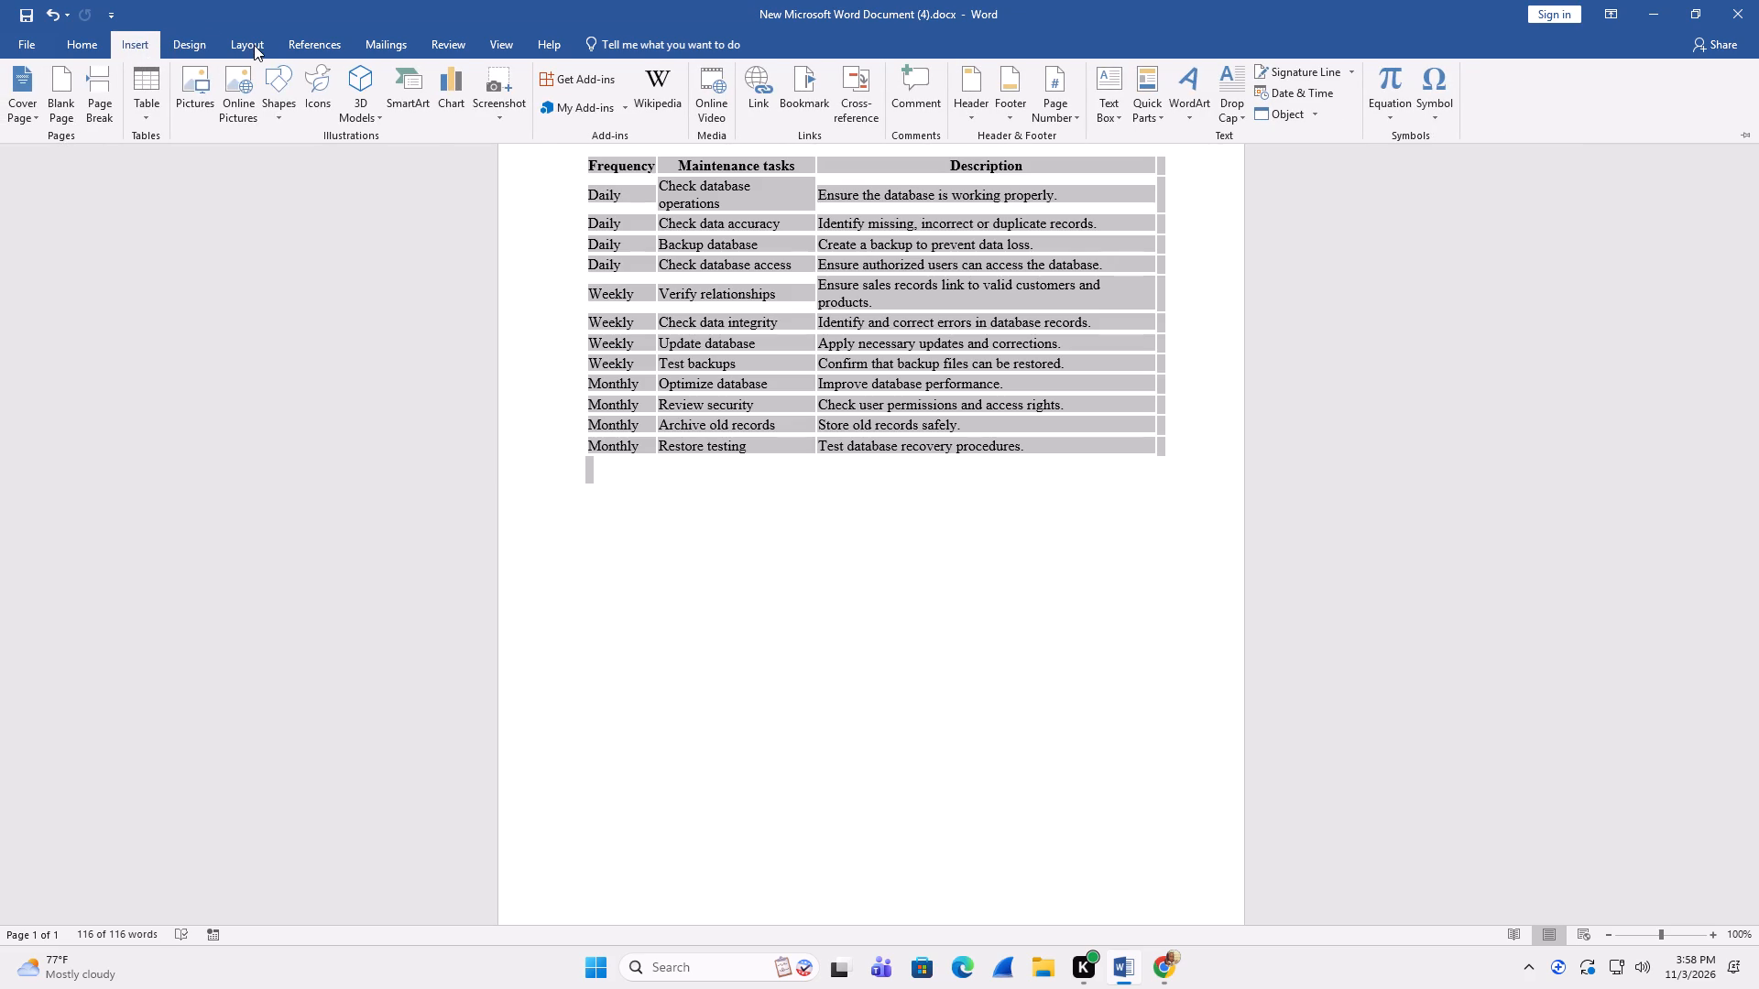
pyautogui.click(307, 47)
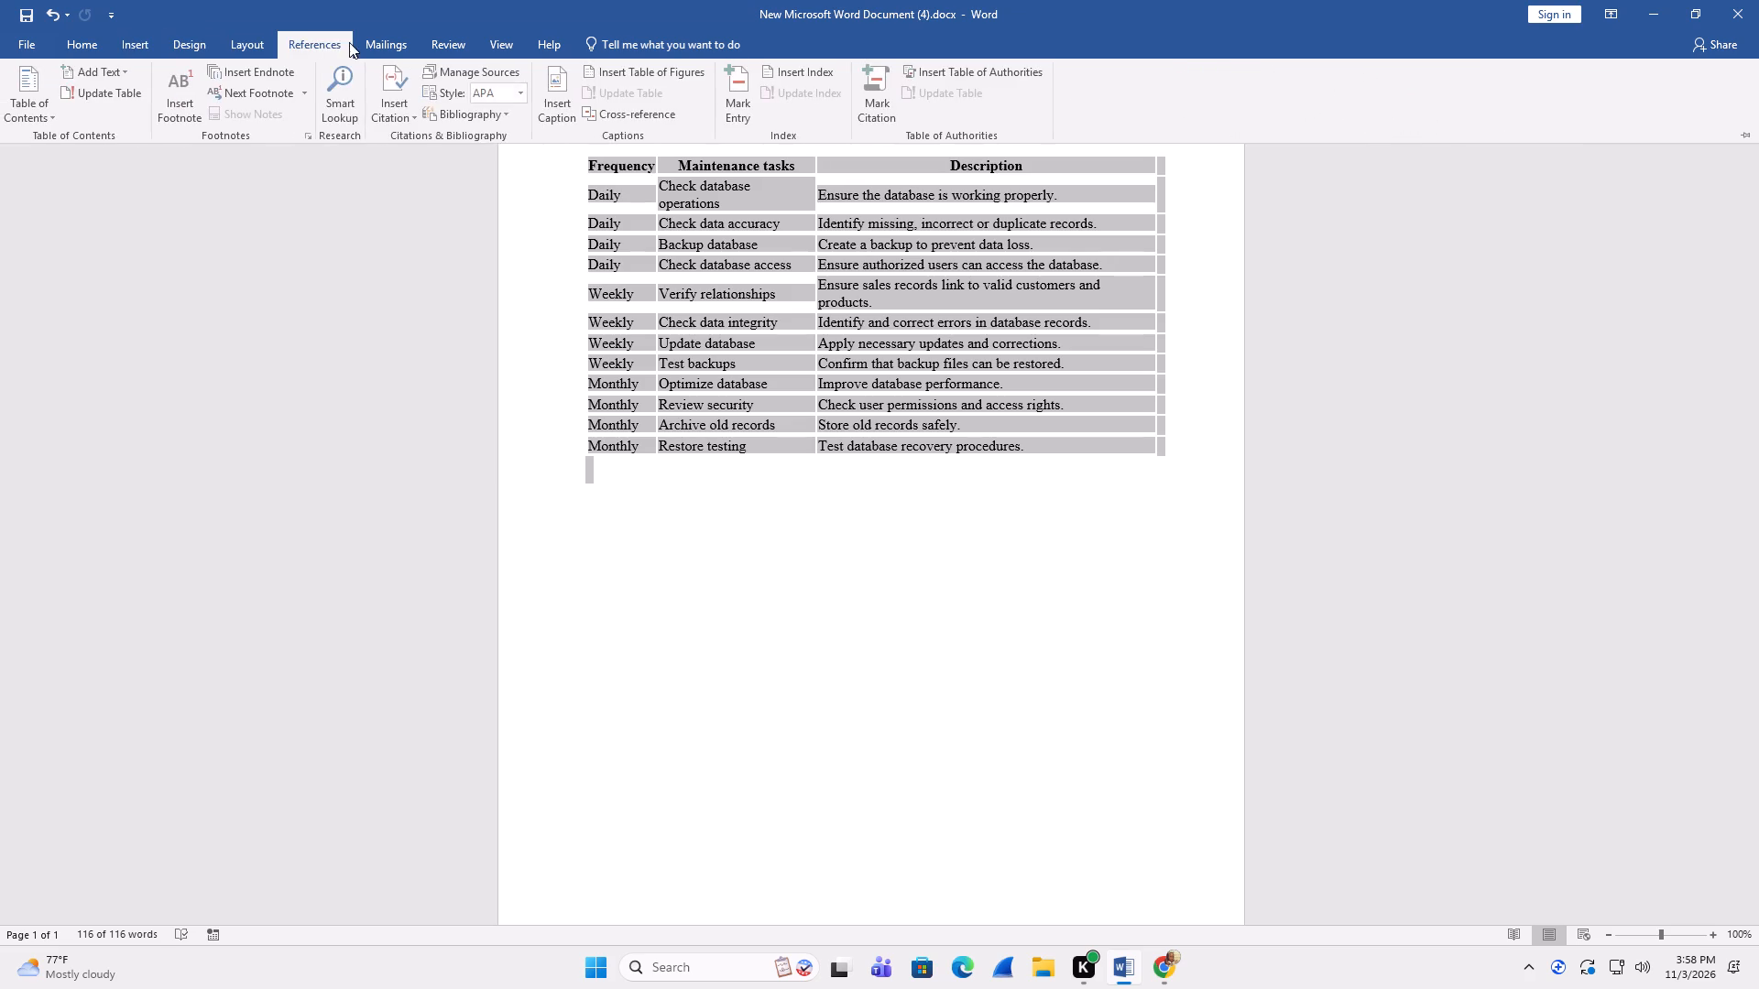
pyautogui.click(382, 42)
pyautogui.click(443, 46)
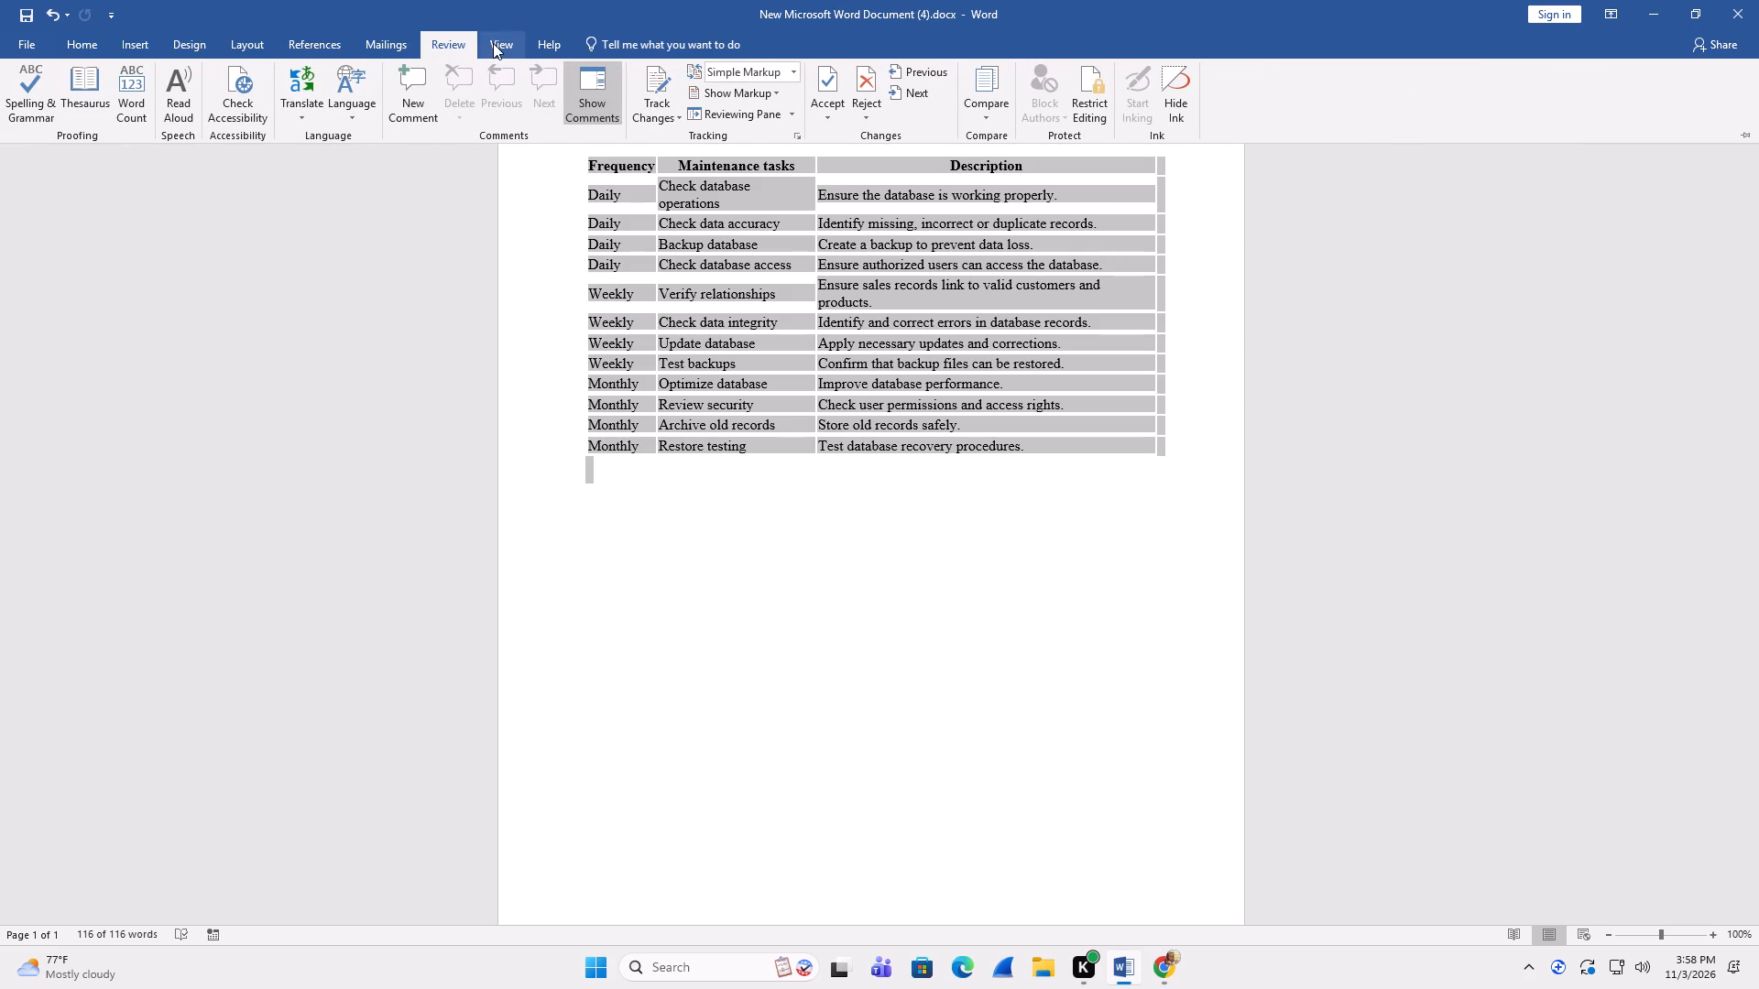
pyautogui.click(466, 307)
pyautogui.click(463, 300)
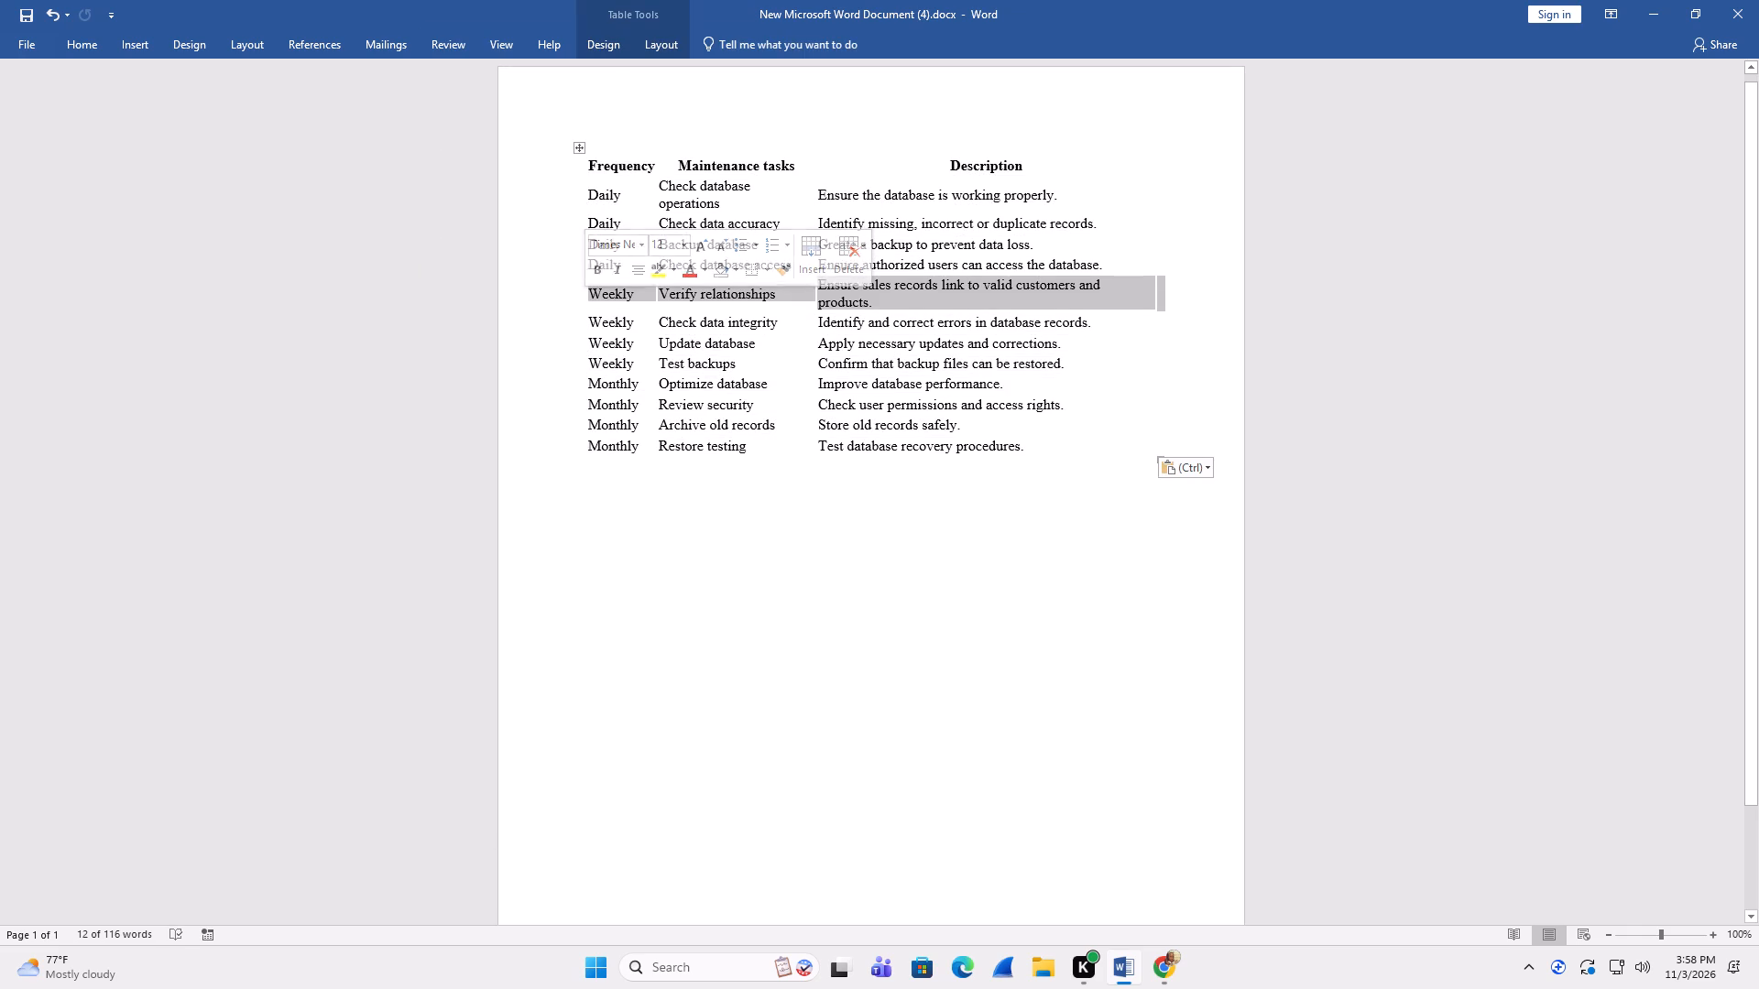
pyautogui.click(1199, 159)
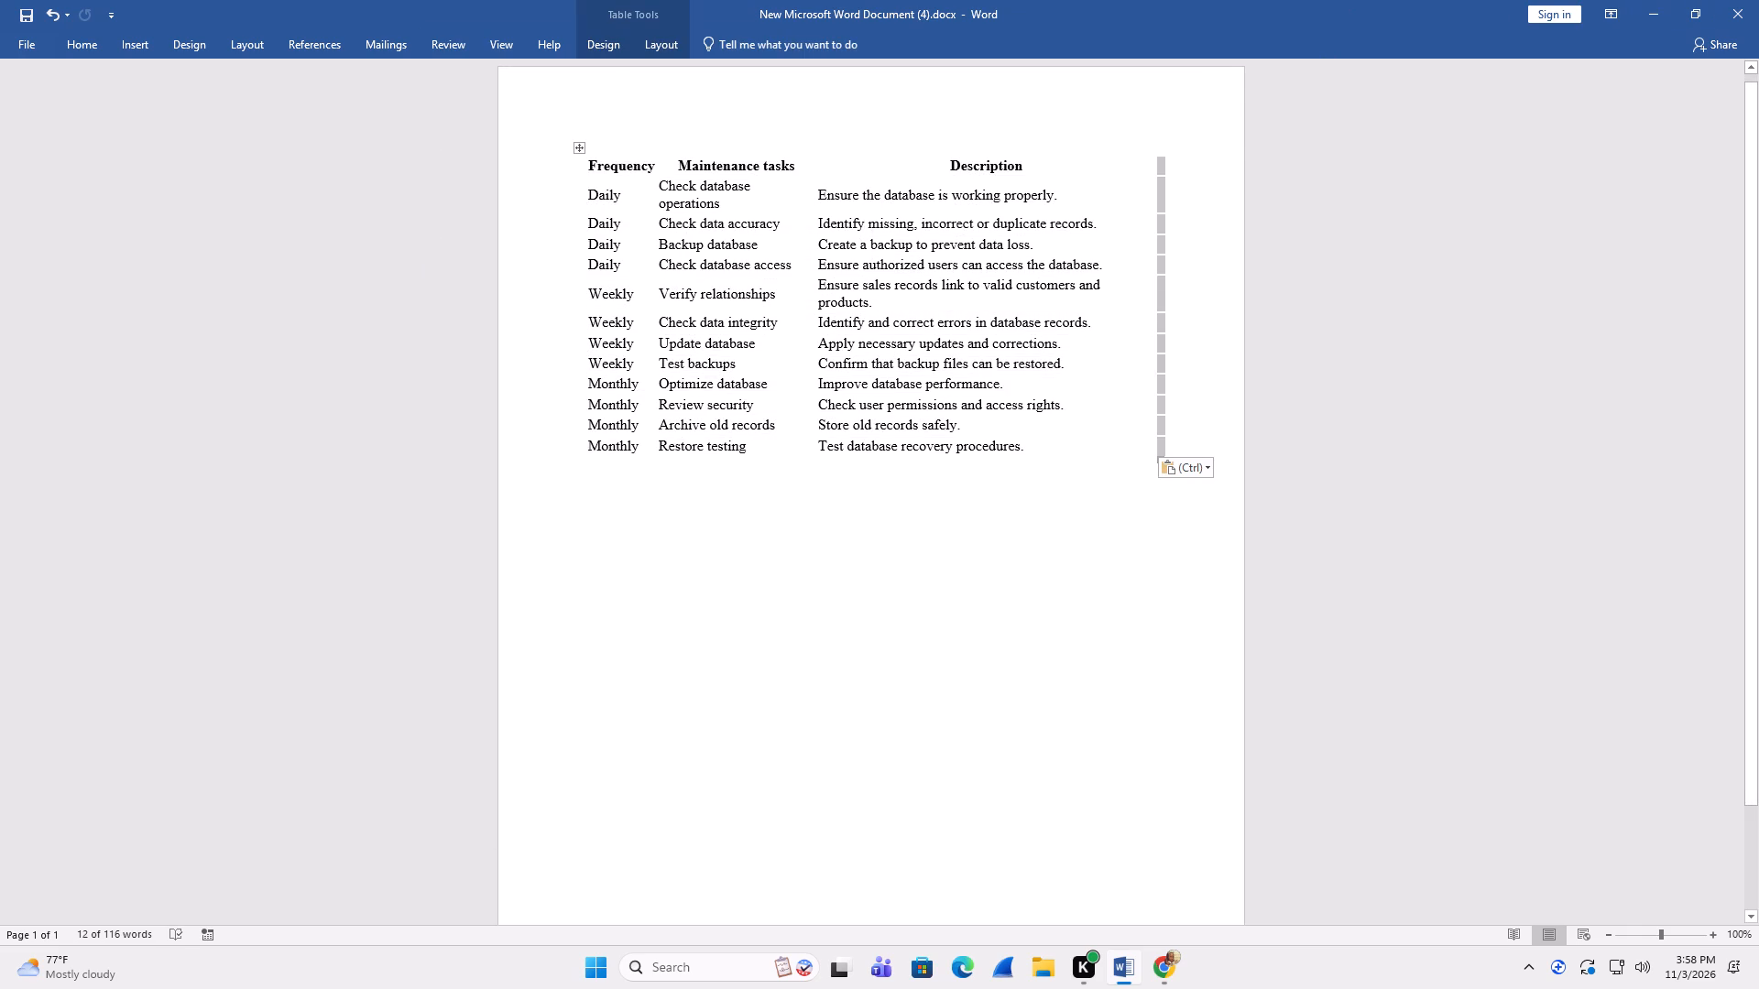
# Widen the Frequency column by moving the table's outer edge beside it outward into the page margin.
pyautogui.moveTo(584, 158); pyautogui.dragTo(622, 161)
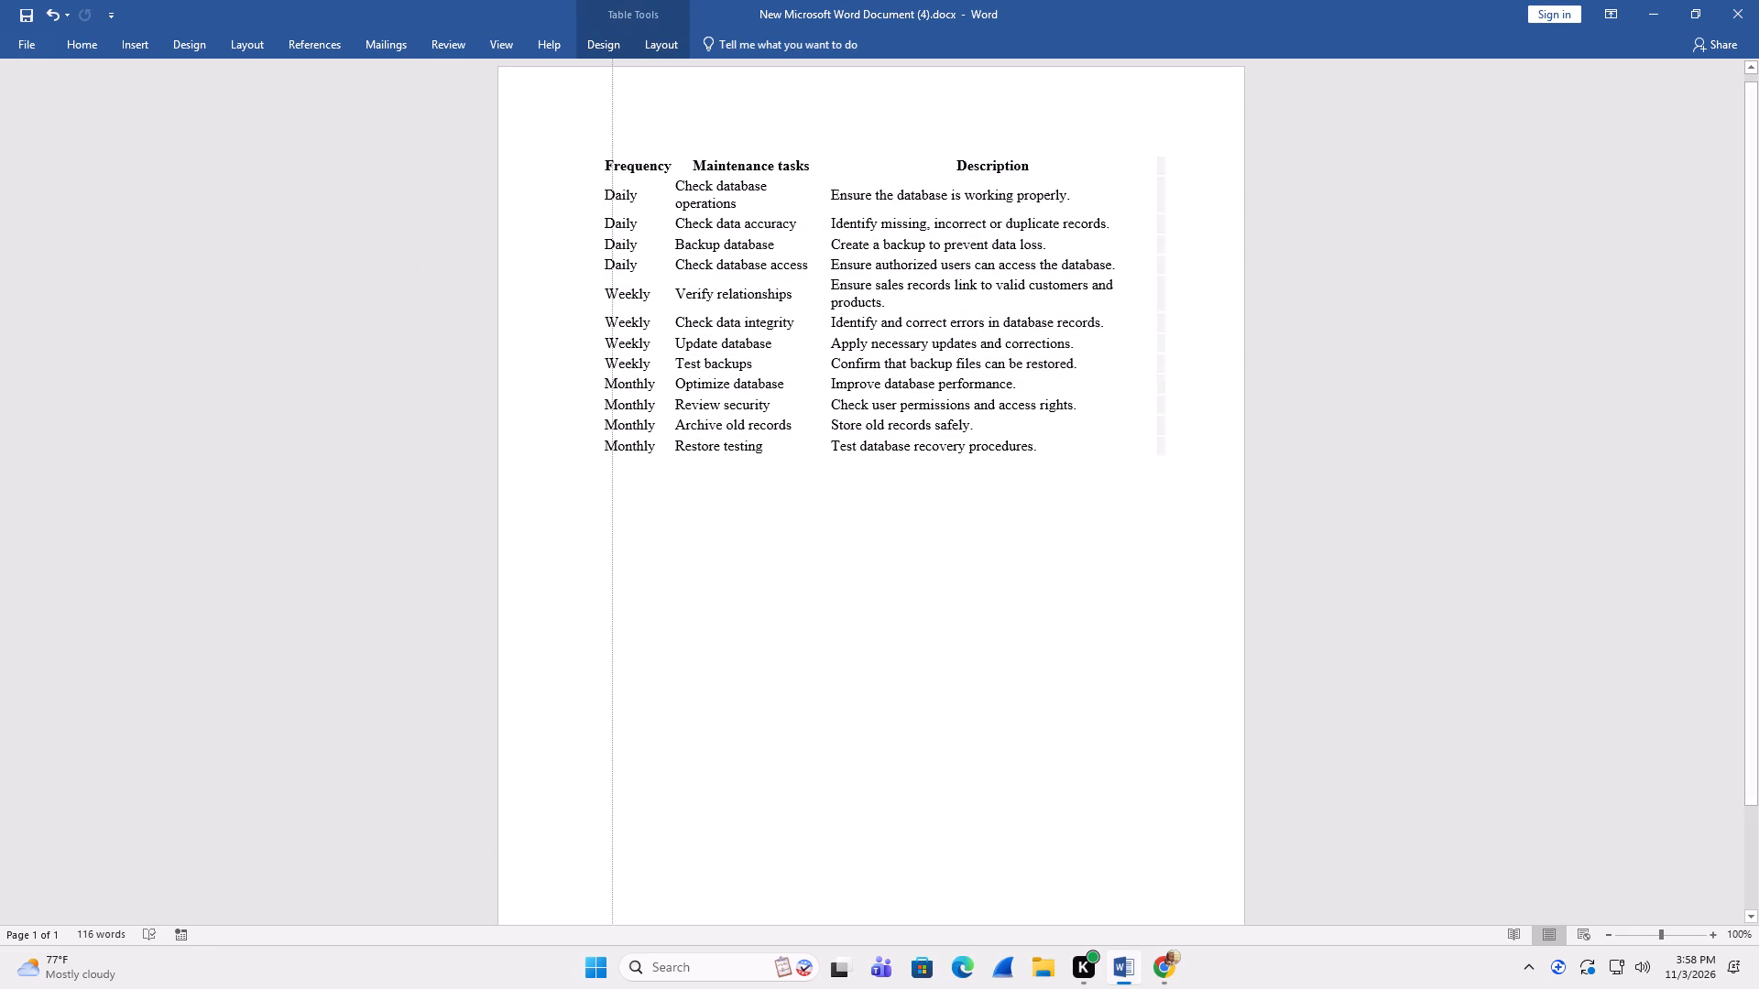
pyautogui.moveTo(622, 161); pyautogui.dragTo(535, 165)
pyautogui.click(606, 149)
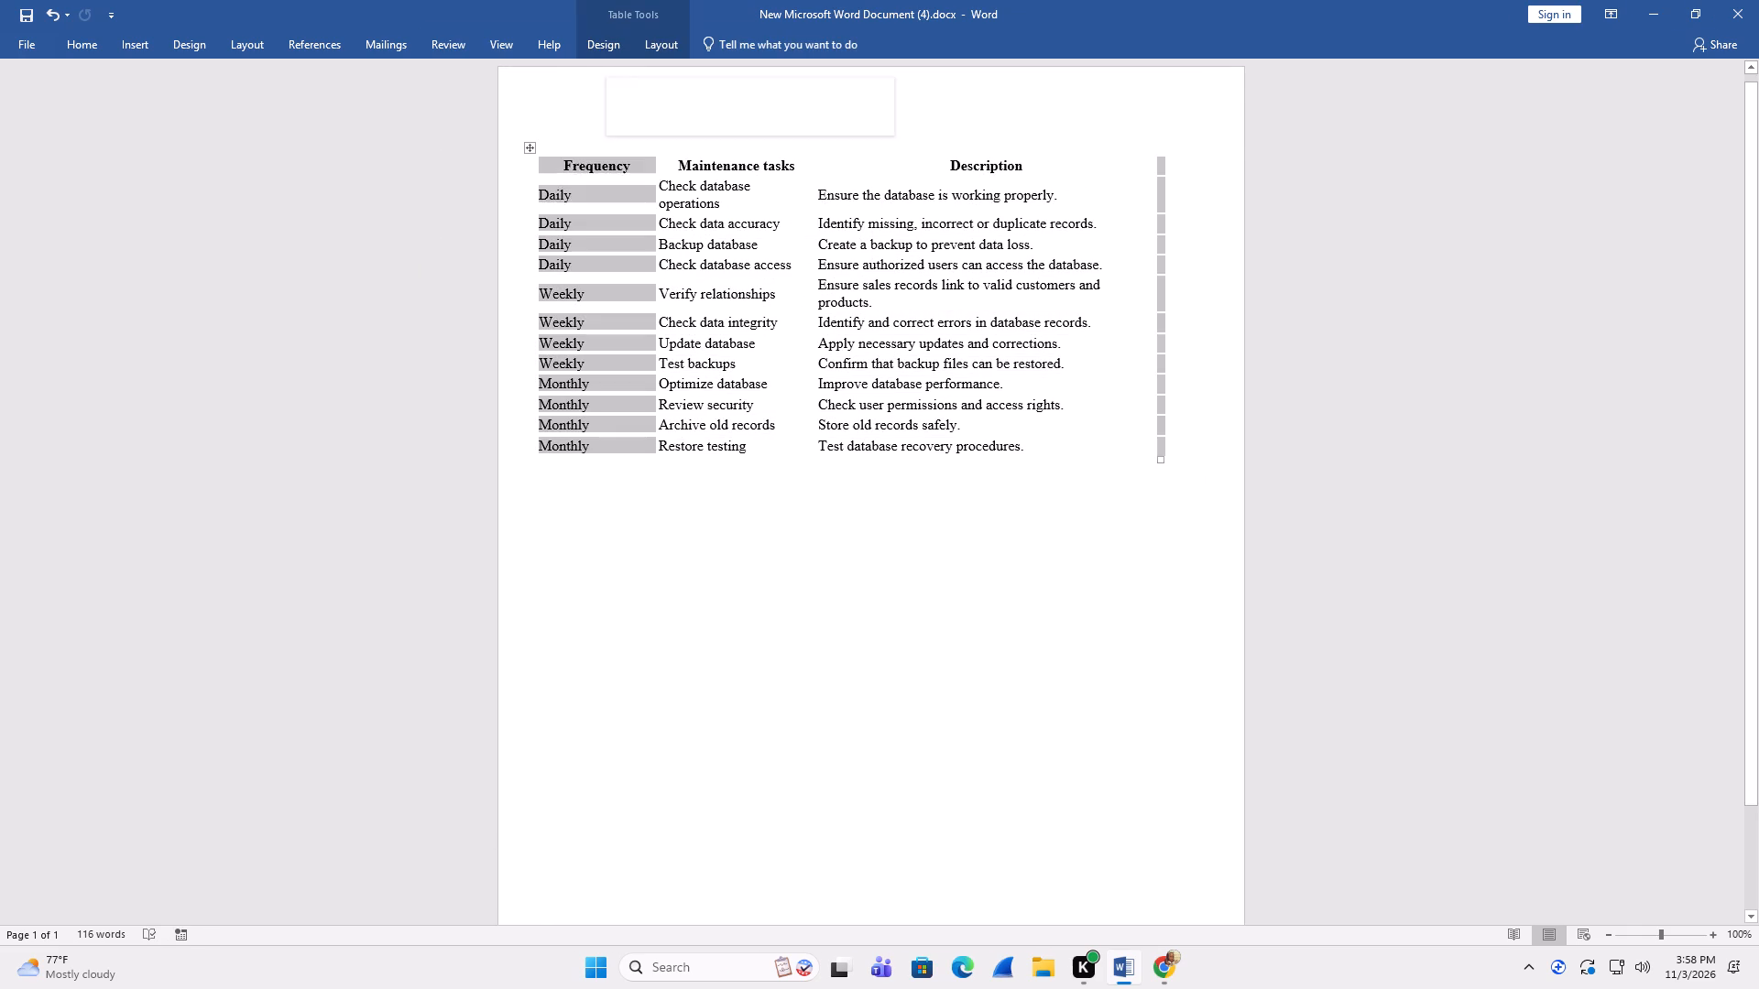
# Apply the plain black grid table style, with borders around every cell, to the whole maintenance schedule table.
pyautogui.moveTo(678, 219); pyautogui.dragTo(999, 499)
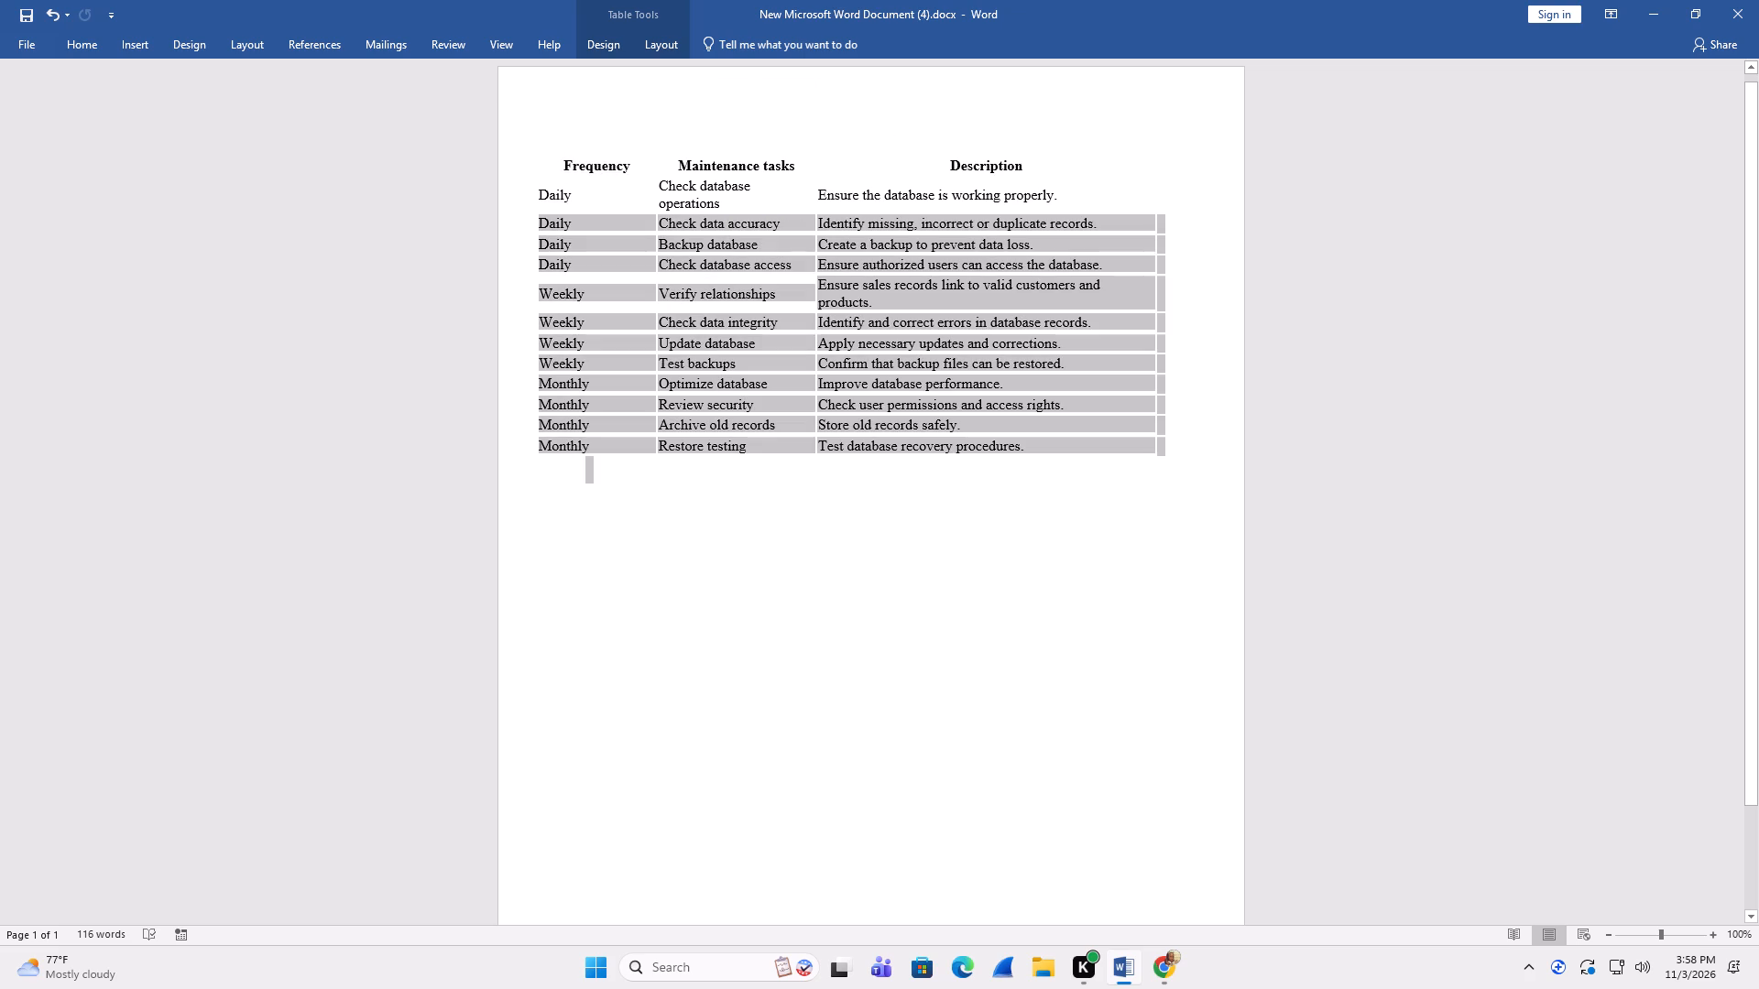
pyautogui.moveTo(999, 499); pyautogui.dragTo(966, 541)
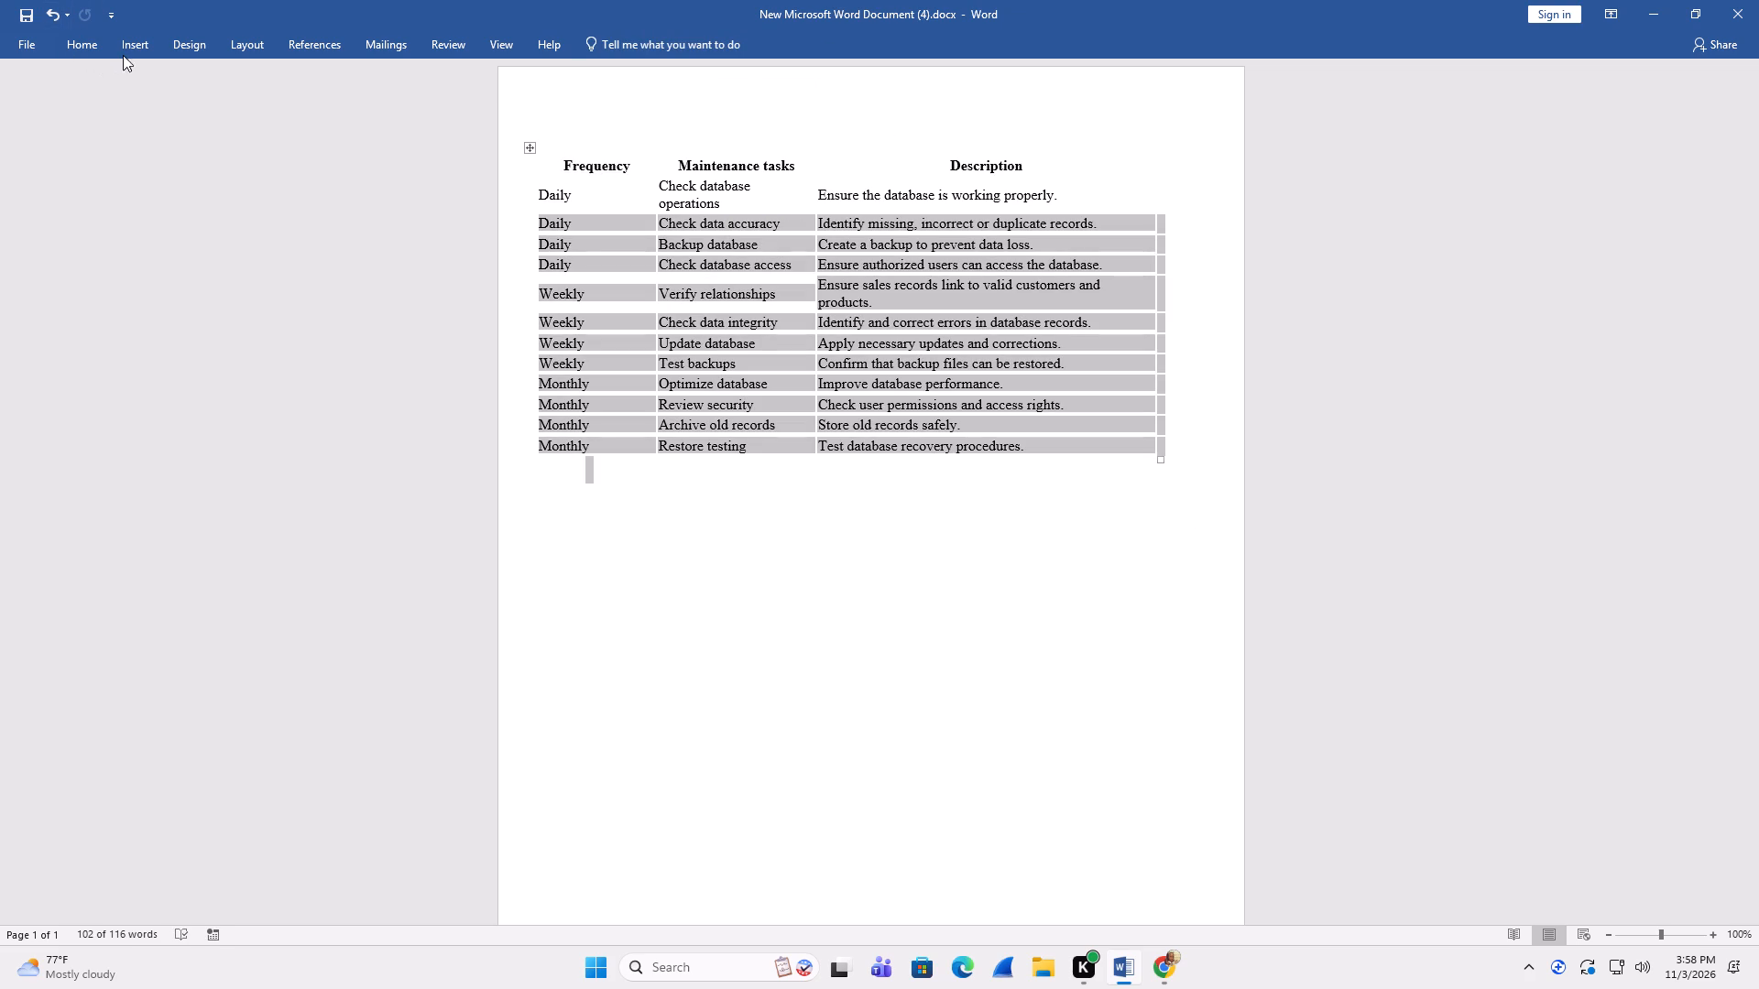
pyautogui.moveTo(711, 631); pyautogui.dragTo(722, 614)
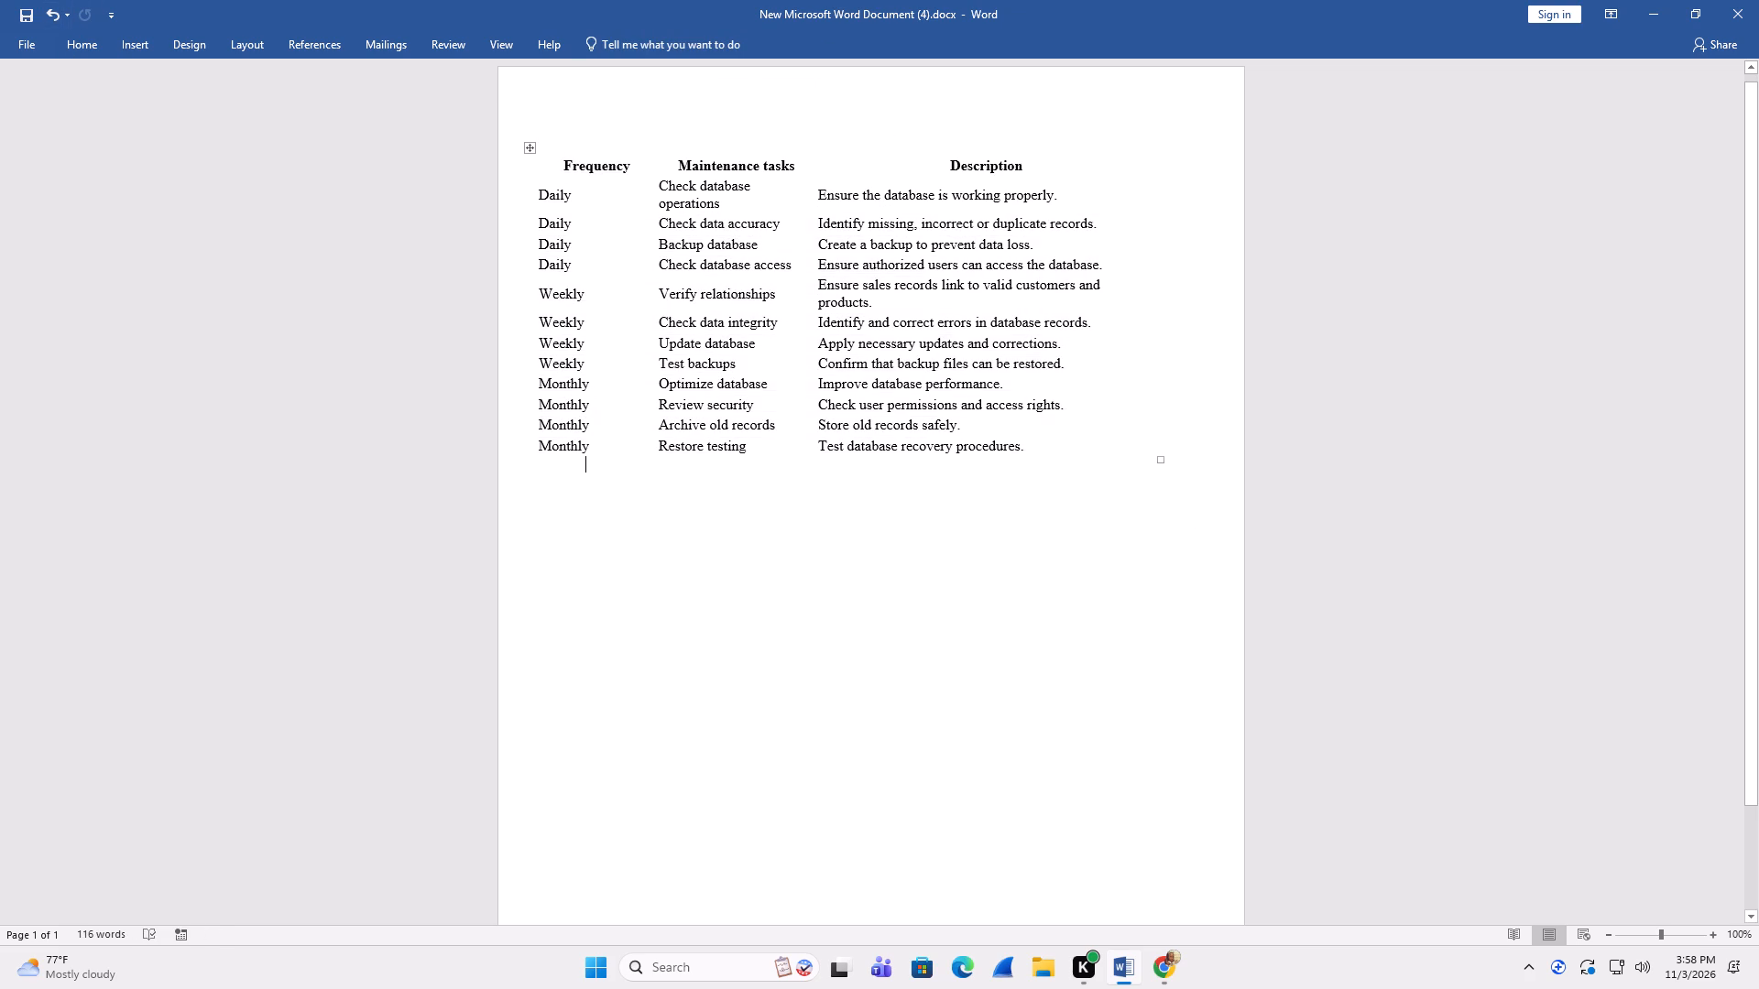
pyautogui.moveTo(1025, 448); pyautogui.dragTo(539, 158)
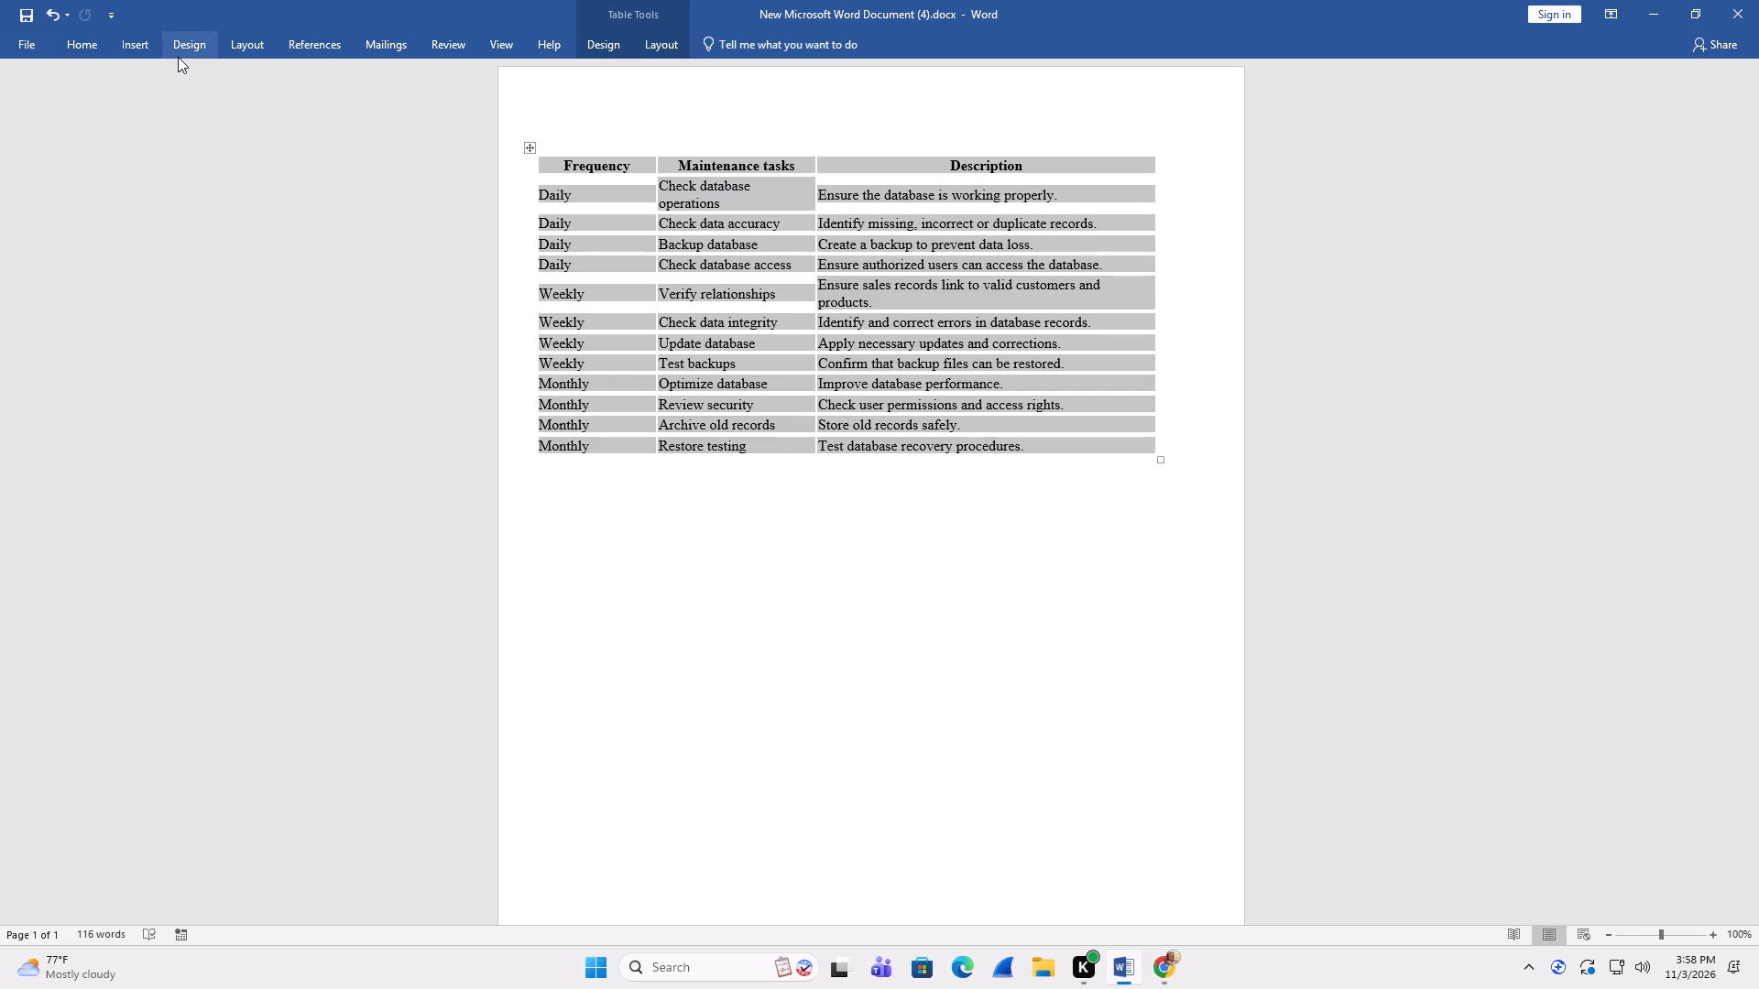
pyautogui.click(610, 45)
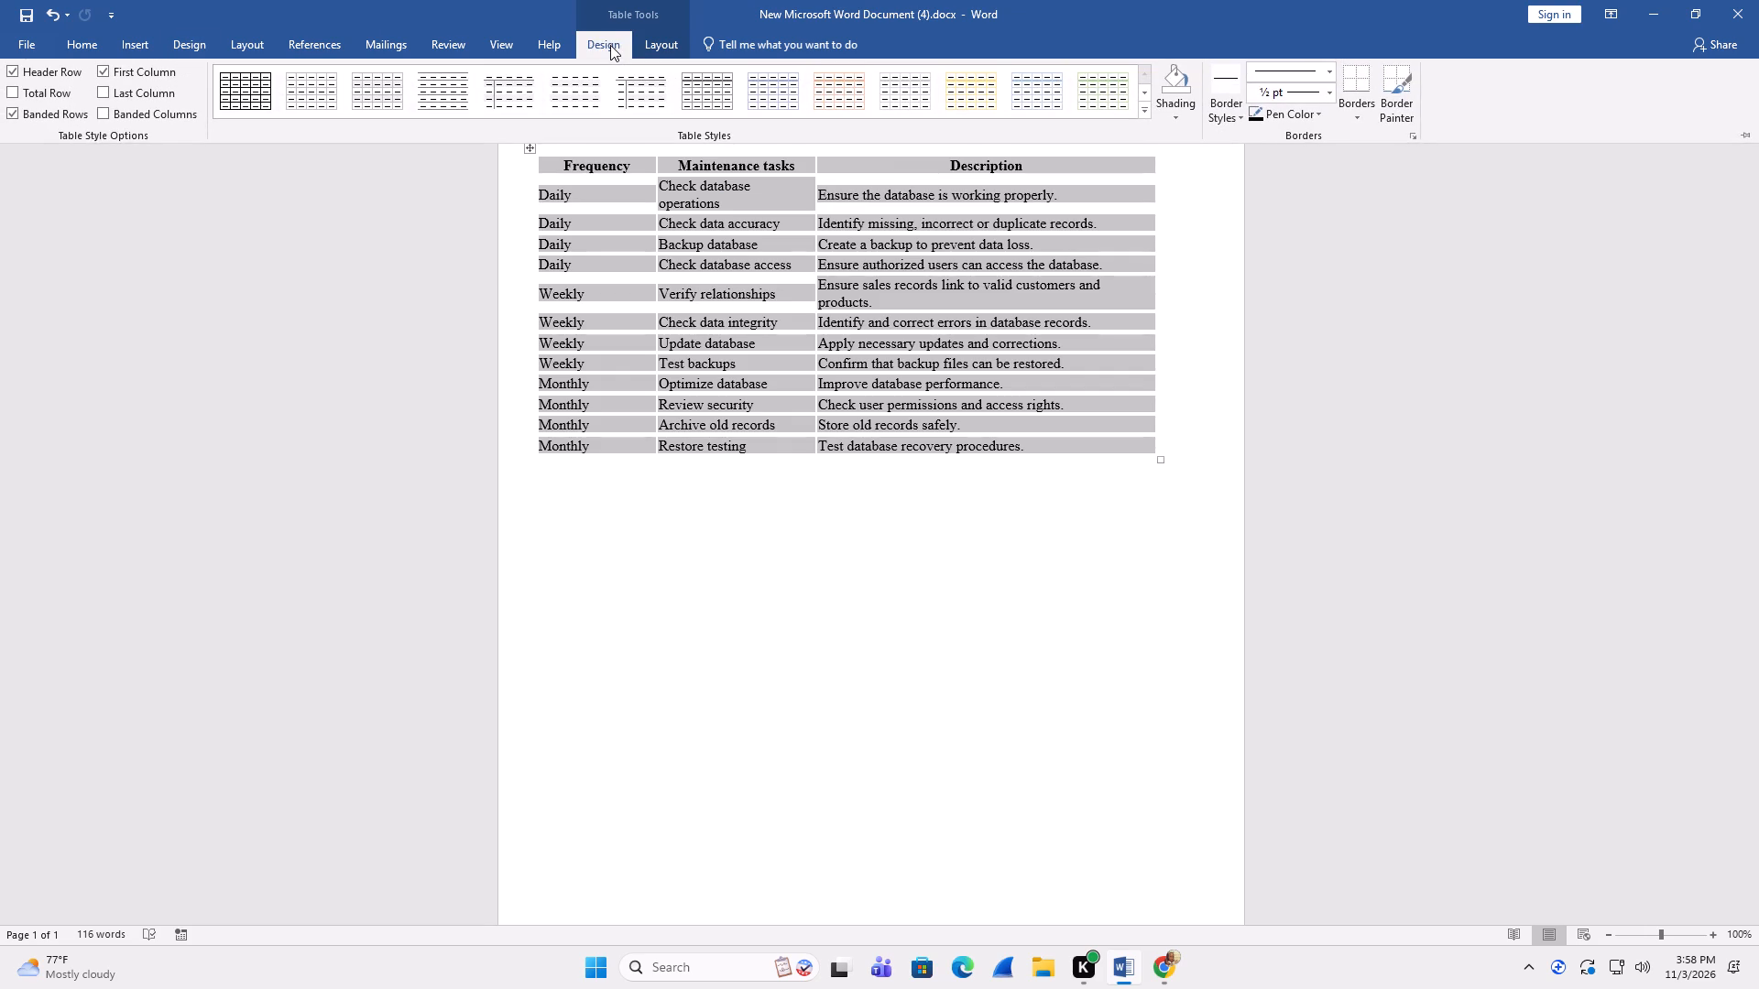
pyautogui.click(235, 90)
pyautogui.click(769, 607)
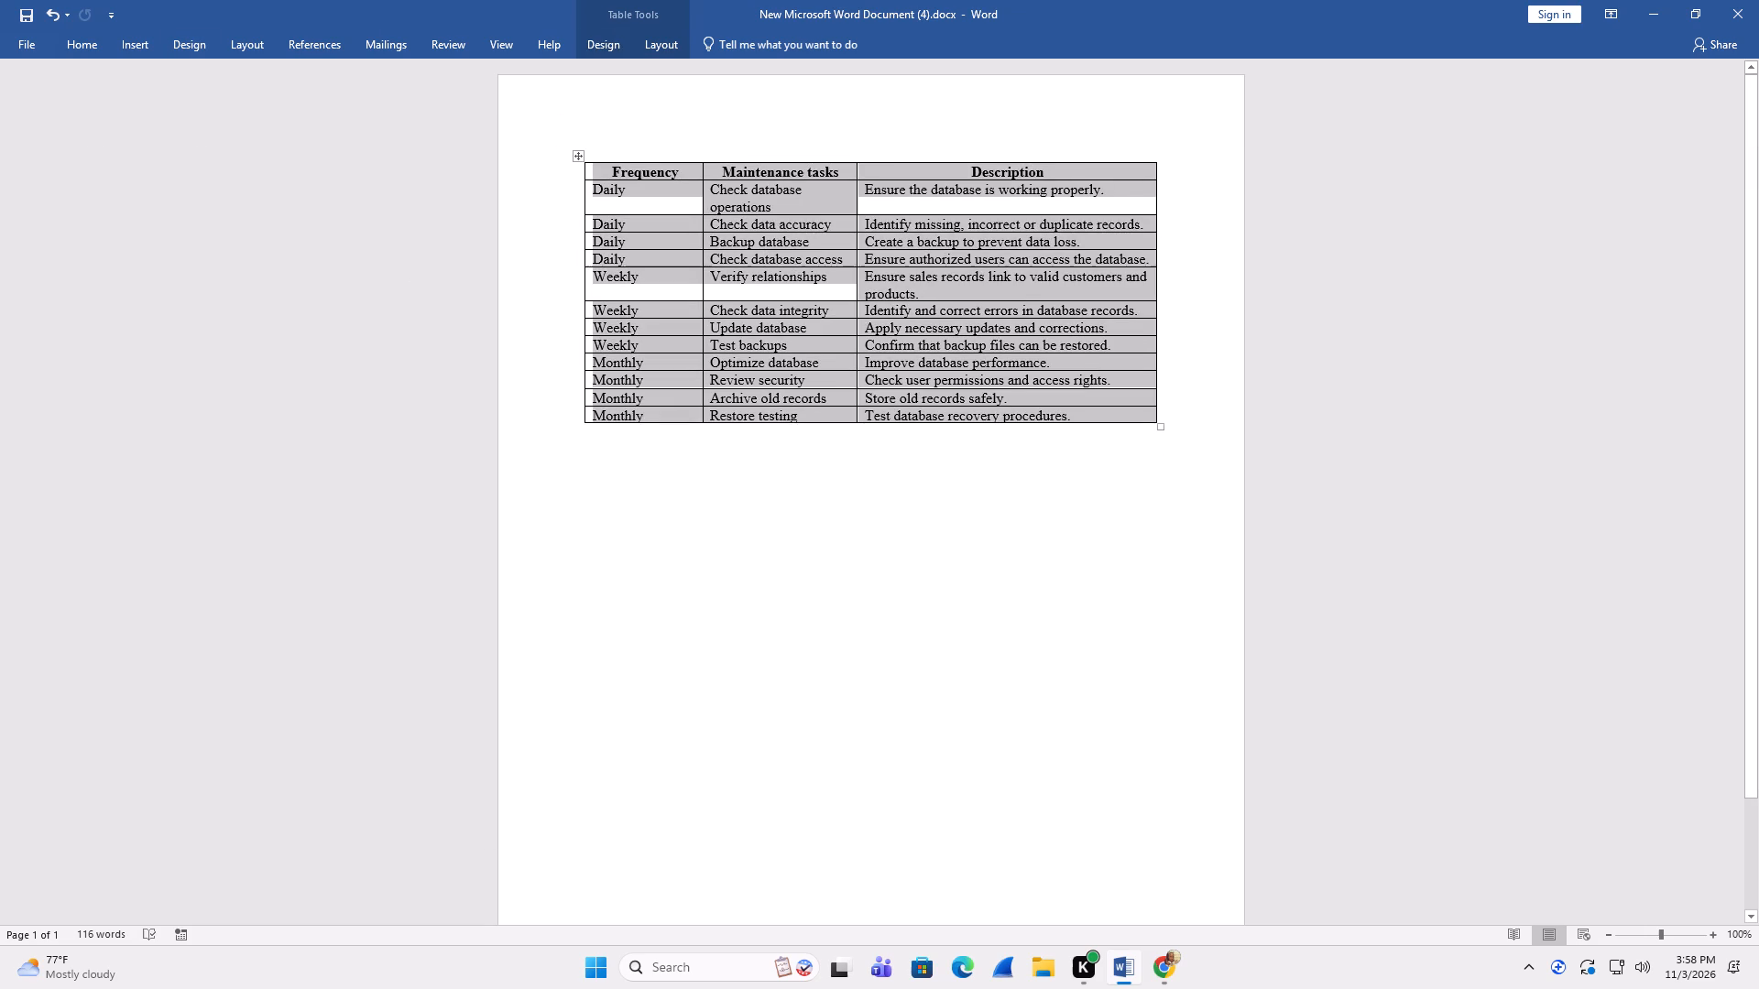
pyautogui.moveTo(765, 576); pyautogui.dragTo(787, 560)
pyautogui.click(792, 551)
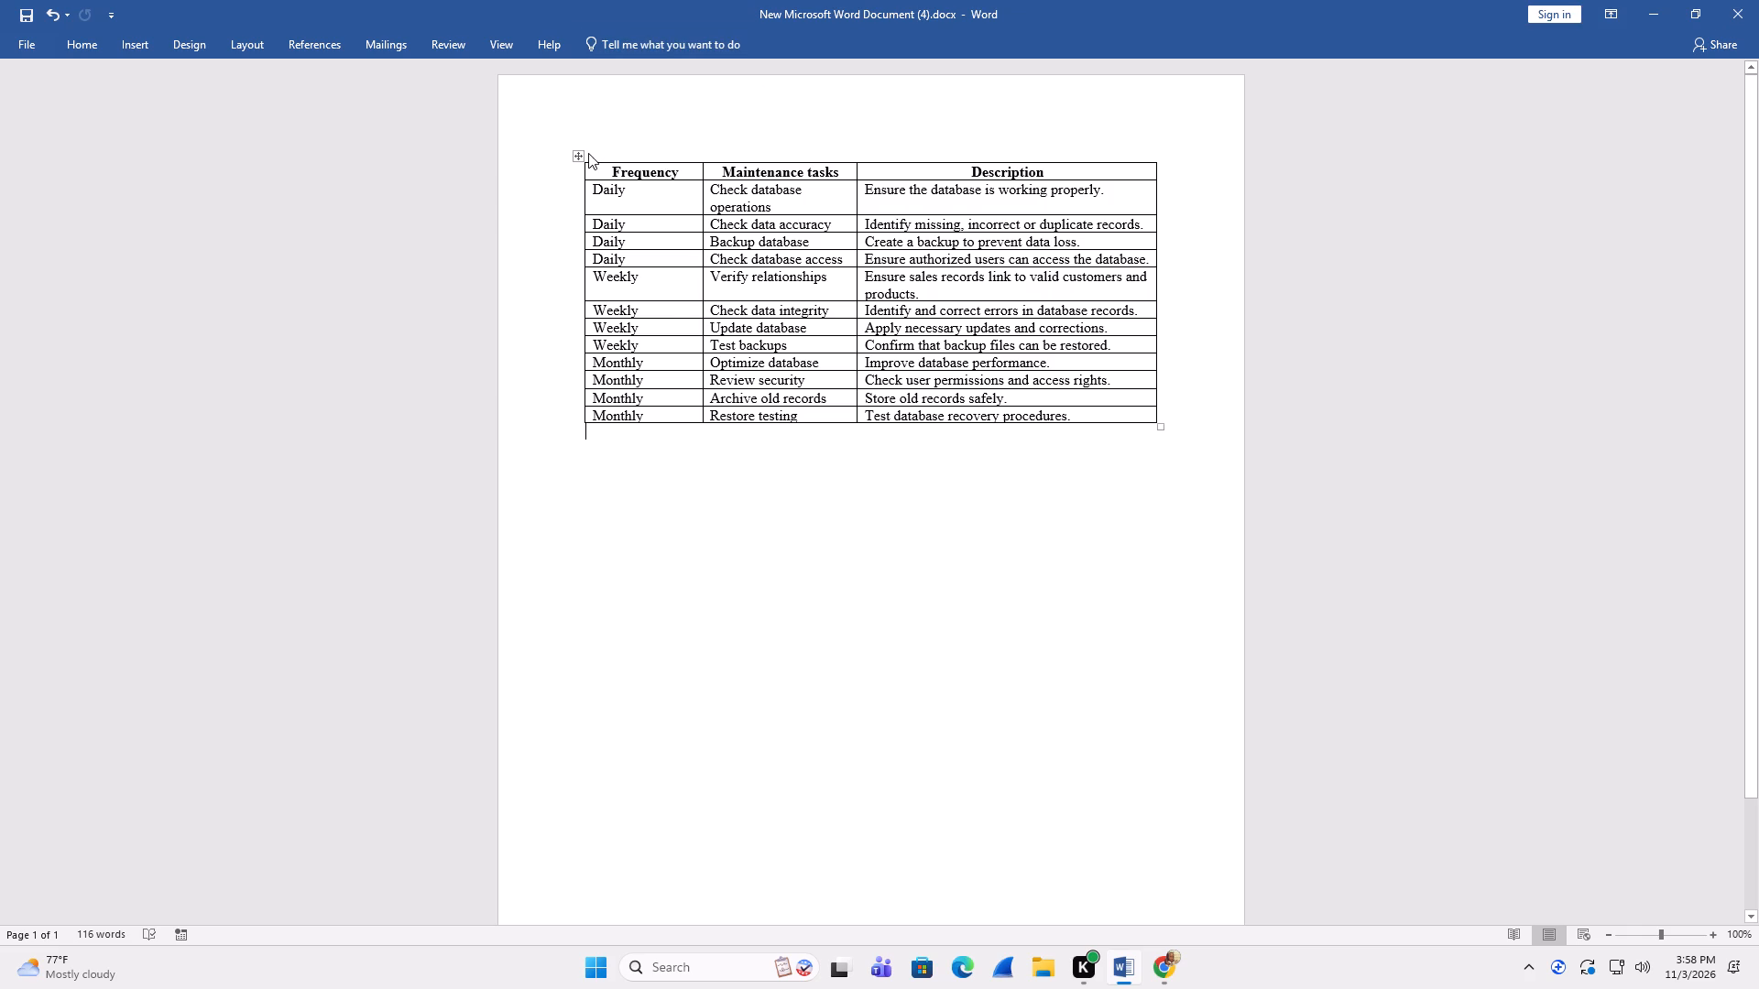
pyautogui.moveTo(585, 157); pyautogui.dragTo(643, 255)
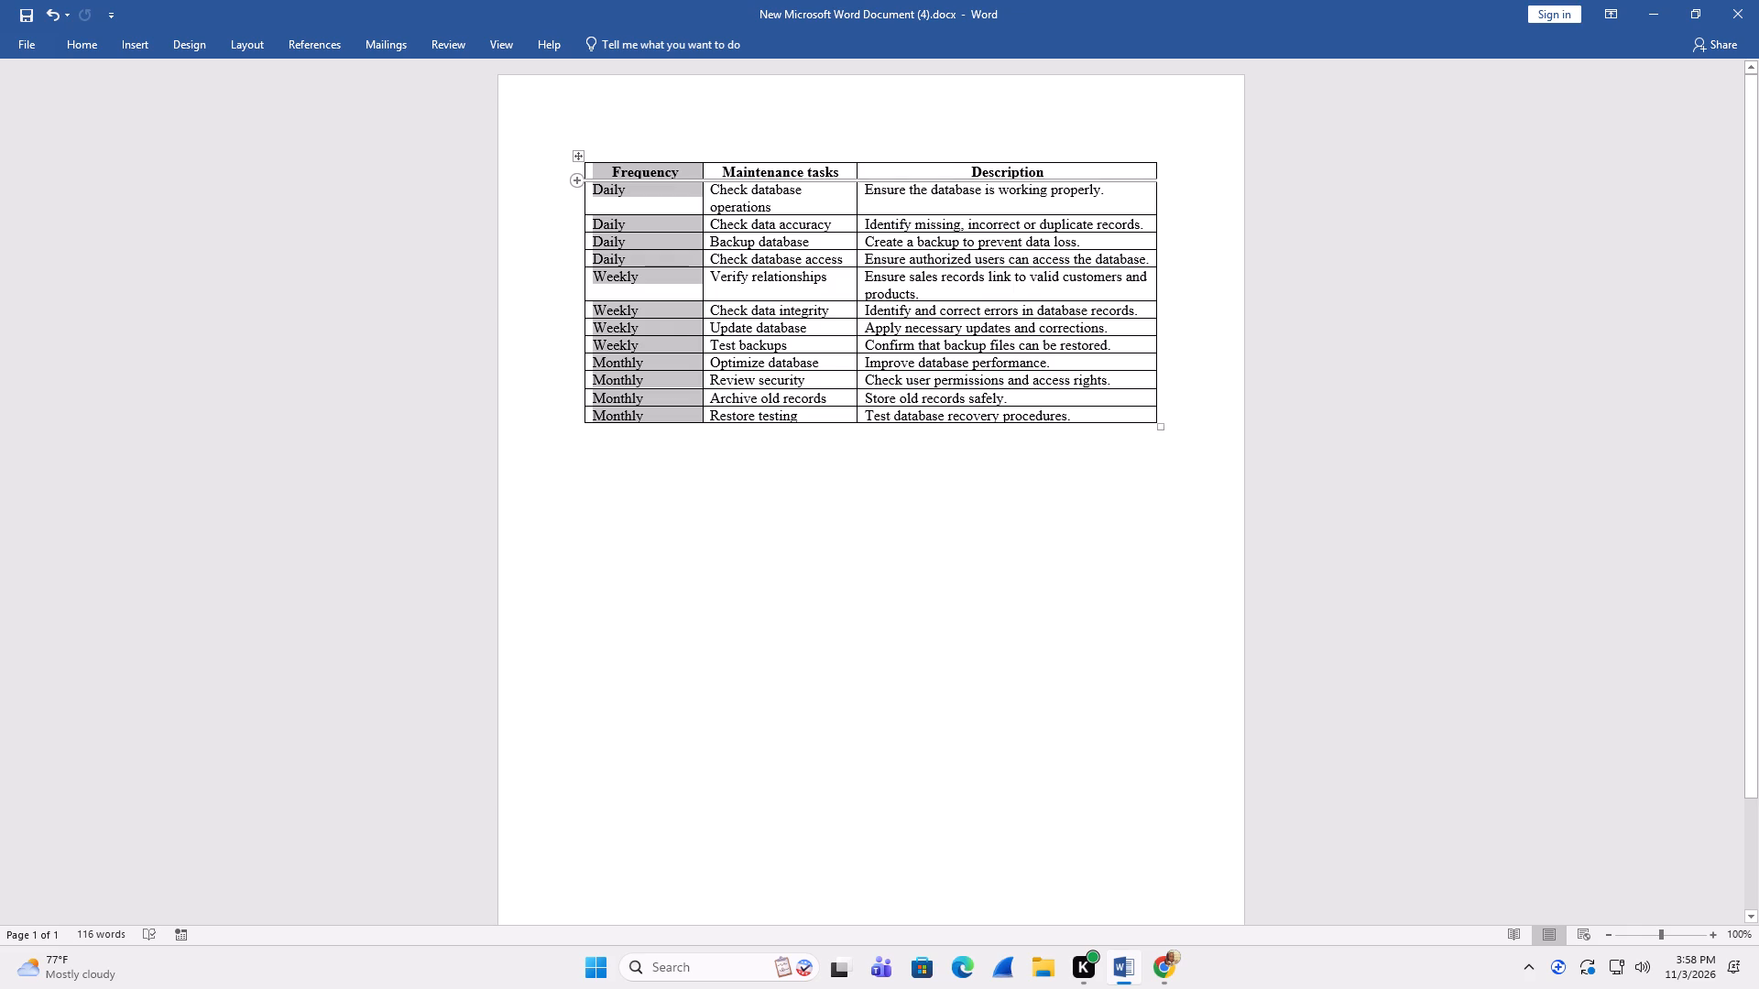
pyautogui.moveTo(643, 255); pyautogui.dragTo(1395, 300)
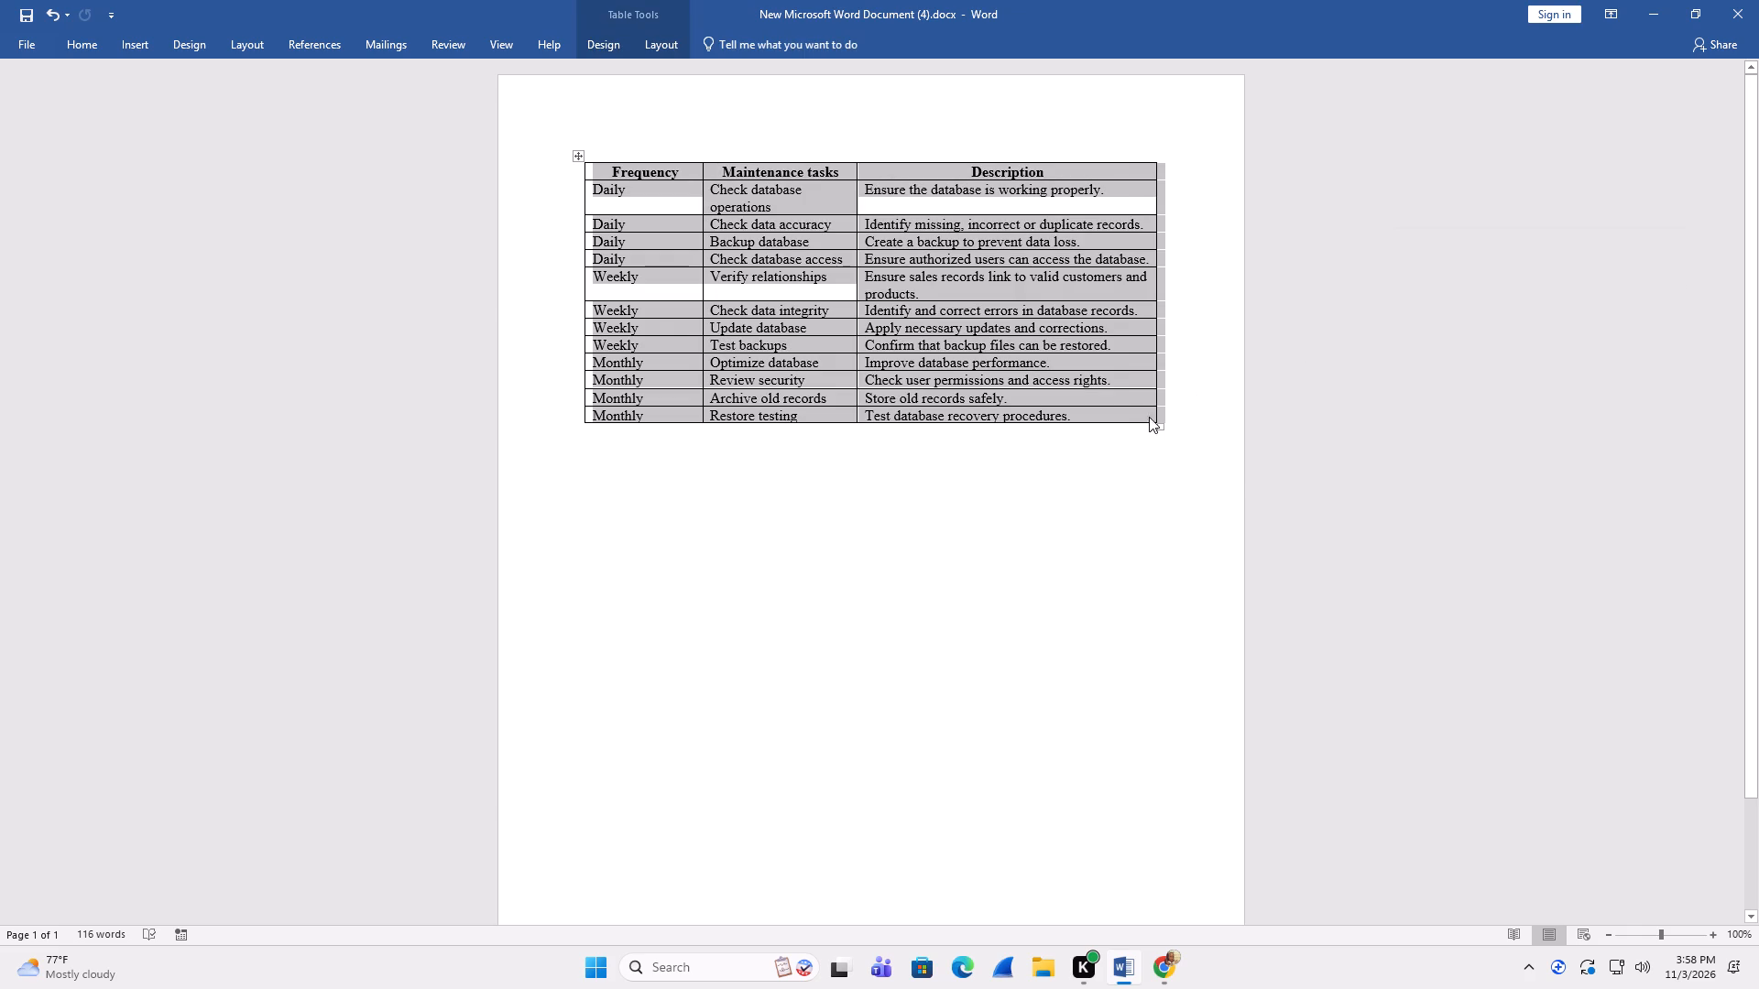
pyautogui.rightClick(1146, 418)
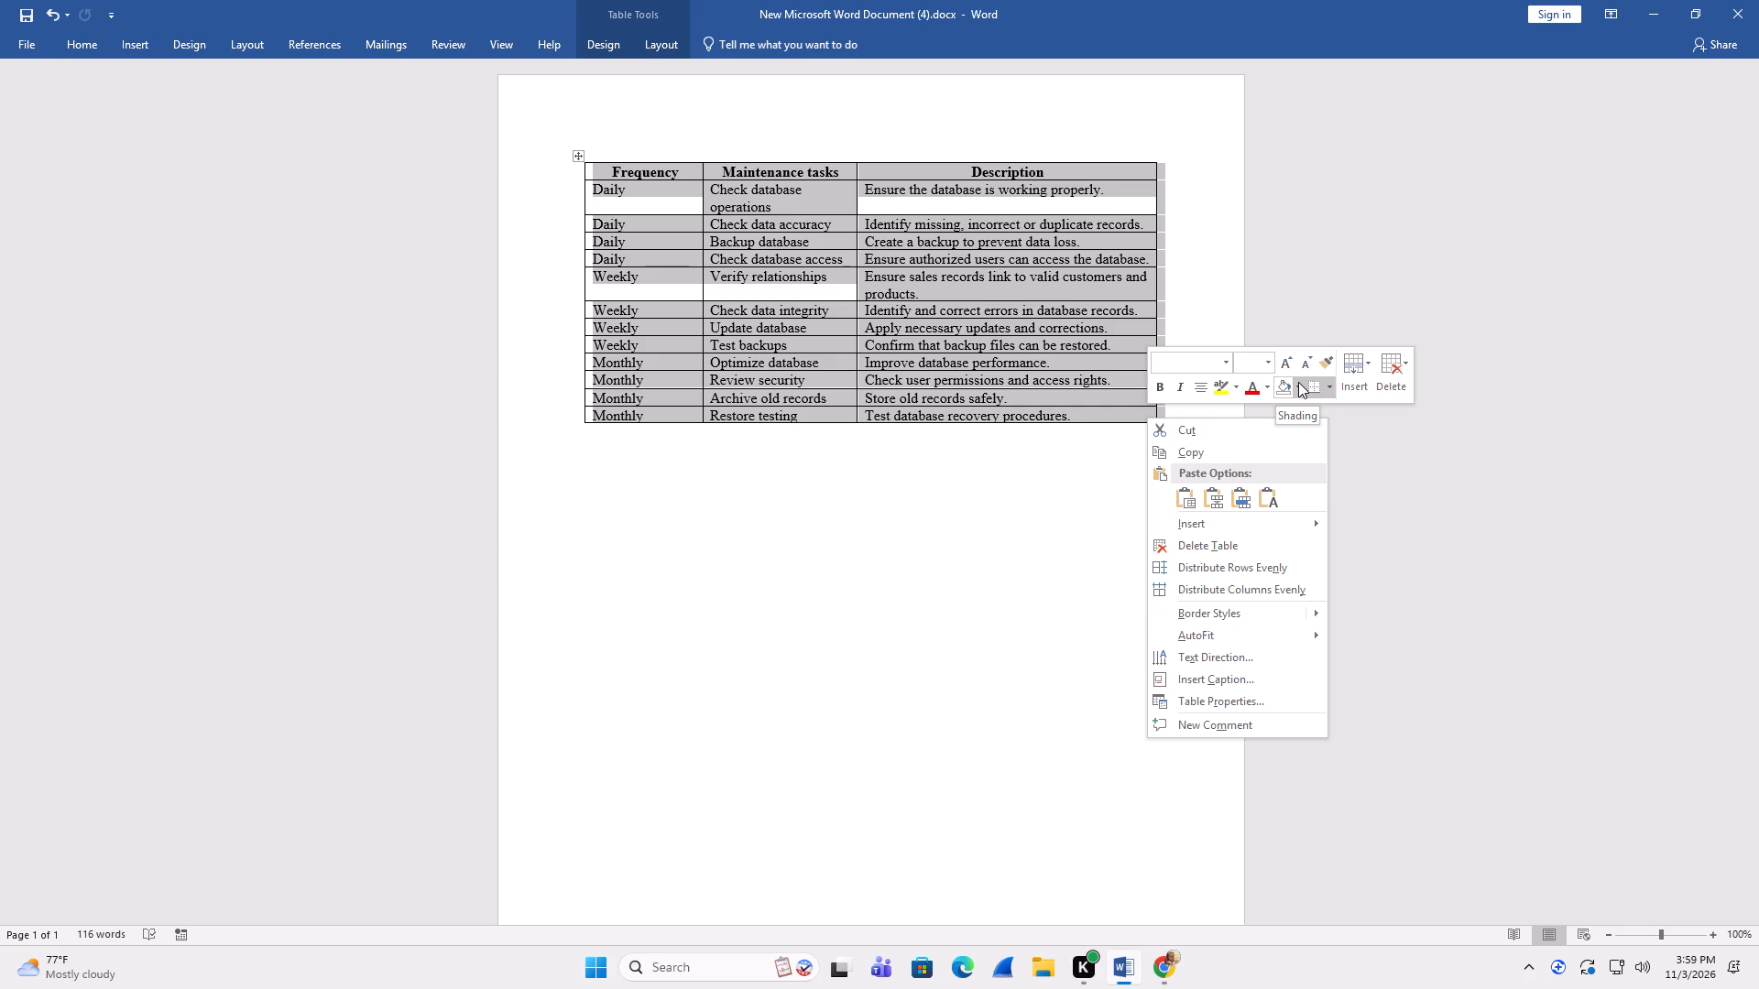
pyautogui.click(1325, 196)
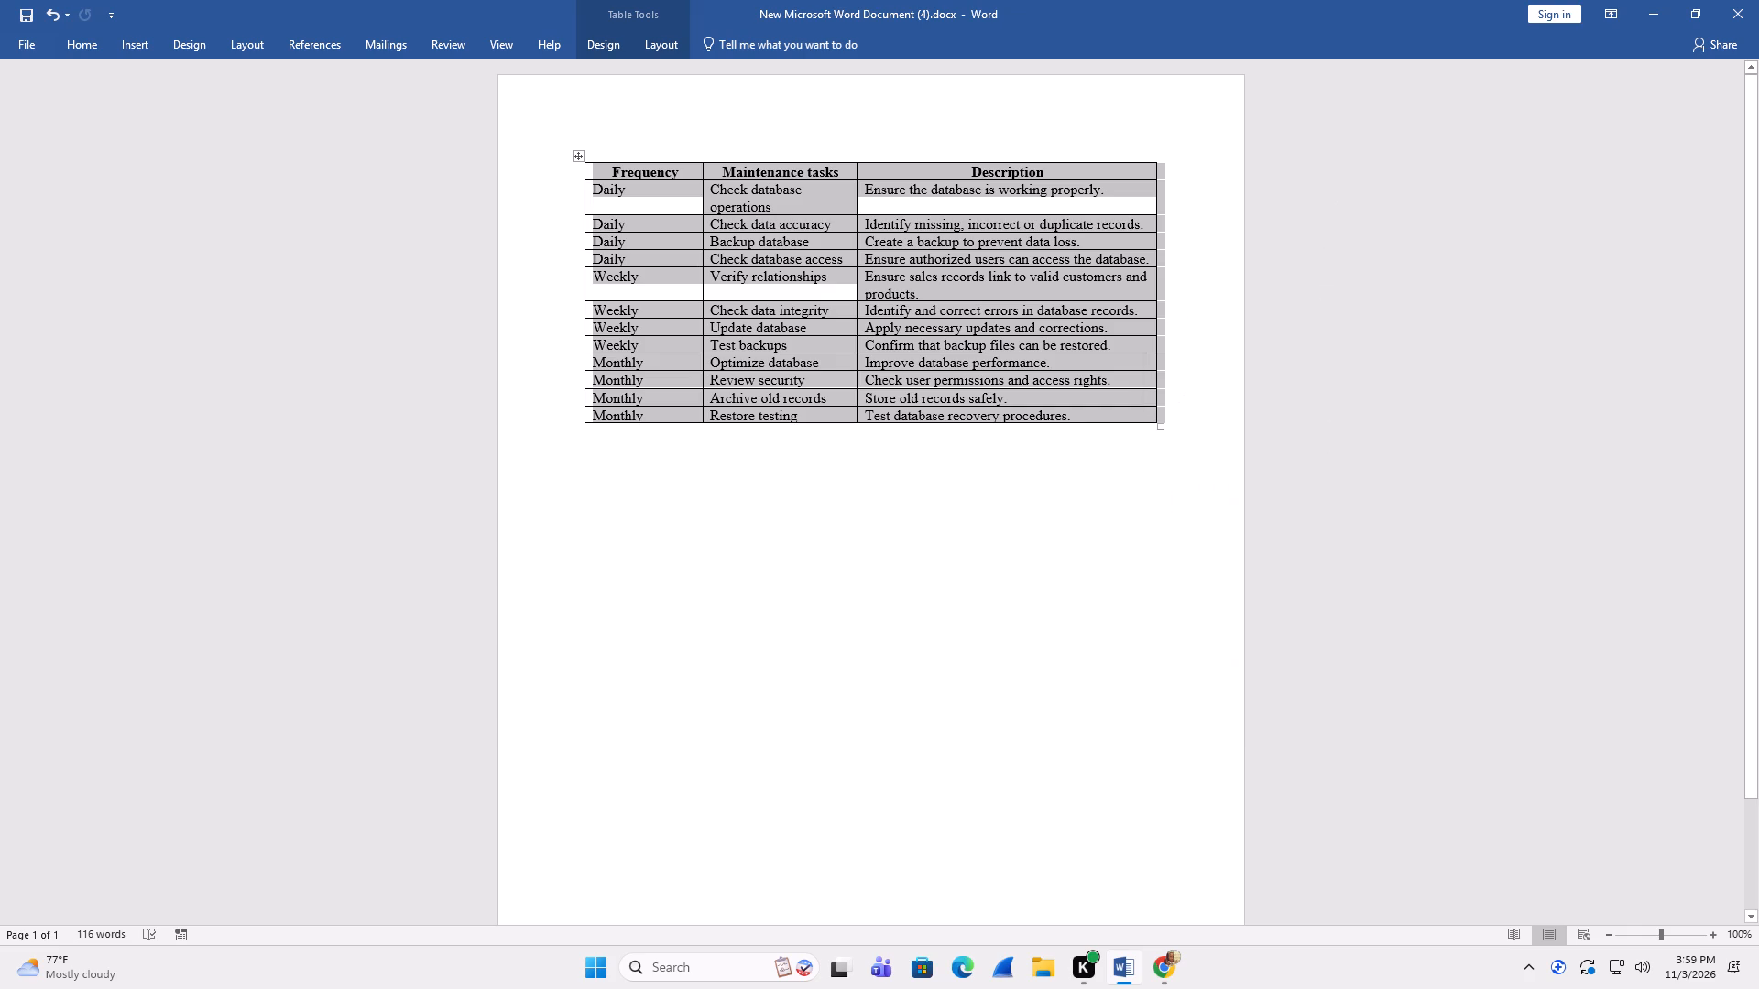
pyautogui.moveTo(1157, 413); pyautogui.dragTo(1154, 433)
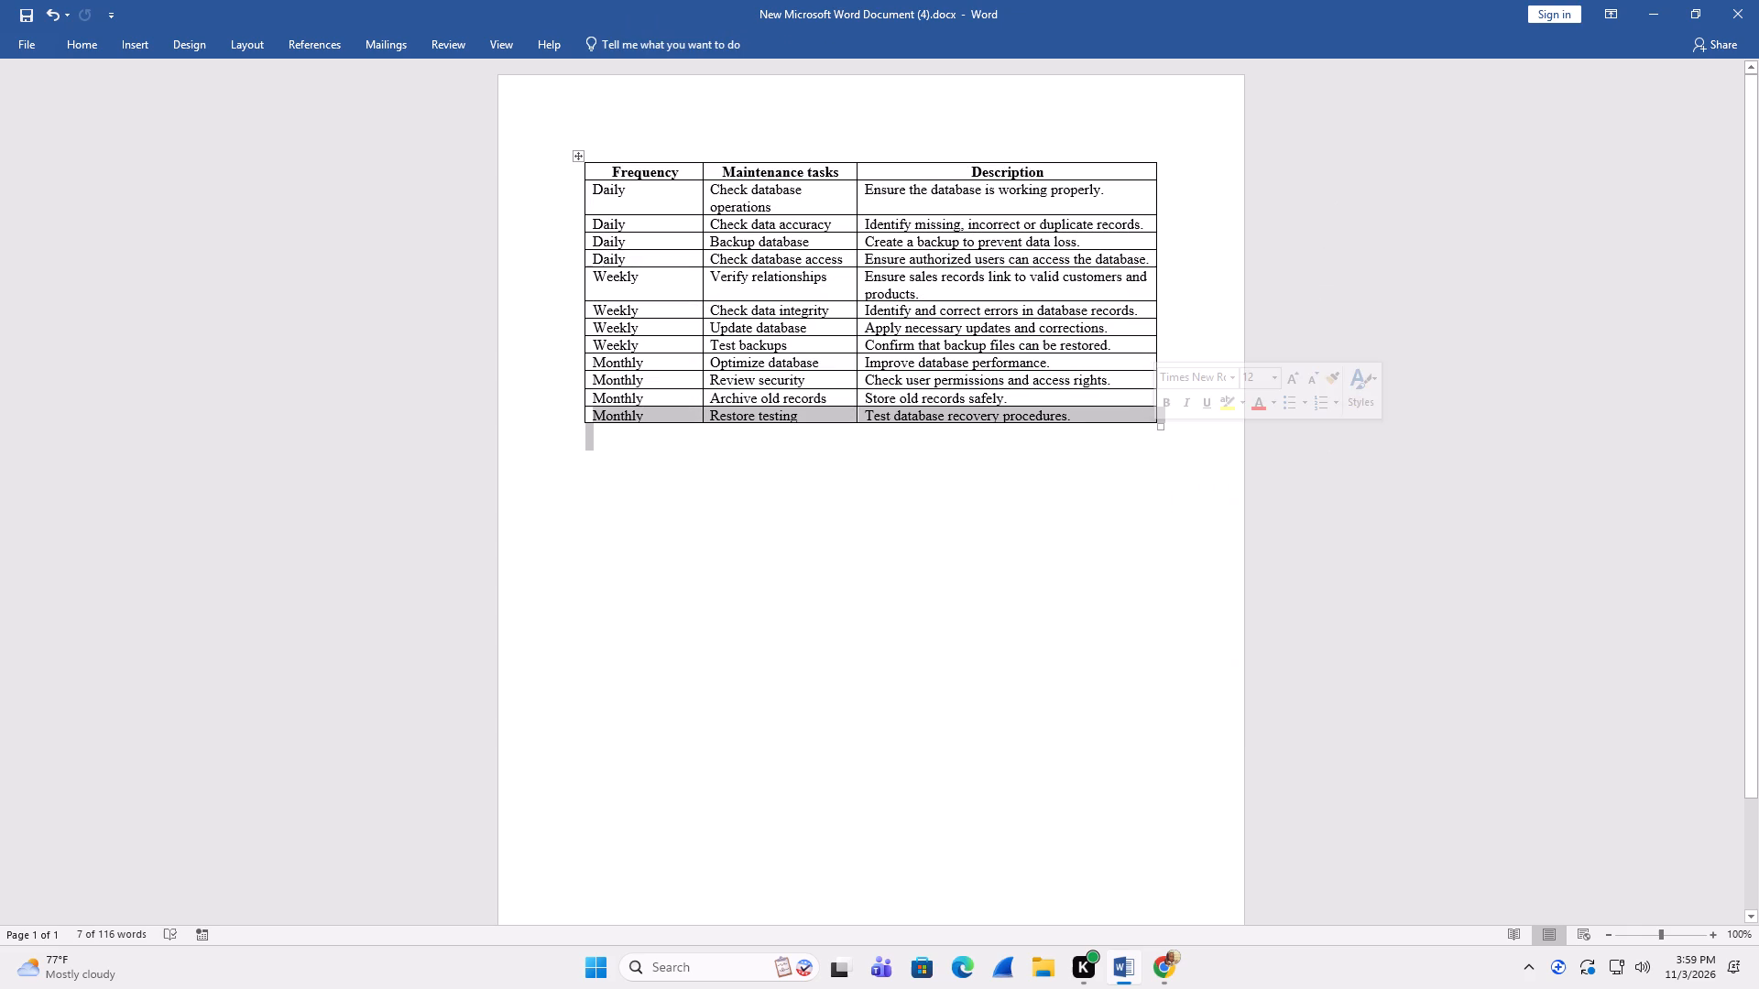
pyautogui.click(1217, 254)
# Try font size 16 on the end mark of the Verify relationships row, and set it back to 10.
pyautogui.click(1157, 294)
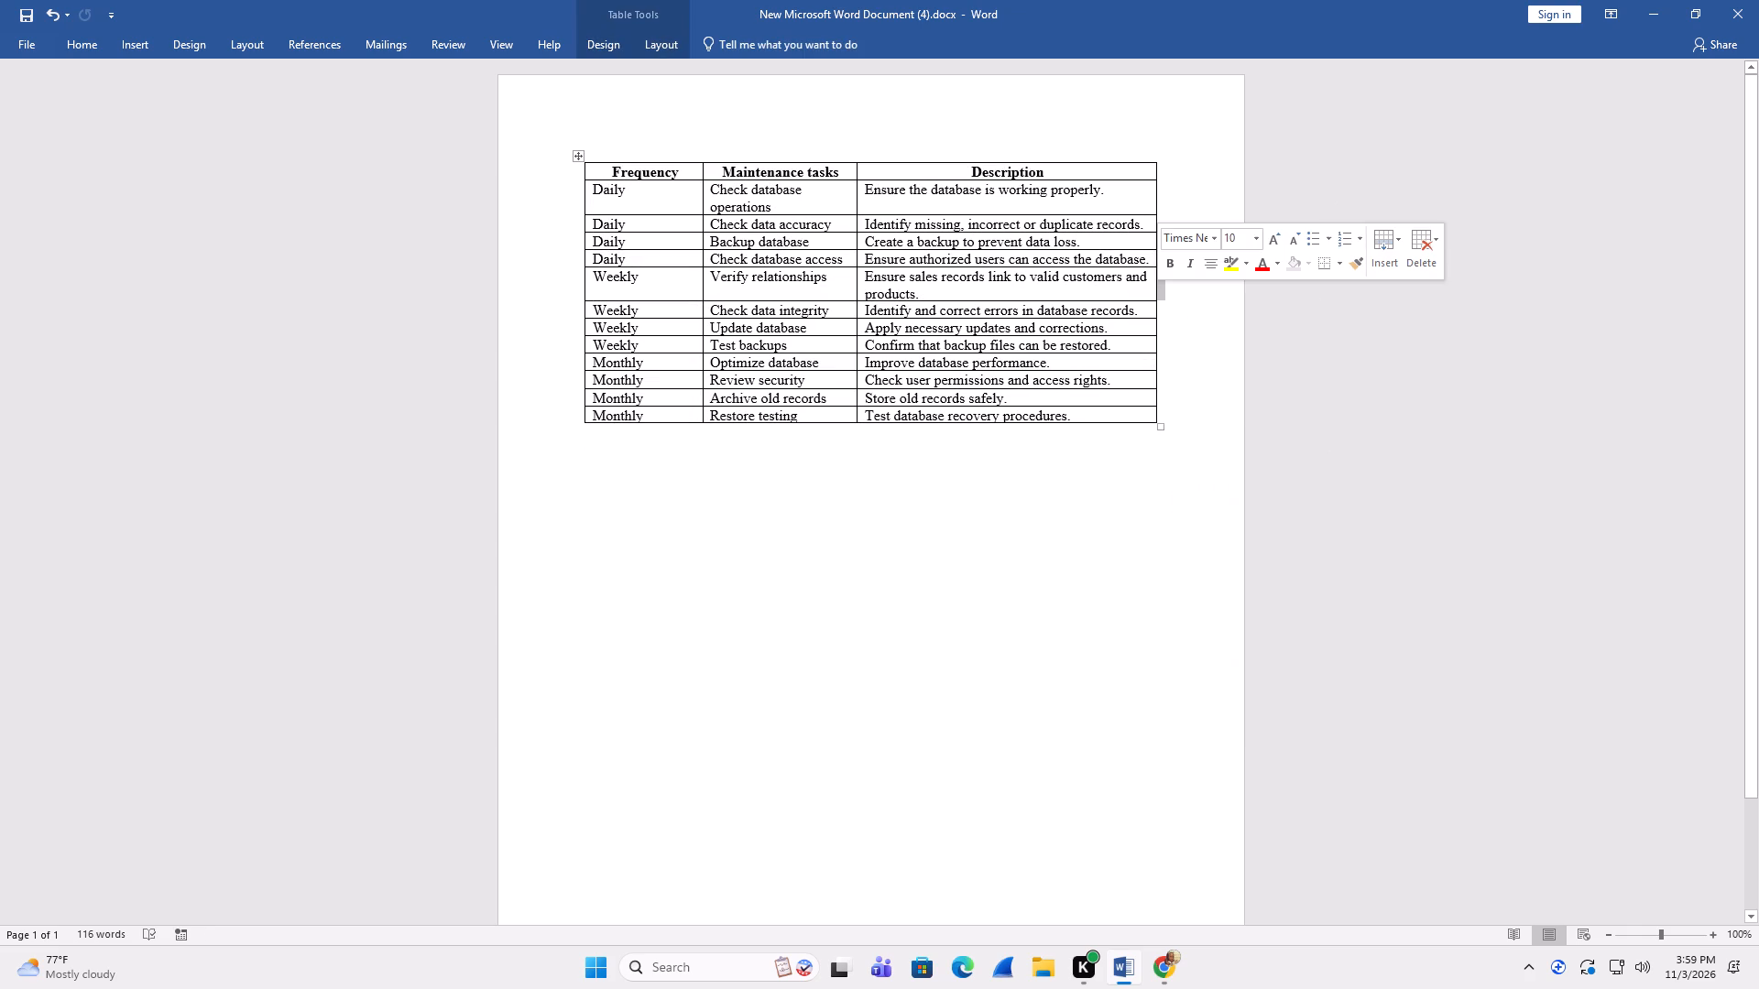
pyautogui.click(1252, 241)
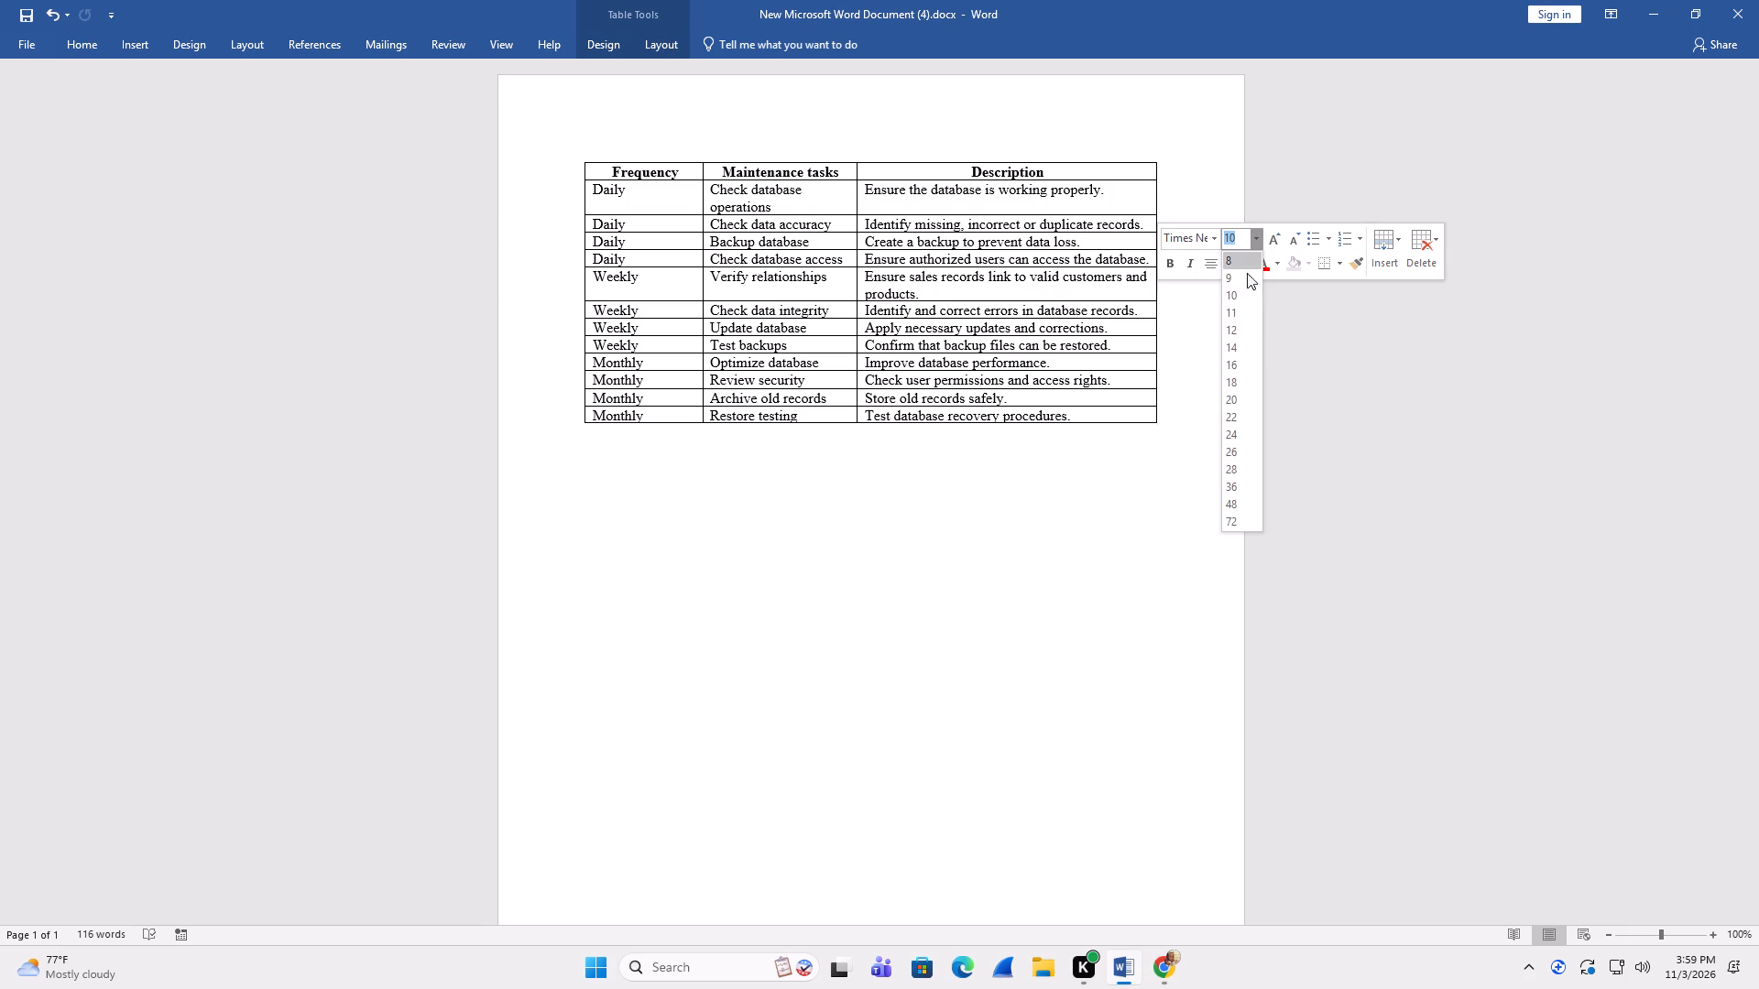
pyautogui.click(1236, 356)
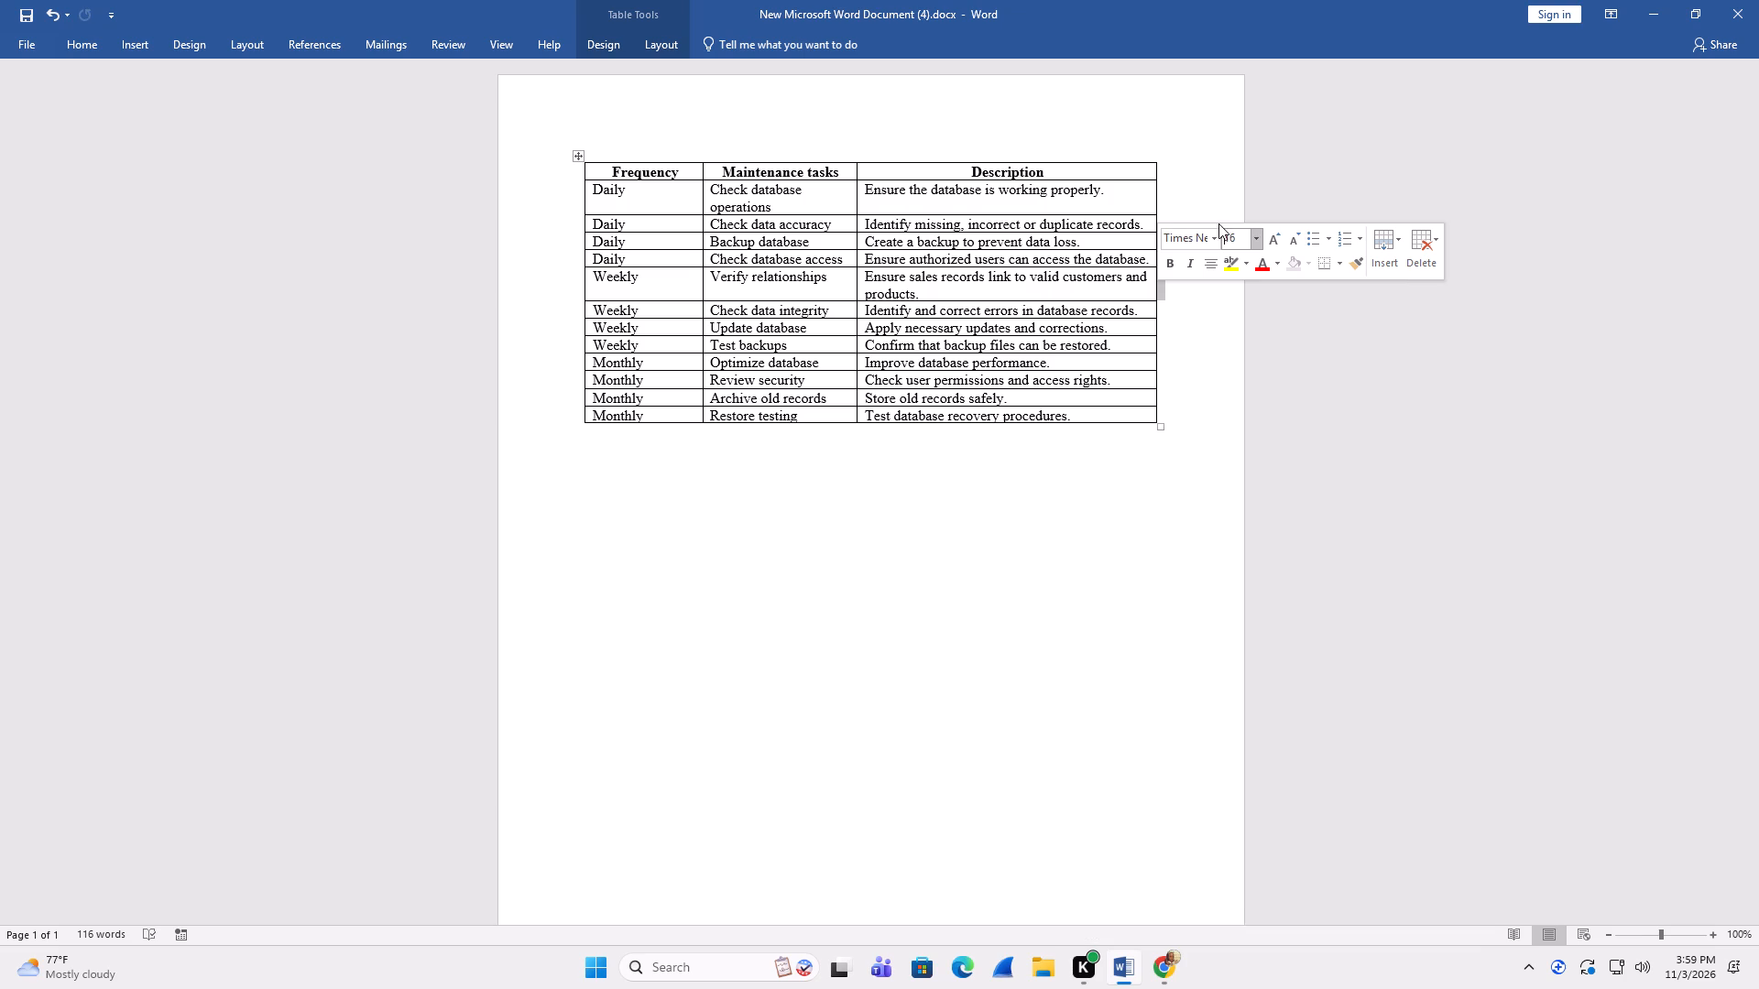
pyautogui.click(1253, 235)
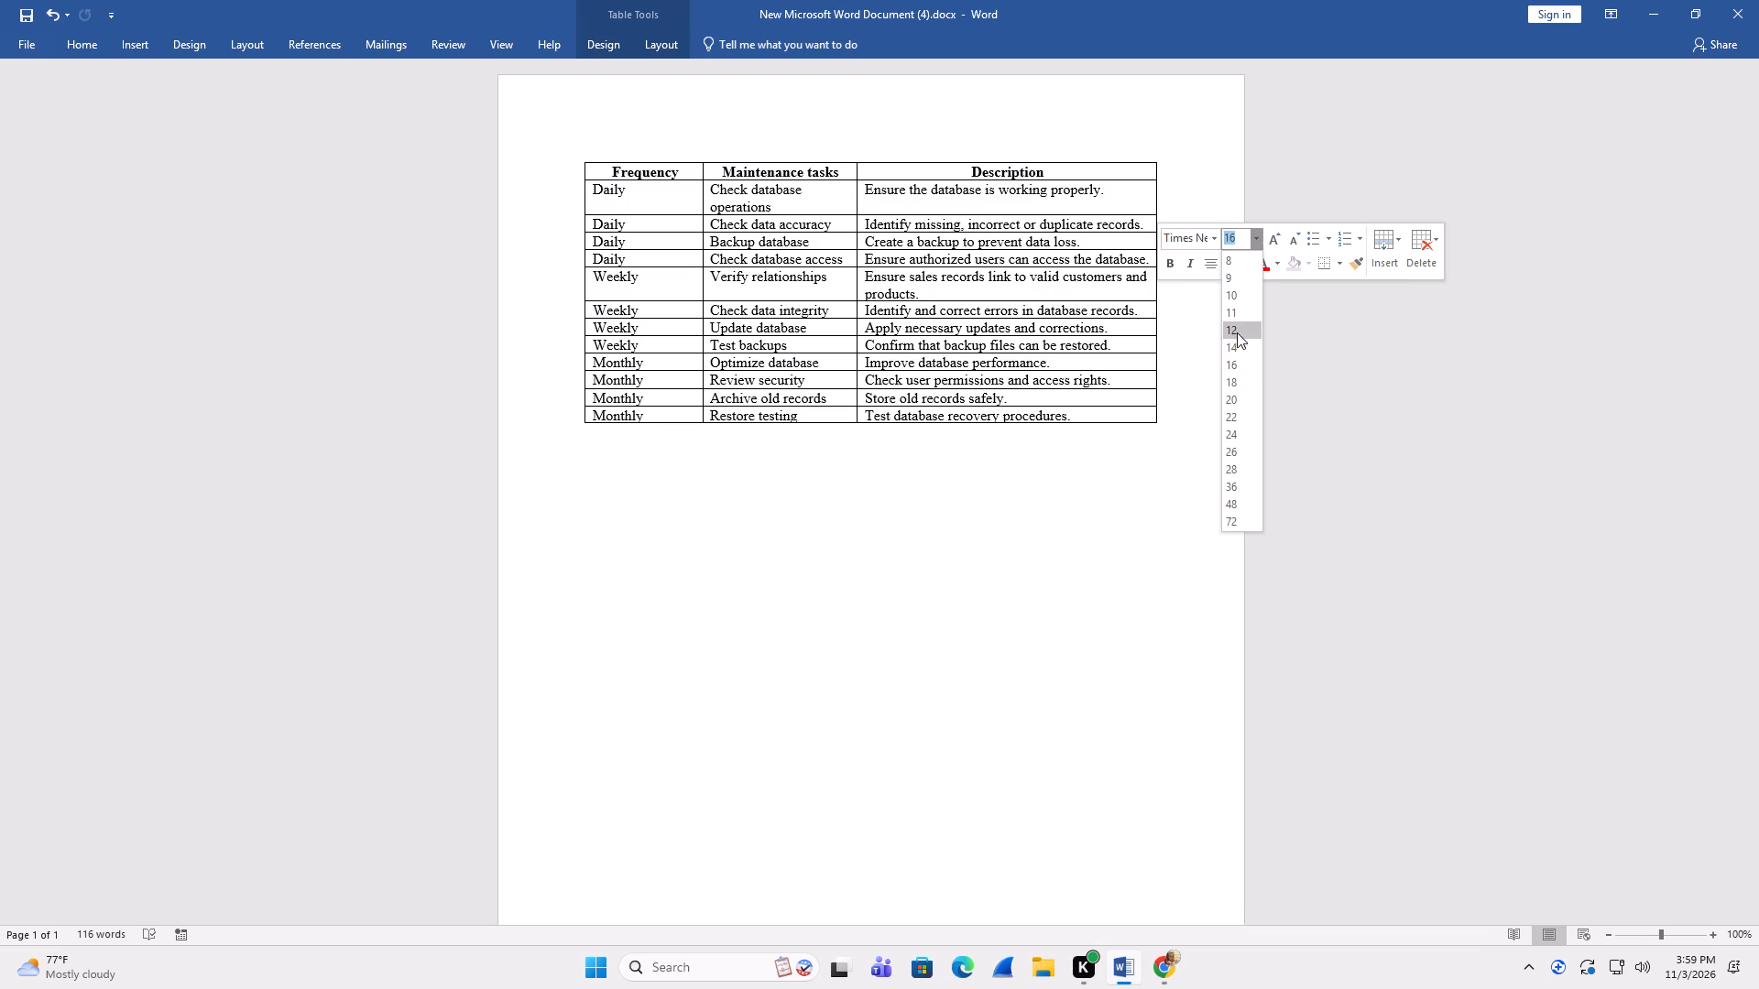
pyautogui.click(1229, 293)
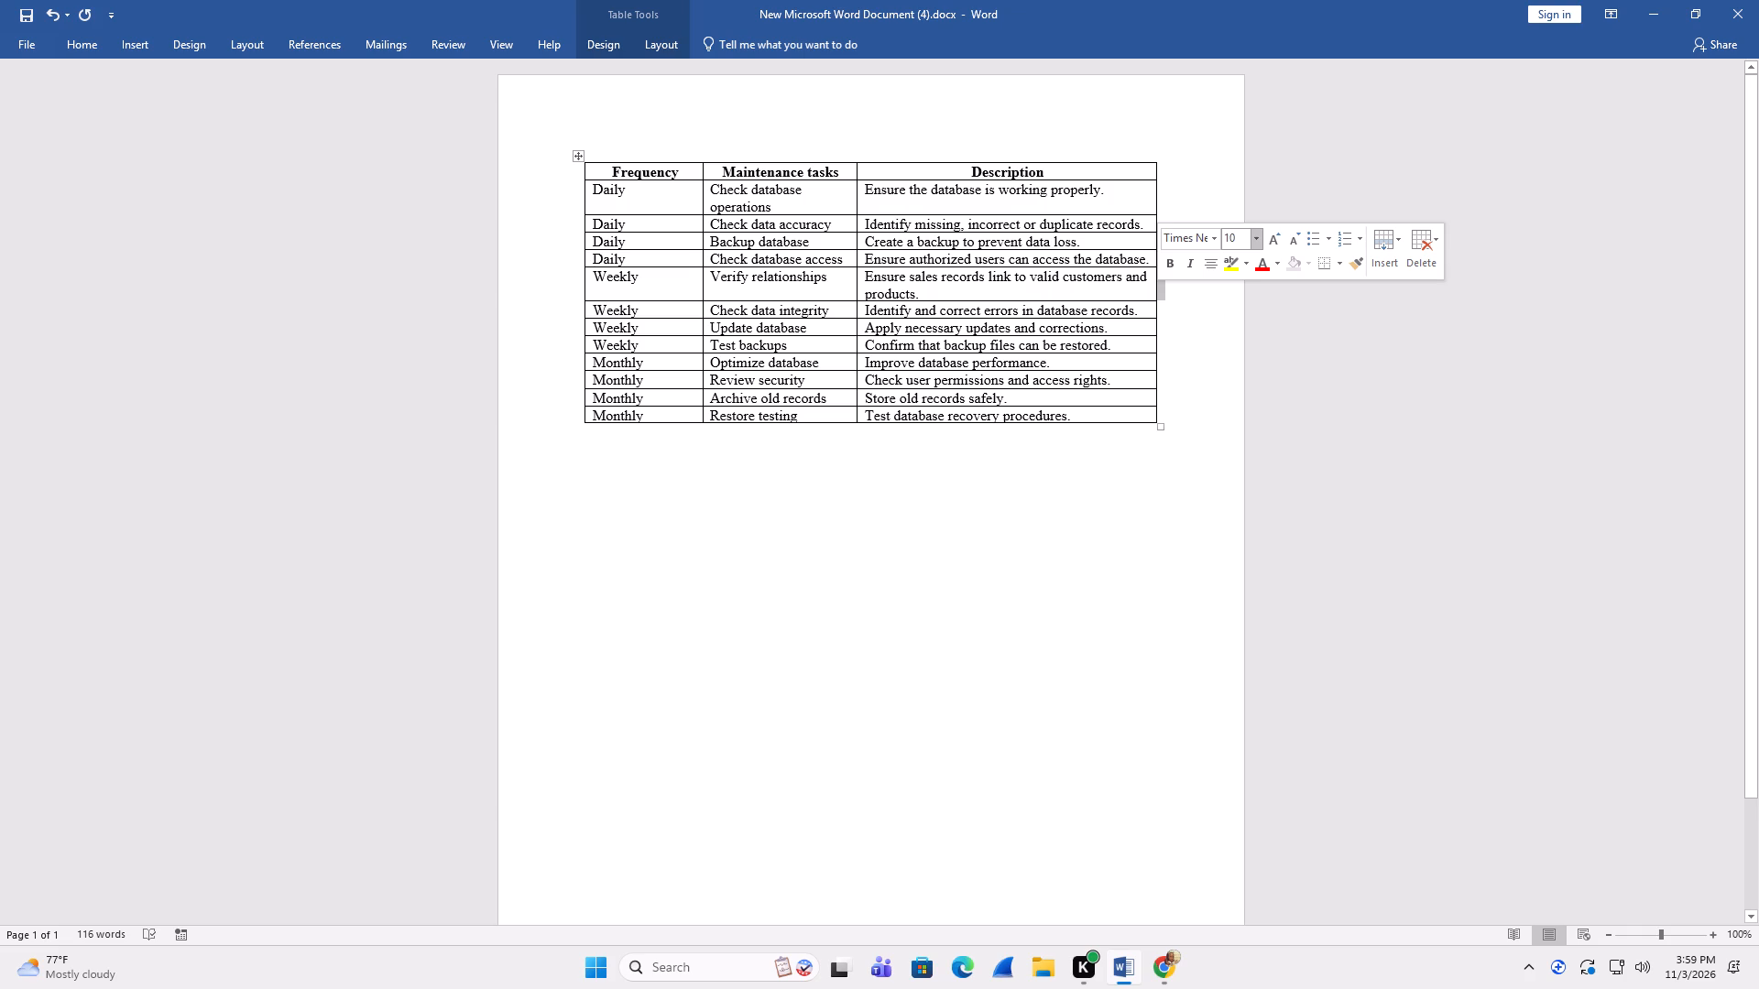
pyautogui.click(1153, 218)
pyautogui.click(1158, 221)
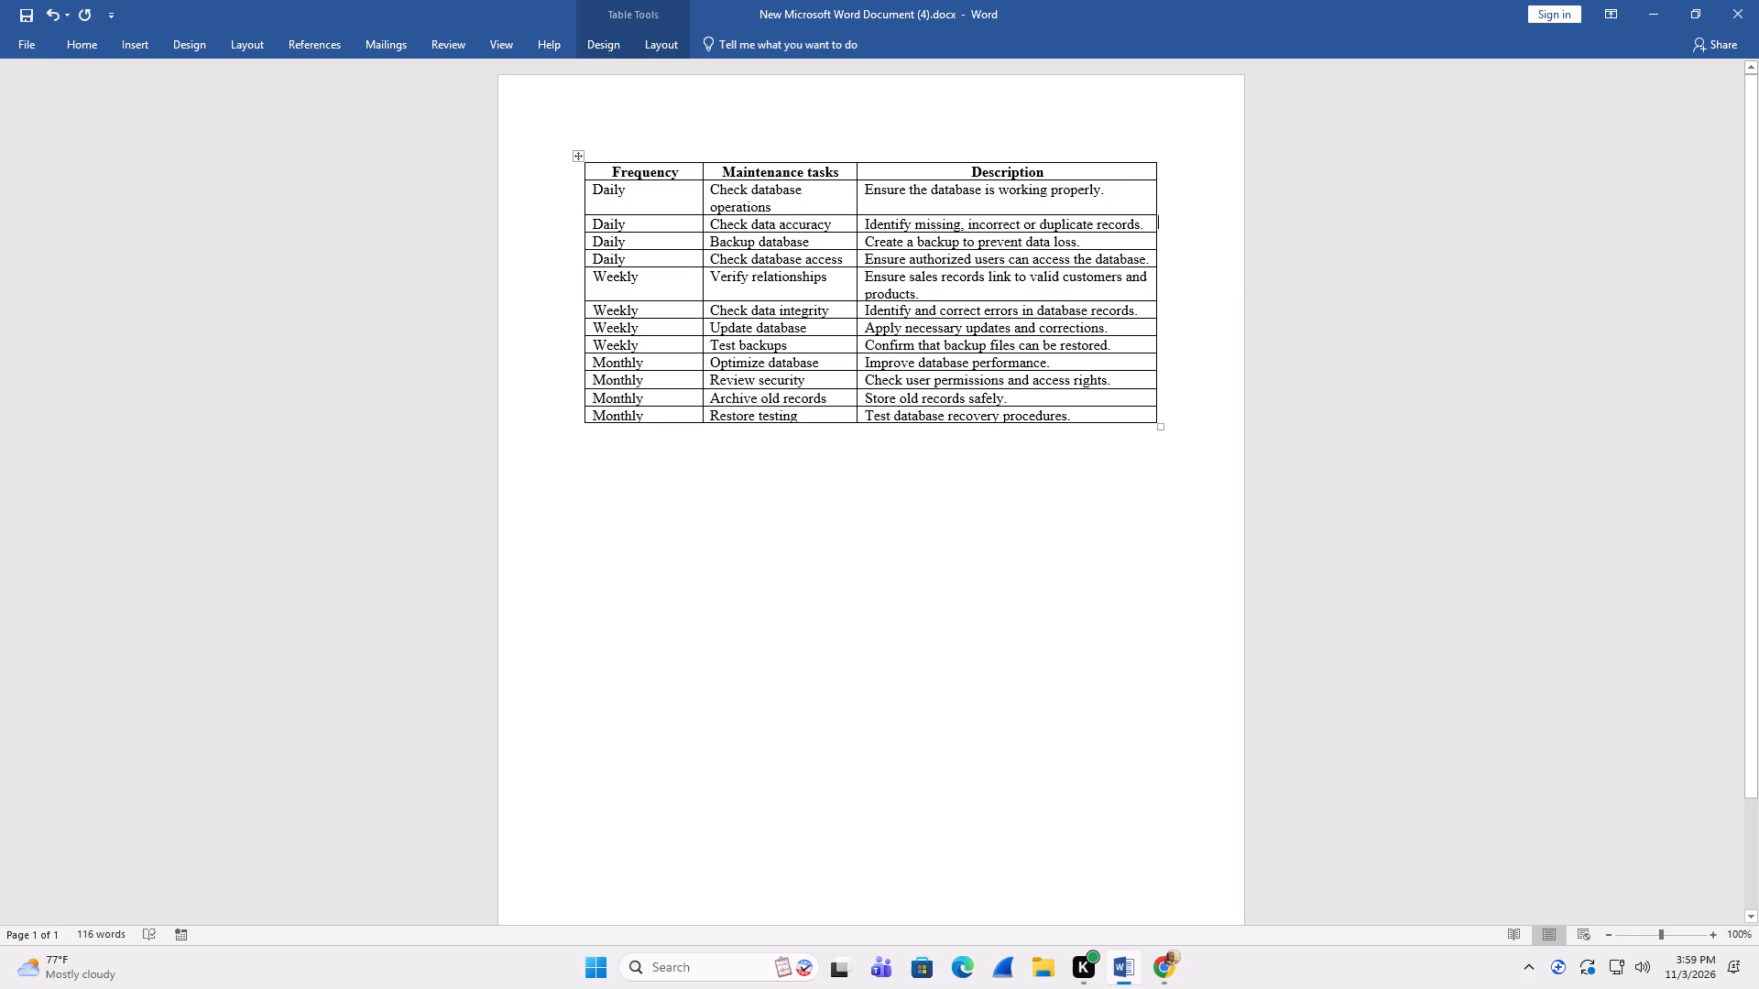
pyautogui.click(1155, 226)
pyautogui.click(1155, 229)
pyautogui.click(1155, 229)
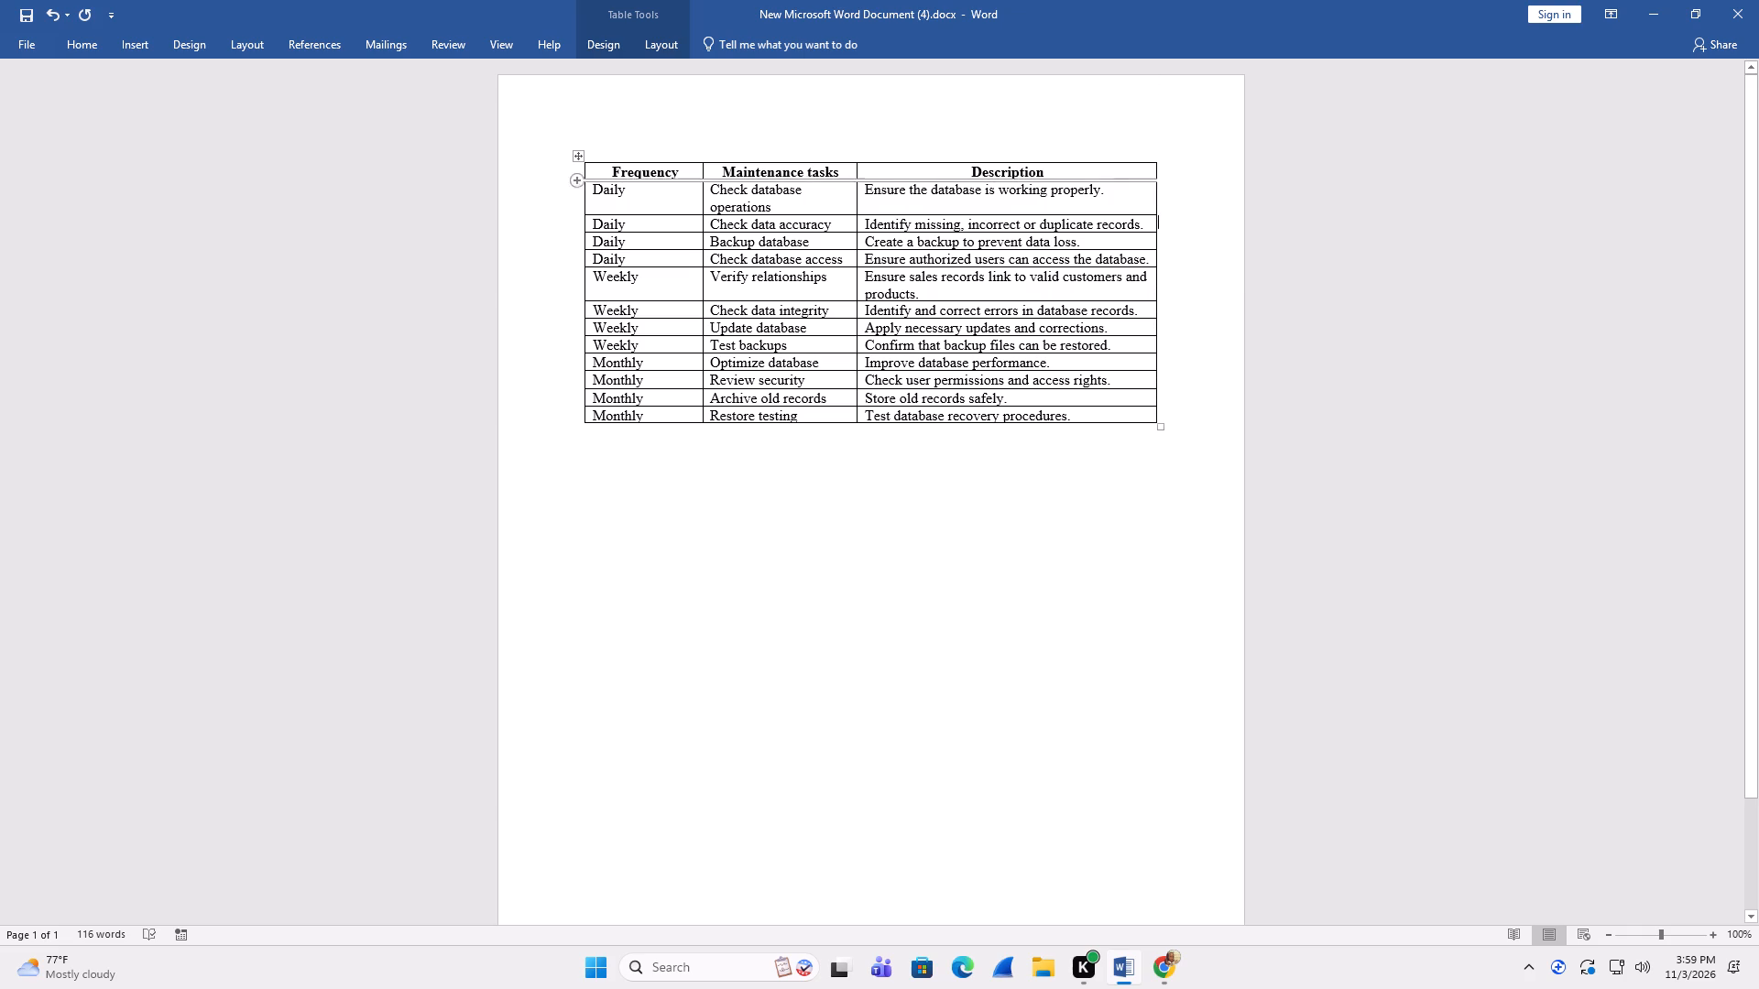
# Enter the title TAJIRI DATABASE MAINTENANCE SCHEDULE in the page header above the table.
pyautogui.doubleClick(629, 143)
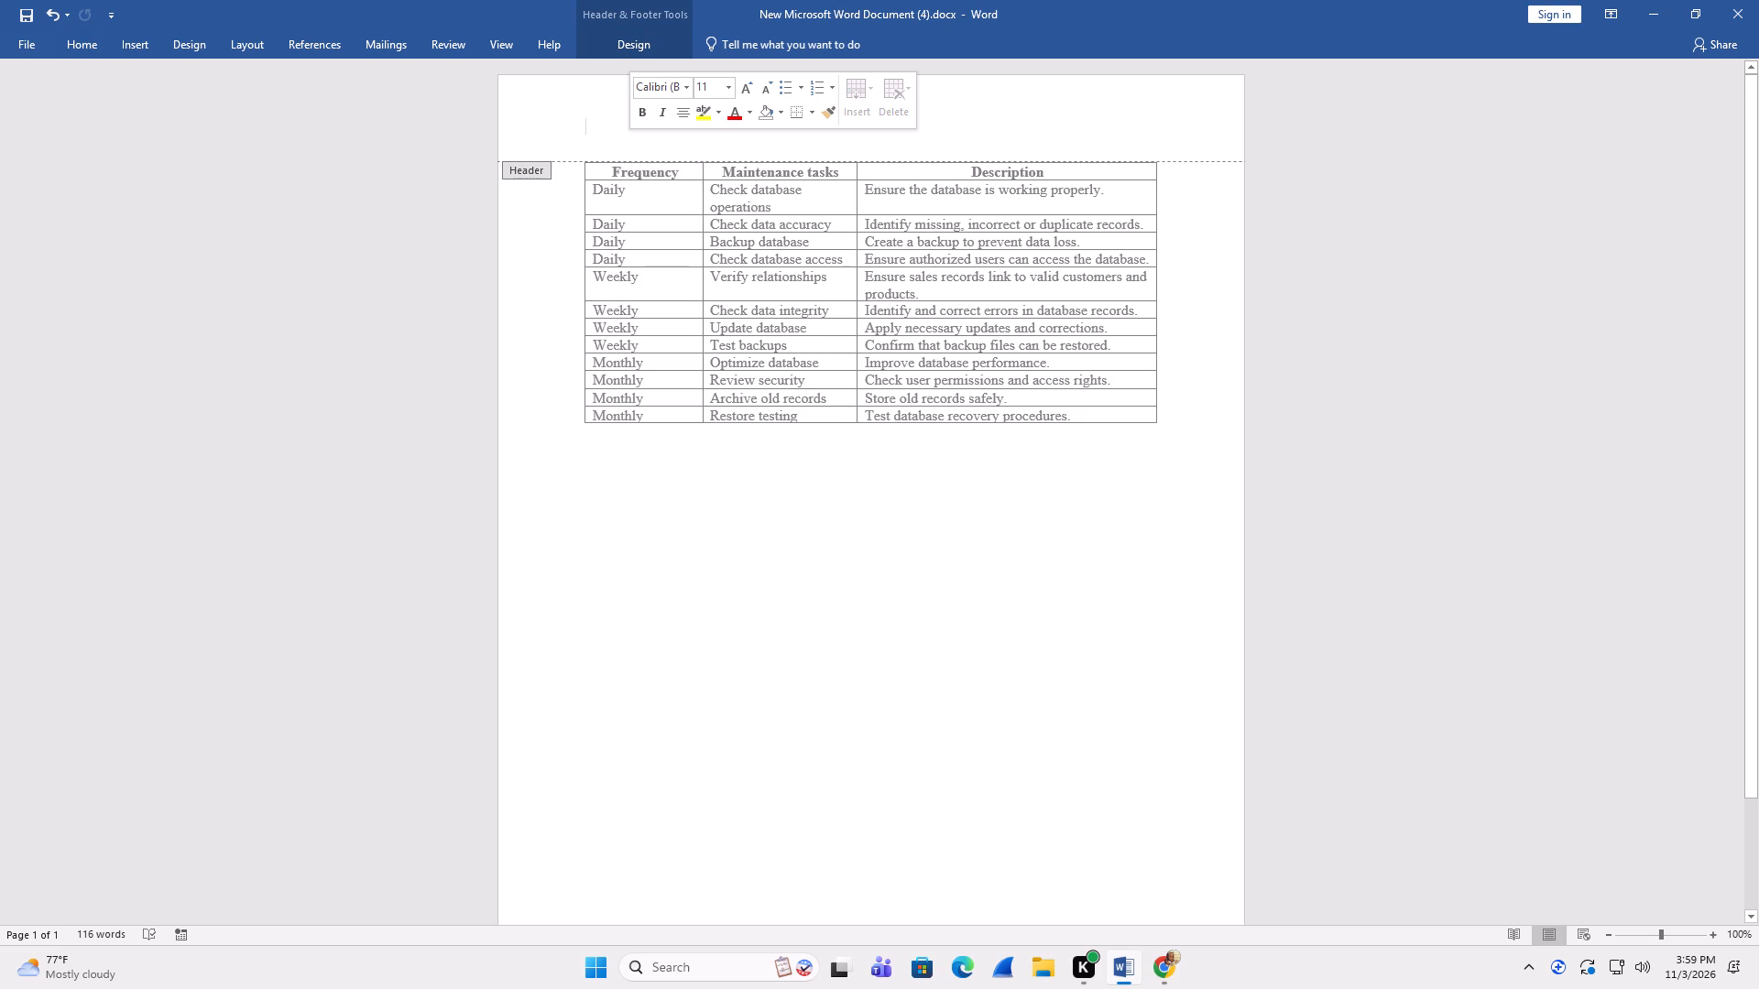
pyautogui.write('JA')
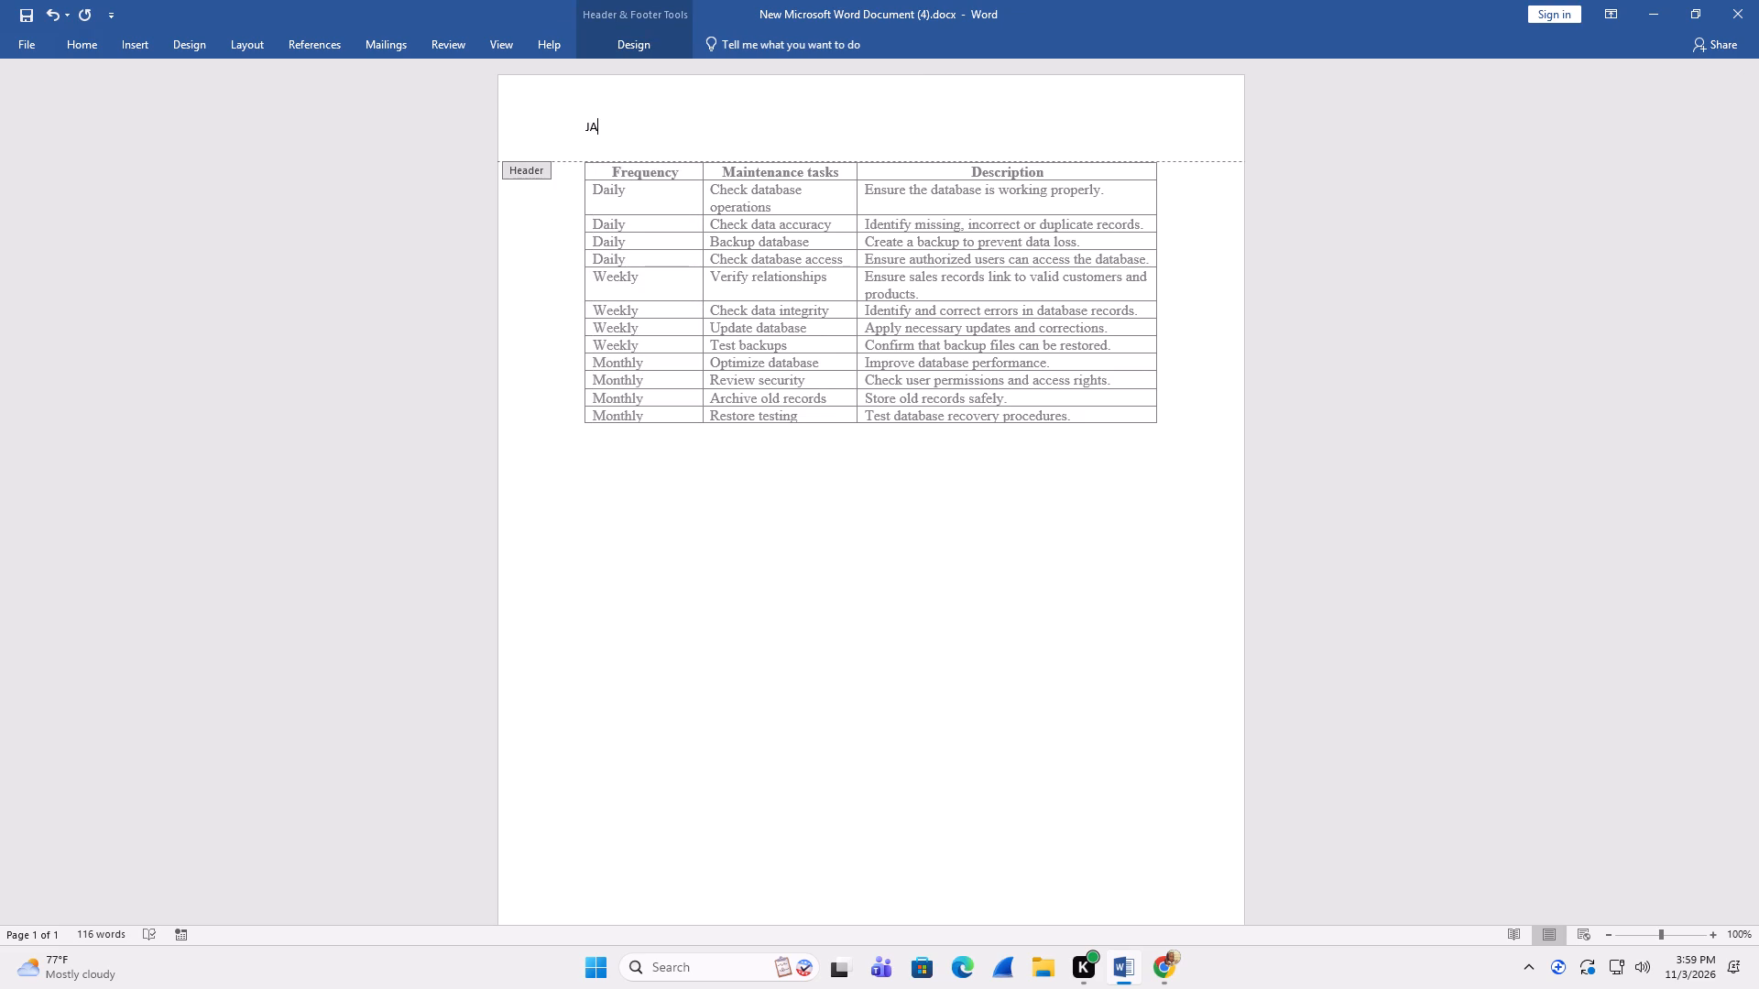
pyautogui.press('BackSpace')
pyautogui.press('BackSpace')
pyautogui.write('TAJIRI')
pyautogui.press('space')
pyautogui.write('DATABASE')
pyautogui.press('space')
pyautogui.press('space')
pyautogui.write('MAINTENANCE TA')
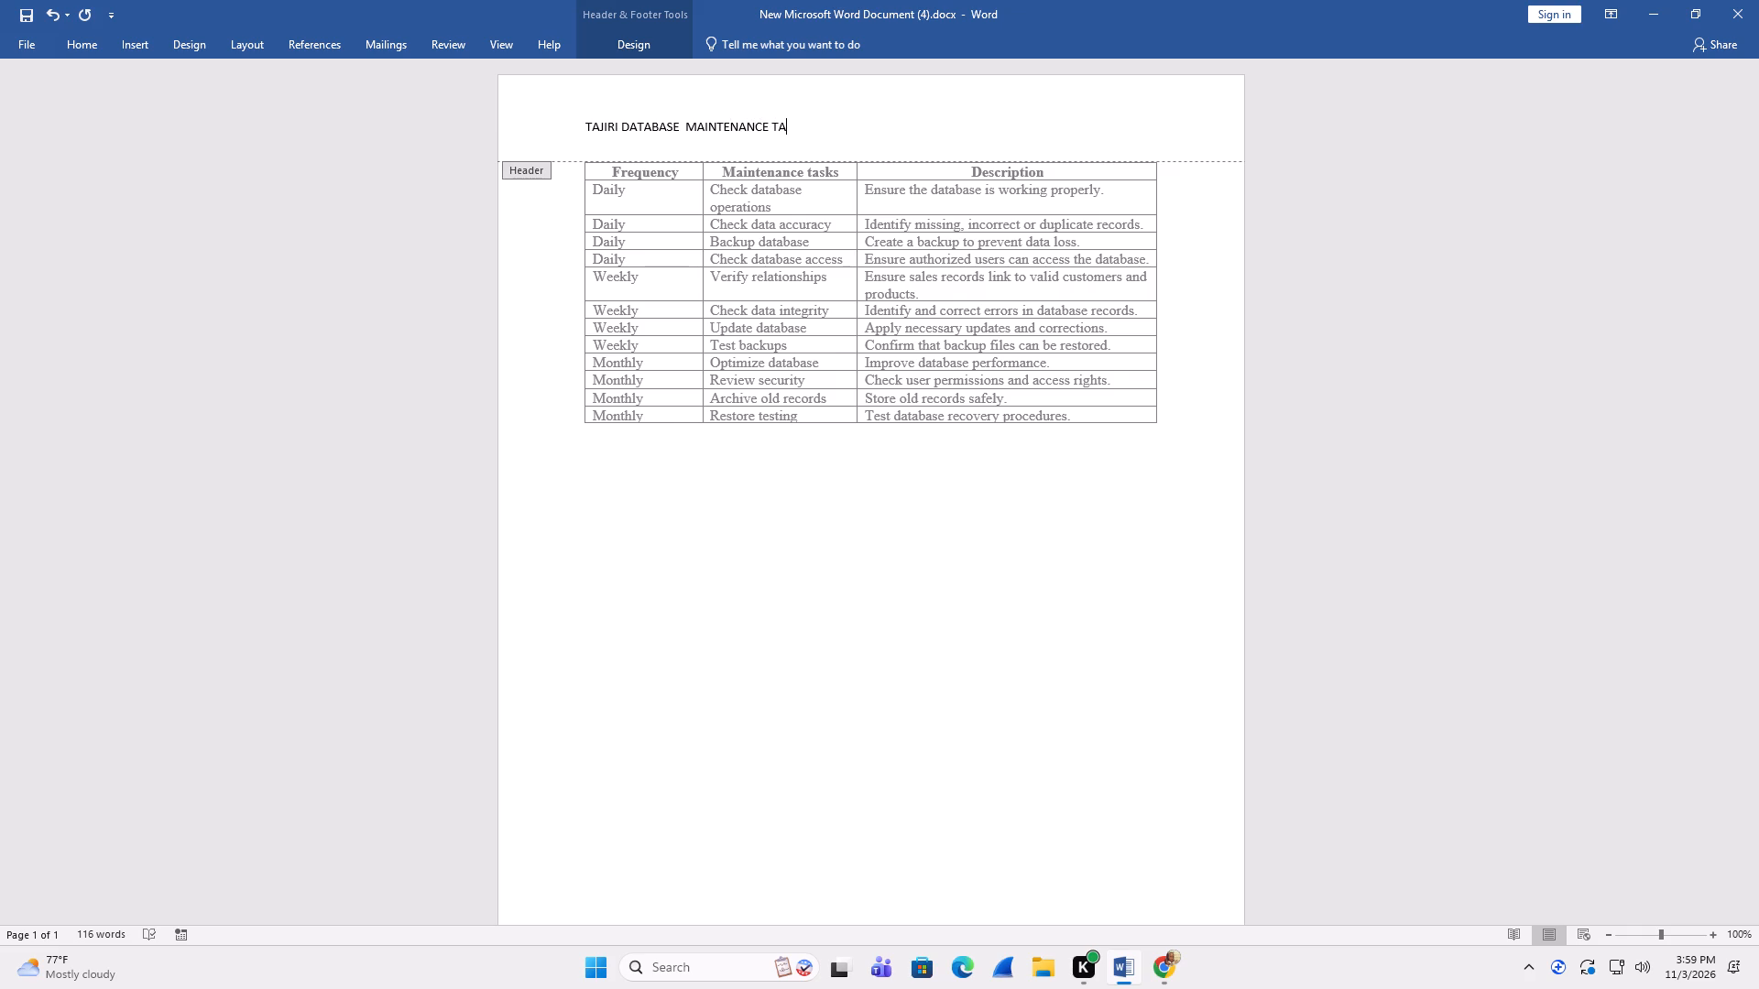
pyautogui.press('BackSpace')
pyautogui.press('BackSpace')
pyautogui.press('BackSpace')
pyautogui.press('space')
pyautogui.press('space')
pyautogui.write('SCHEDULE')
pyautogui.click(344, 164)
# Save the document as a Word document named TAJIRI DATABASE MAINTENANCE SCHEDULE in the Desktop folder.
pyautogui.click(21, 42)
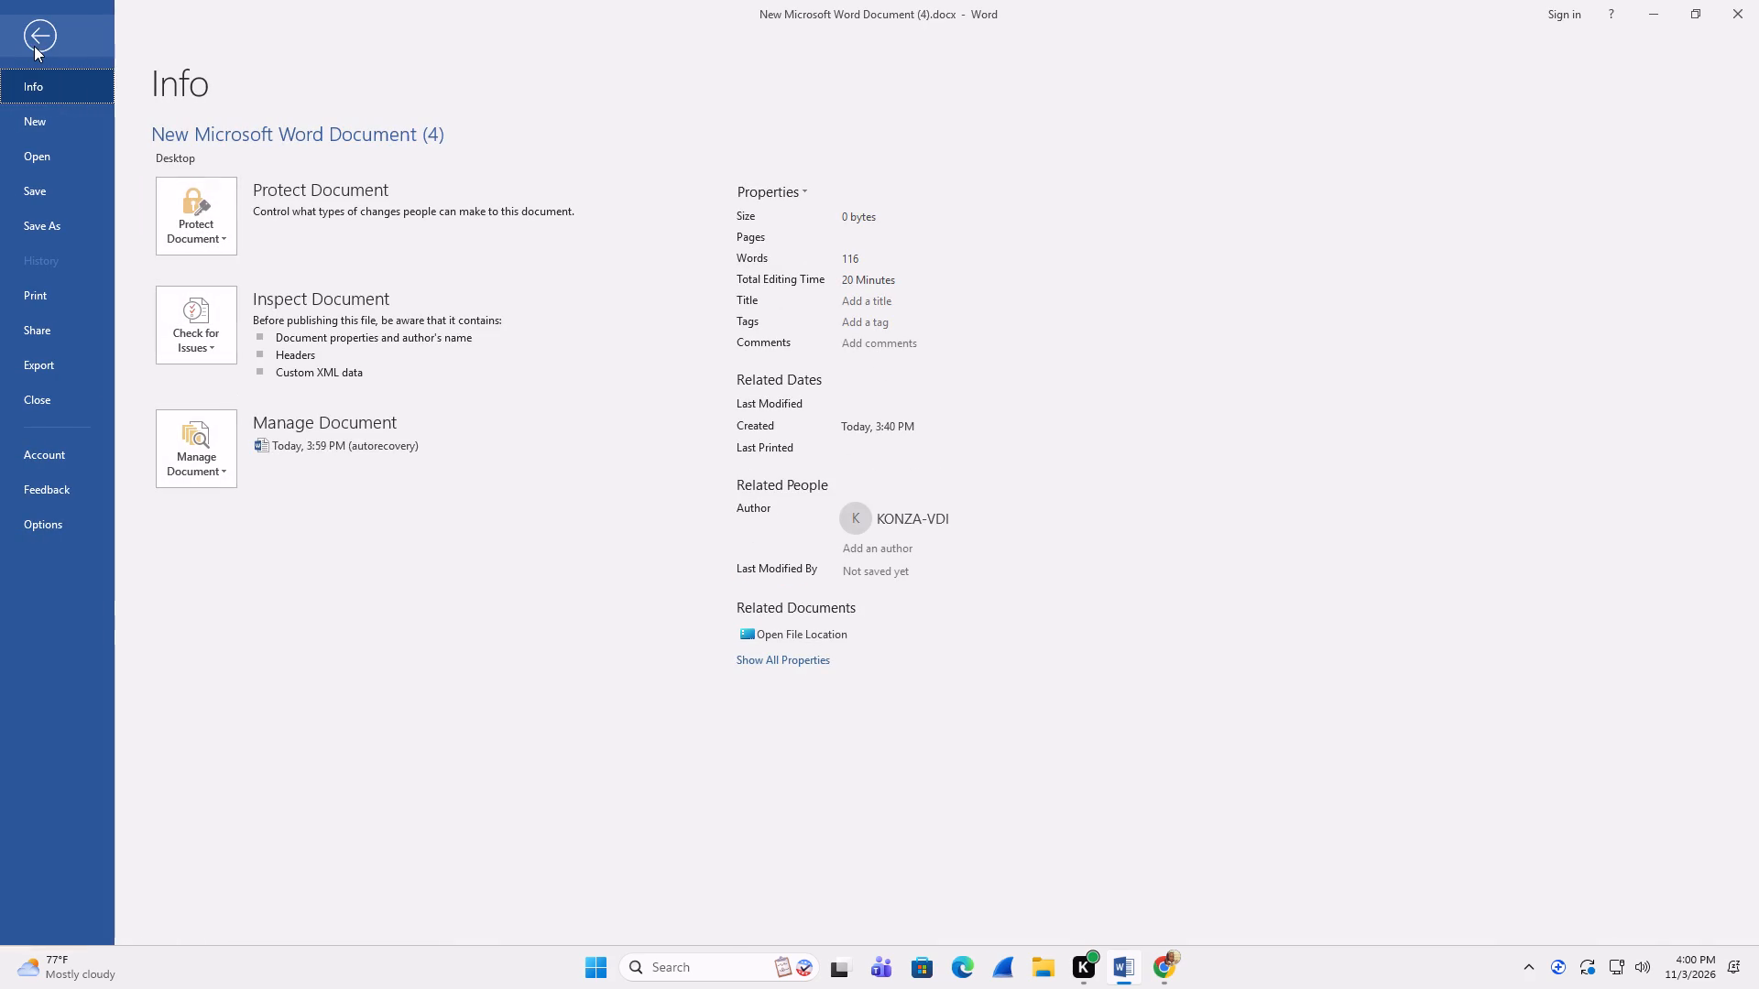
pyautogui.click(49, 221)
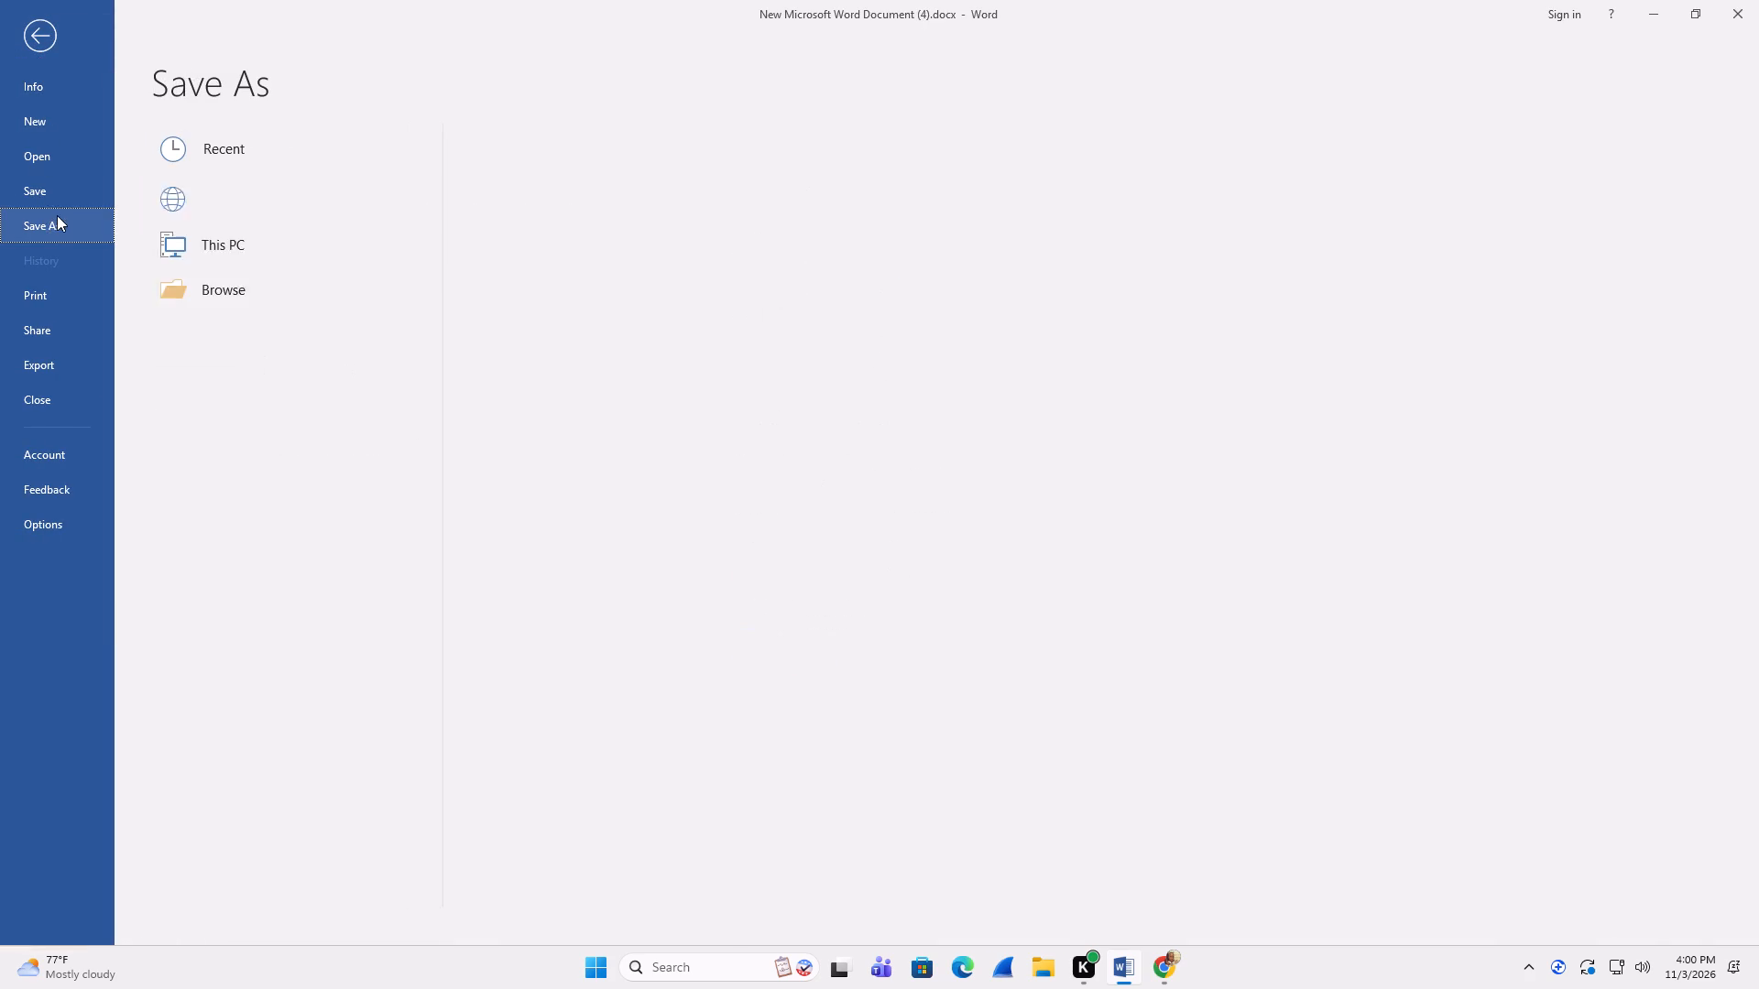
pyautogui.click(222, 245)
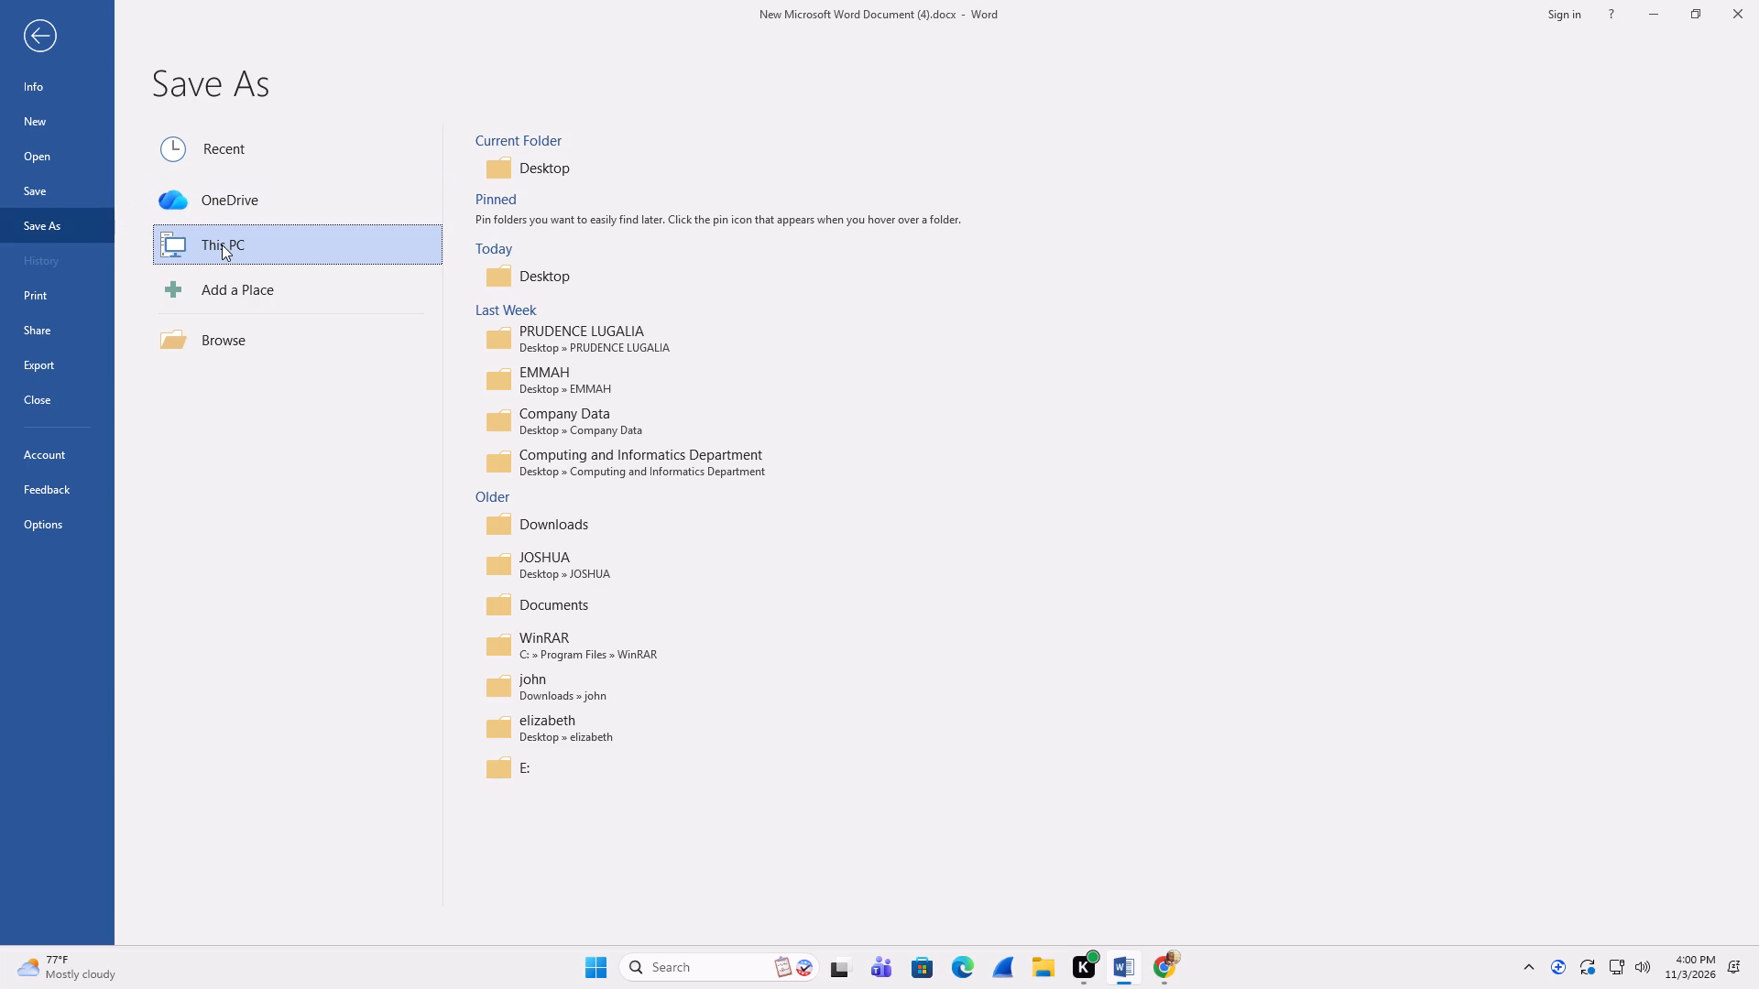
pyautogui.click(222, 245)
pyautogui.click(541, 289)
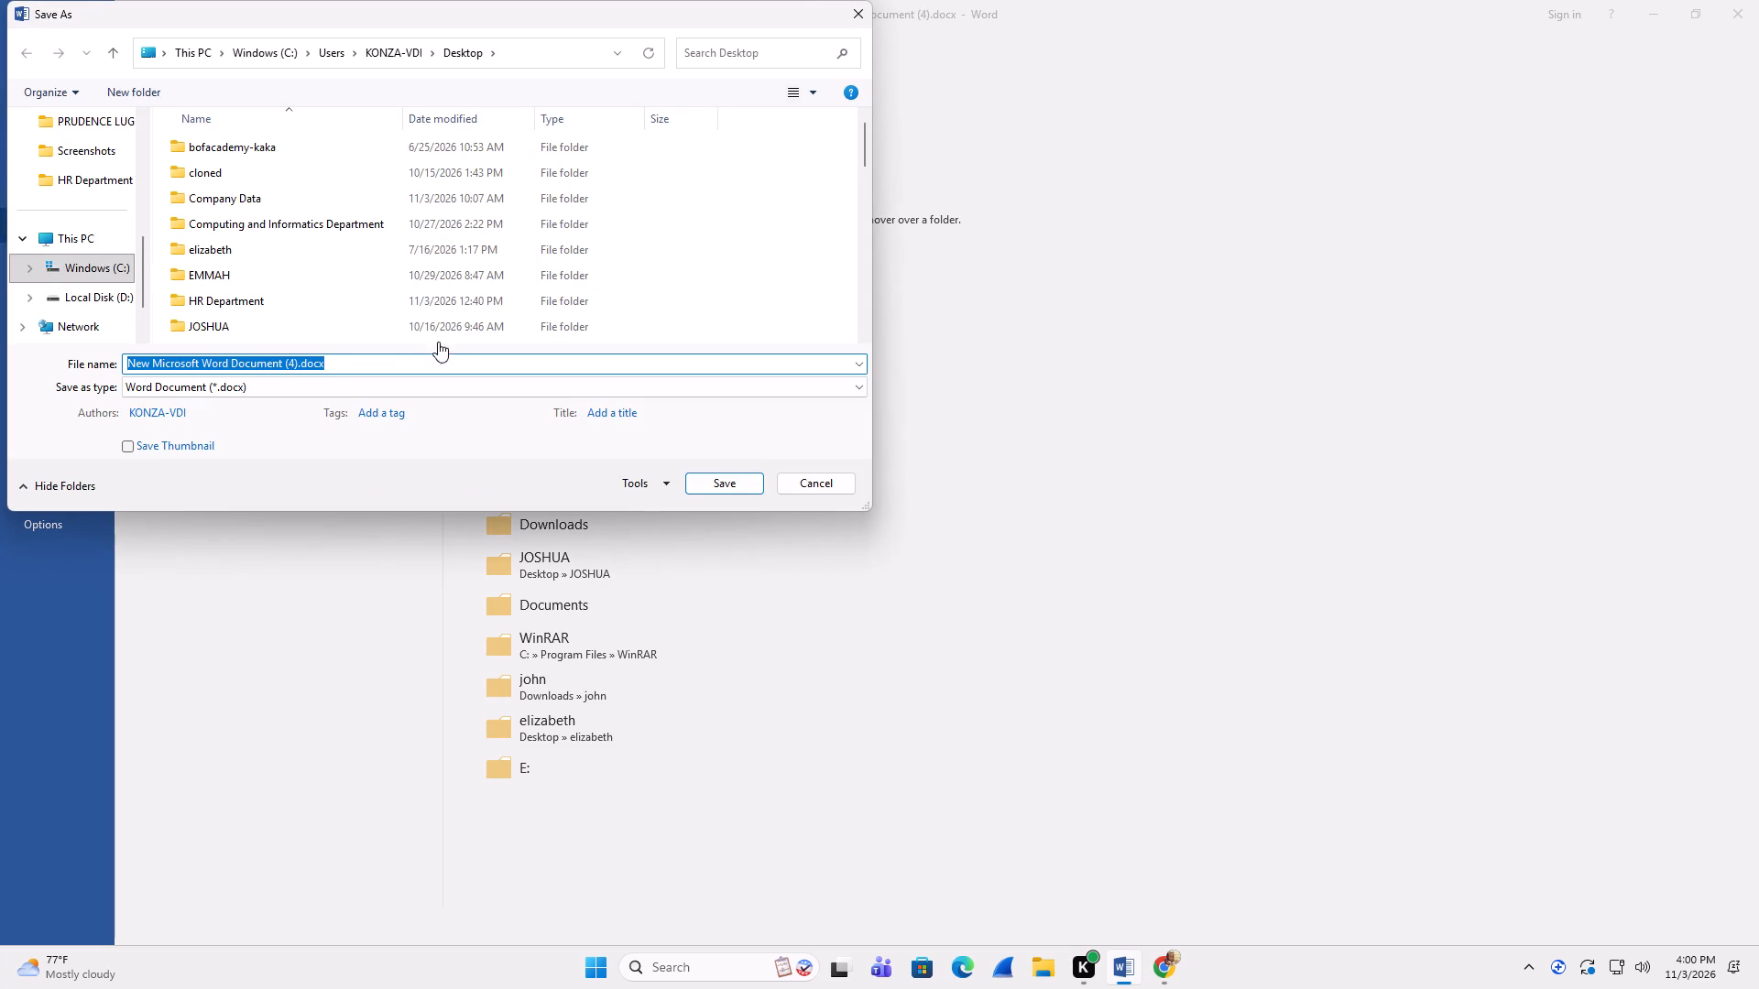
pyautogui.click(399, 353)
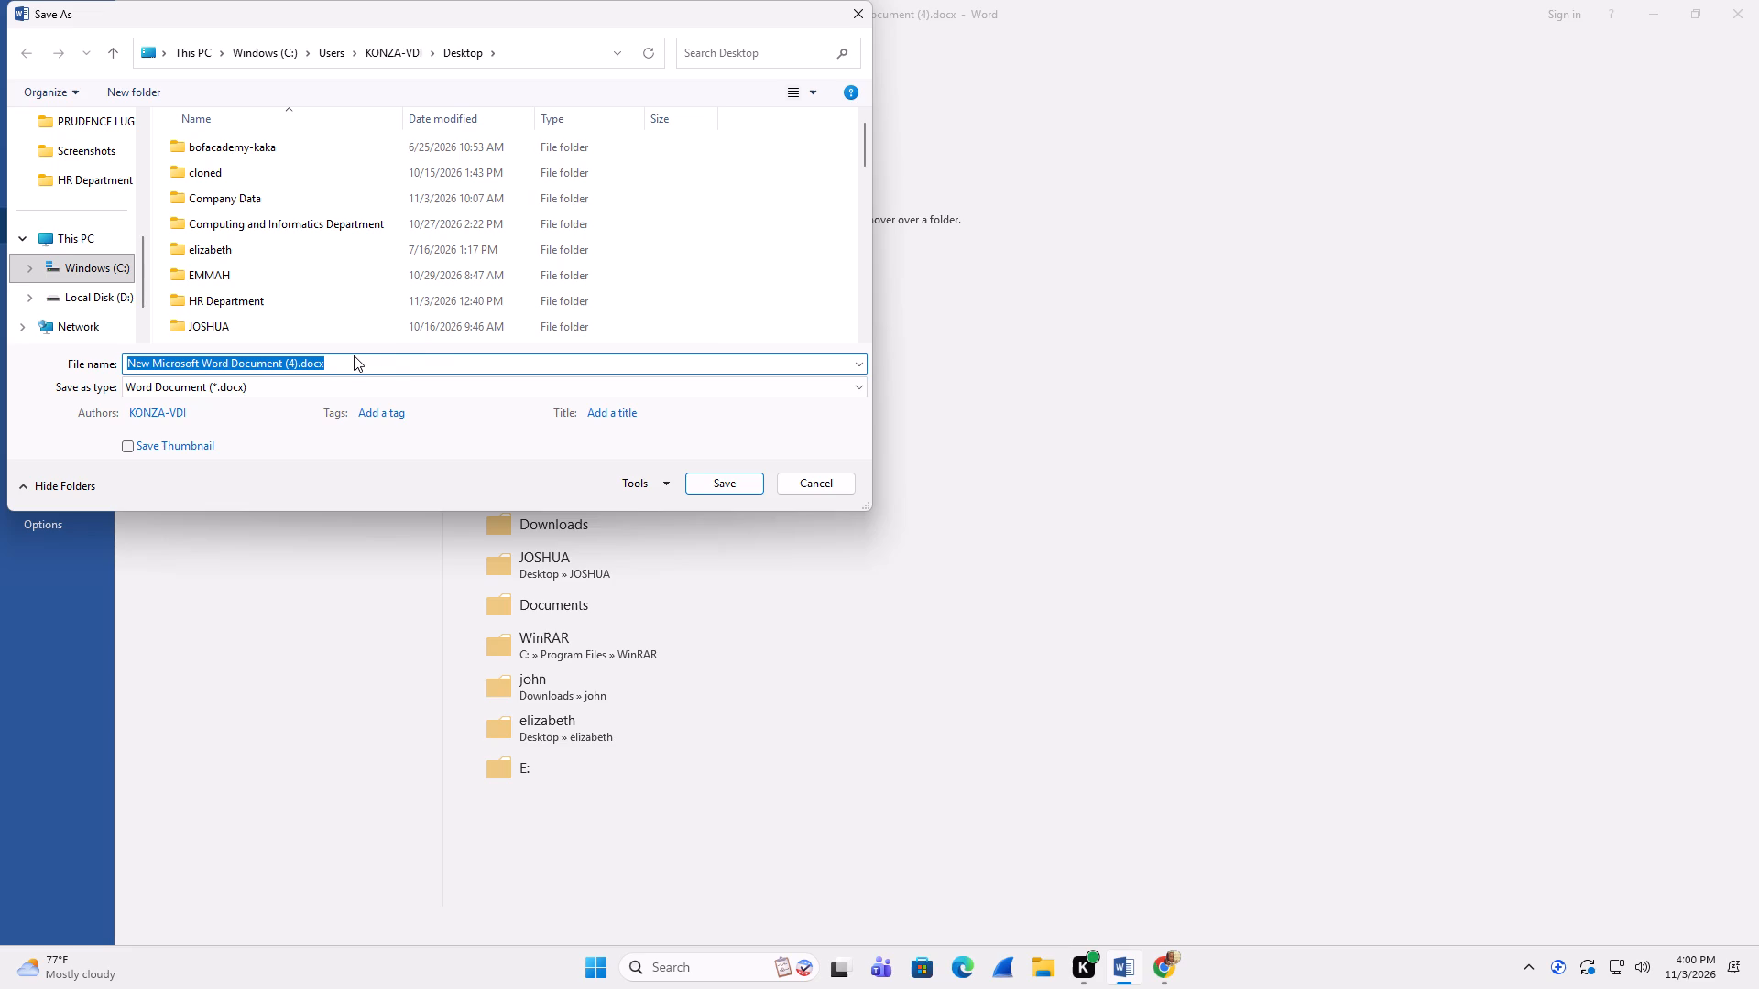
pyautogui.click(354, 355)
pyautogui.press('BackSpace')
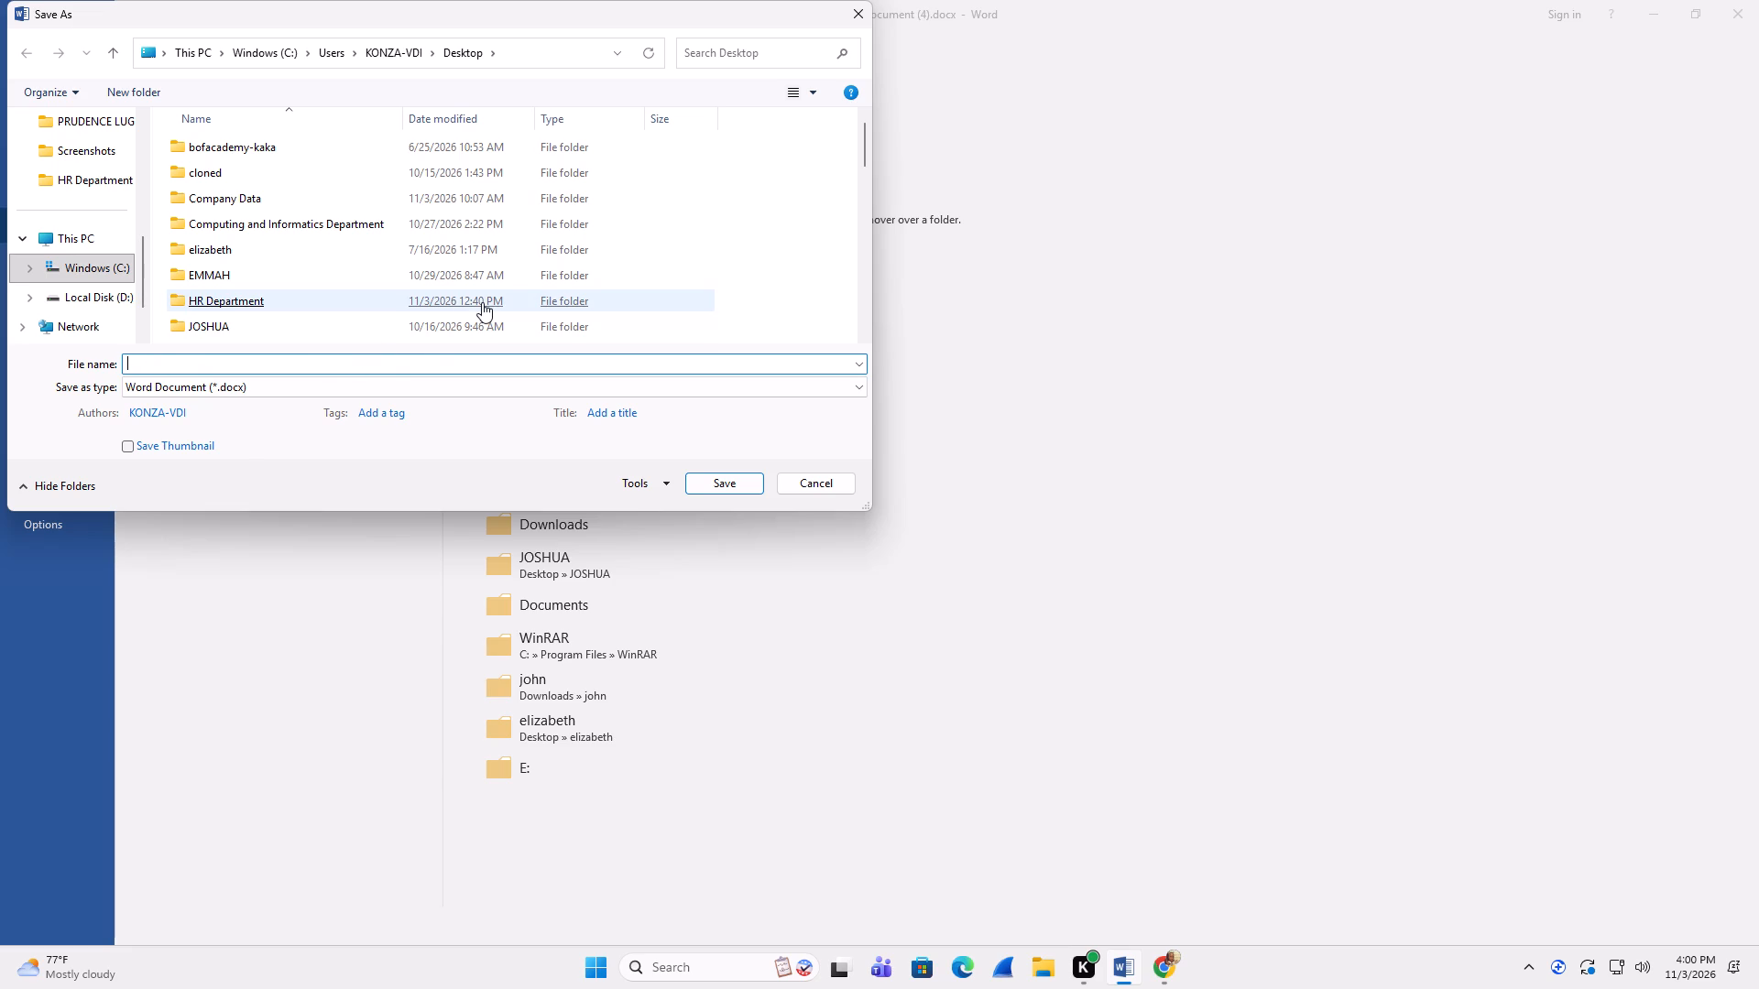
pyautogui.write('TA')
pyautogui.write('JIRI DATA')
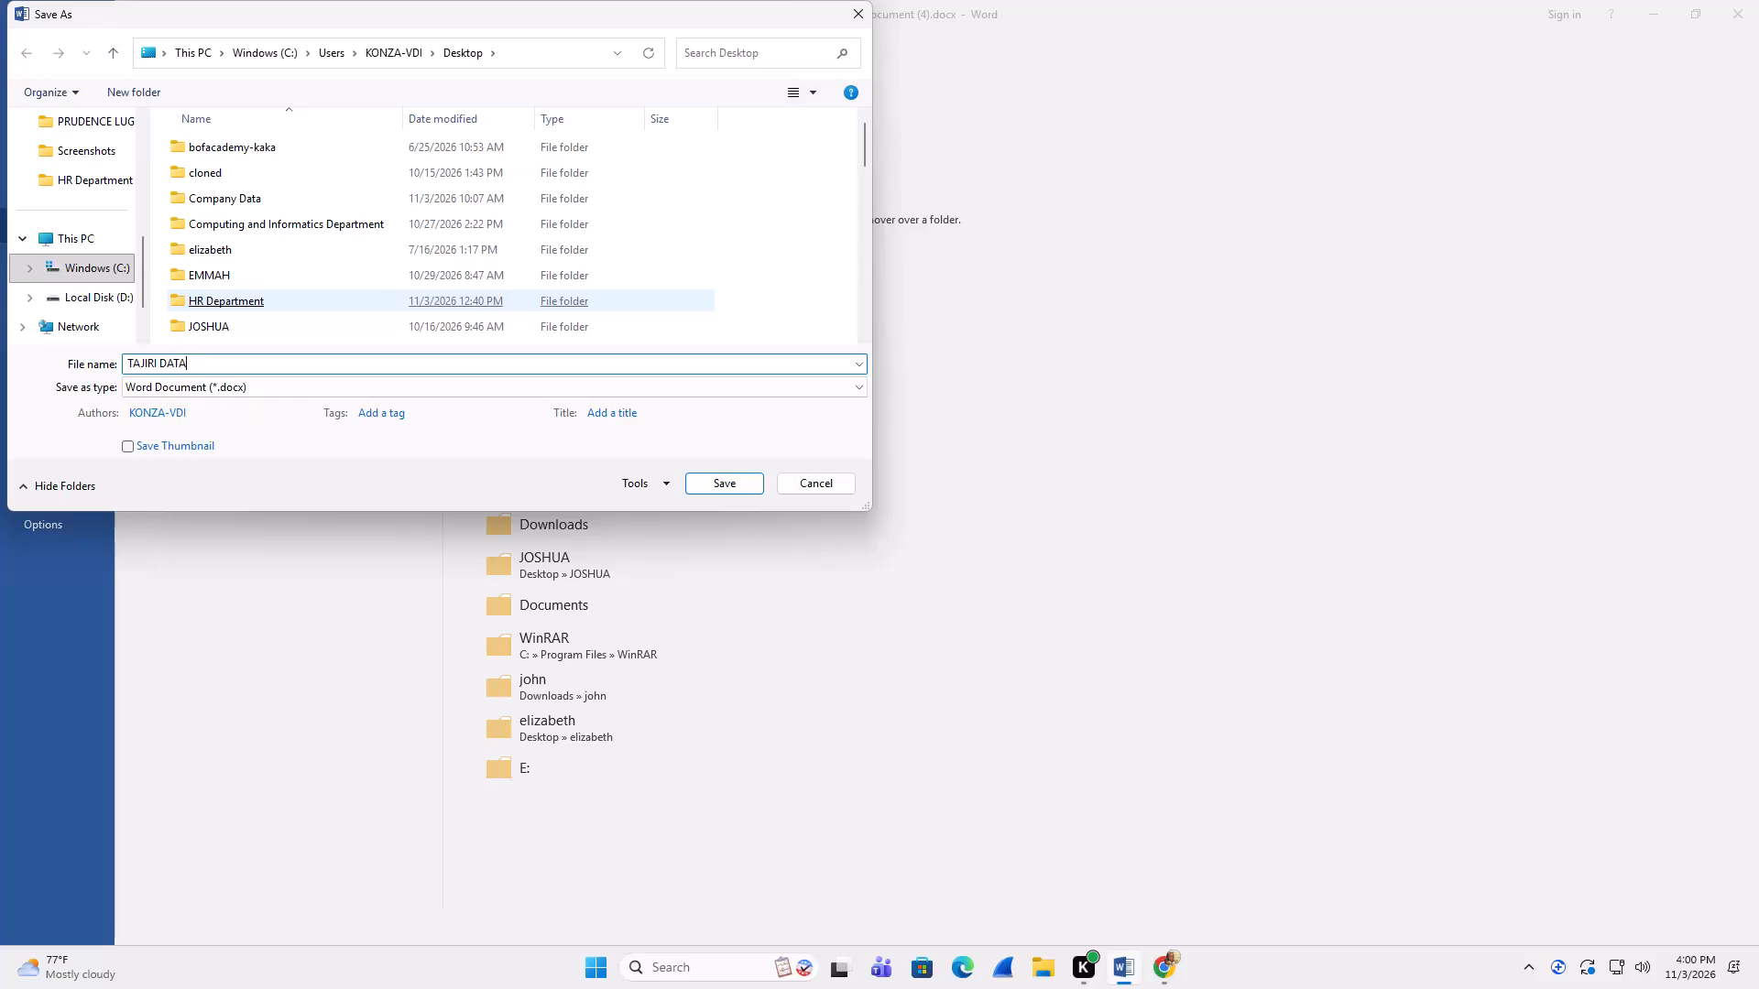
pyautogui.write('BASE')
pyautogui.press('space')
pyautogui.press('space')
pyautogui.write('MAINTENANCE')
pyautogui.press('space')
pyautogui.write('TA')
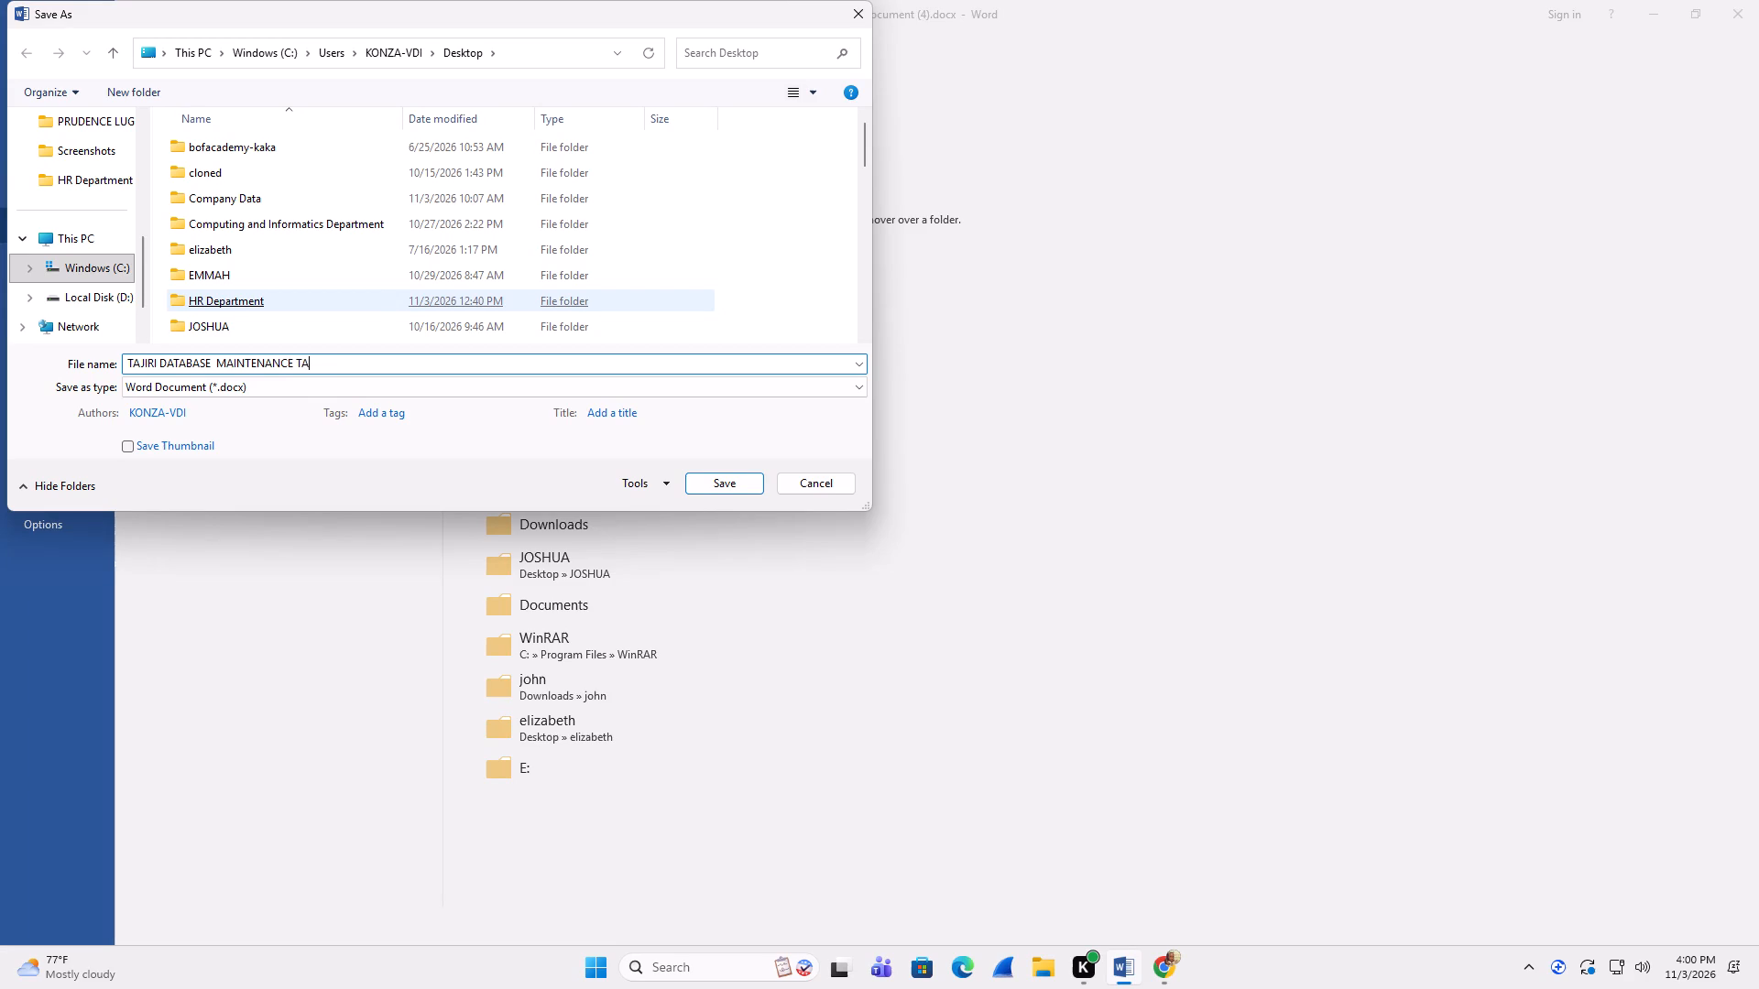
pyautogui.press('BackSpace')
pyautogui.press('BackSpace')
pyautogui.press('b')
pyautogui.press('BackSpace')
pyautogui.press('space')
pyautogui.write('SCHE')
pyautogui.write('DUK')
pyautogui.press('BackSpace')
pyautogui.write('LE')
pyautogui.click(713, 485)
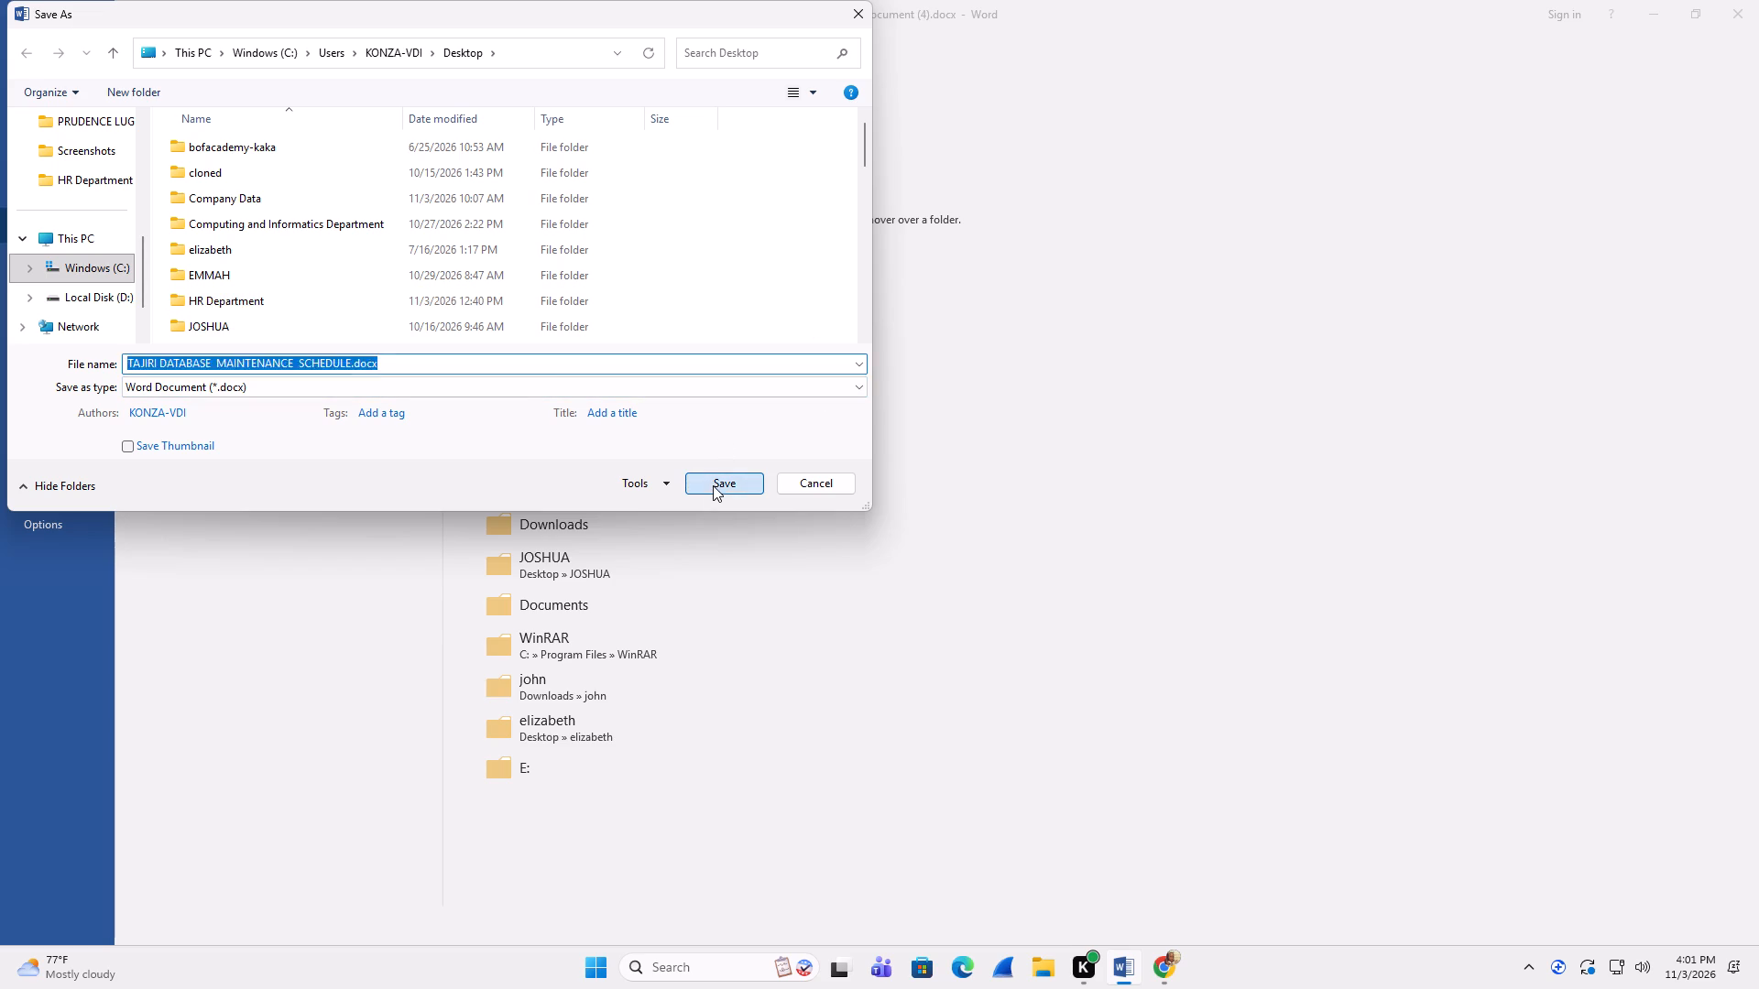
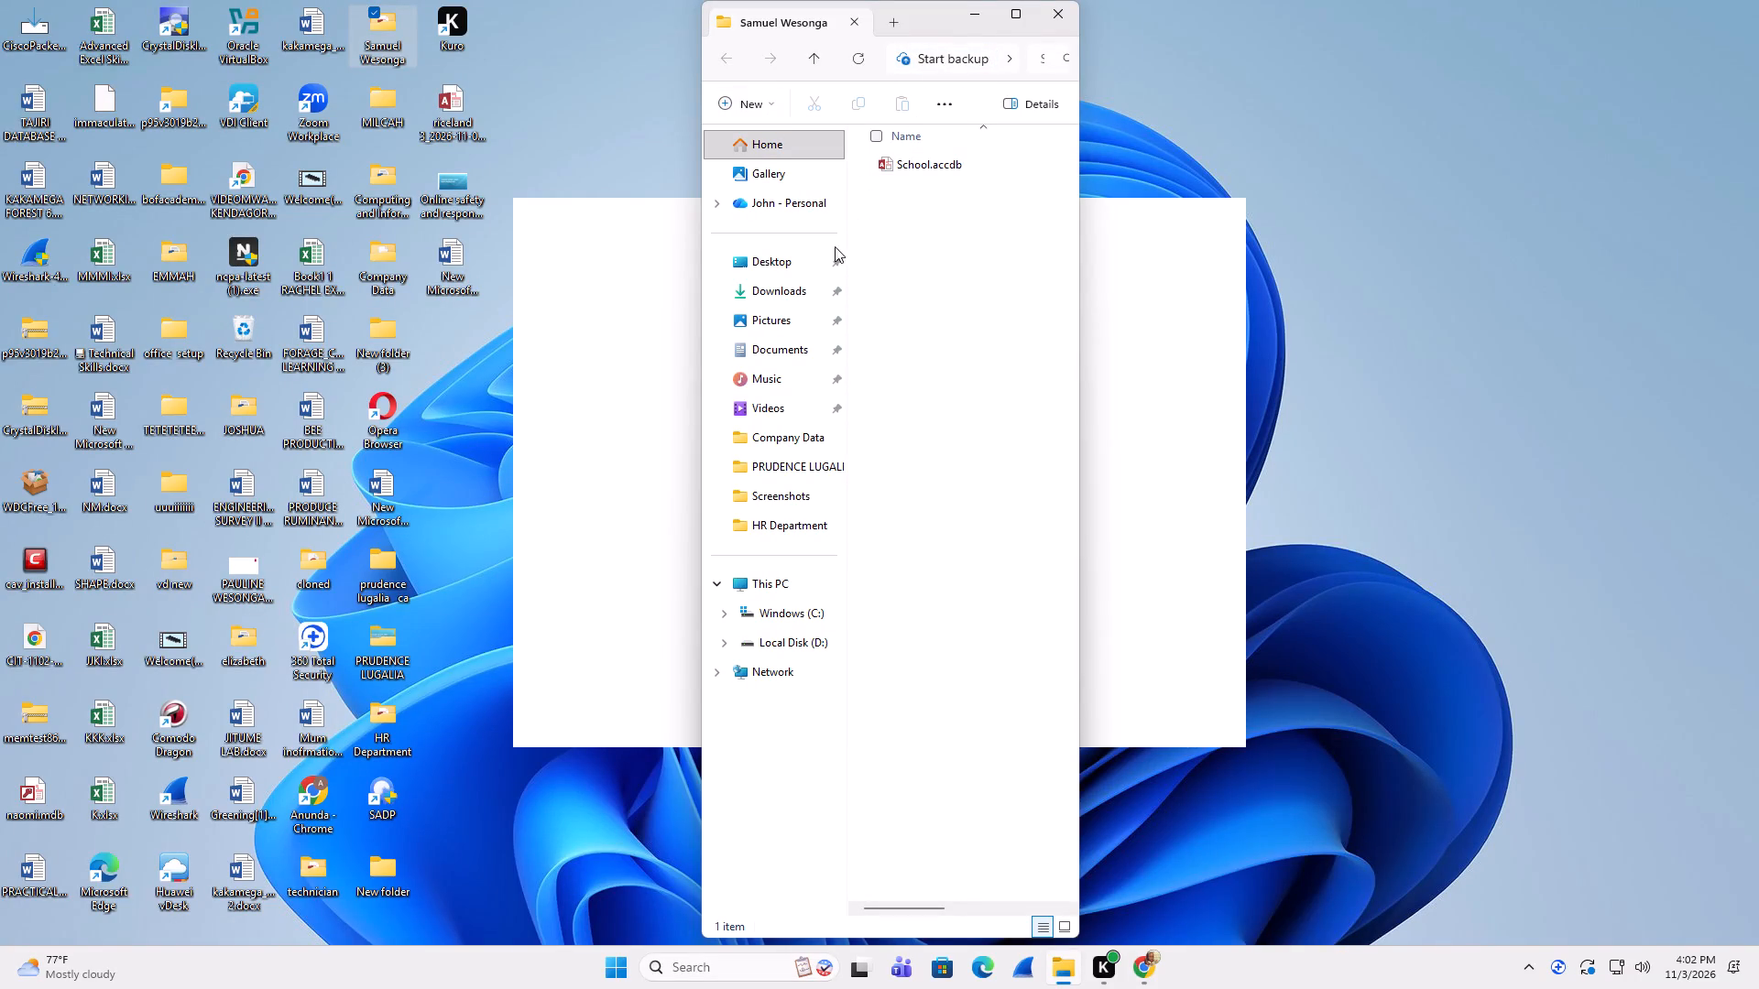
# Browse This PC and the Windows (C:) drive in the enlarged File Explorer window.
pyautogui.click(1004, 14)
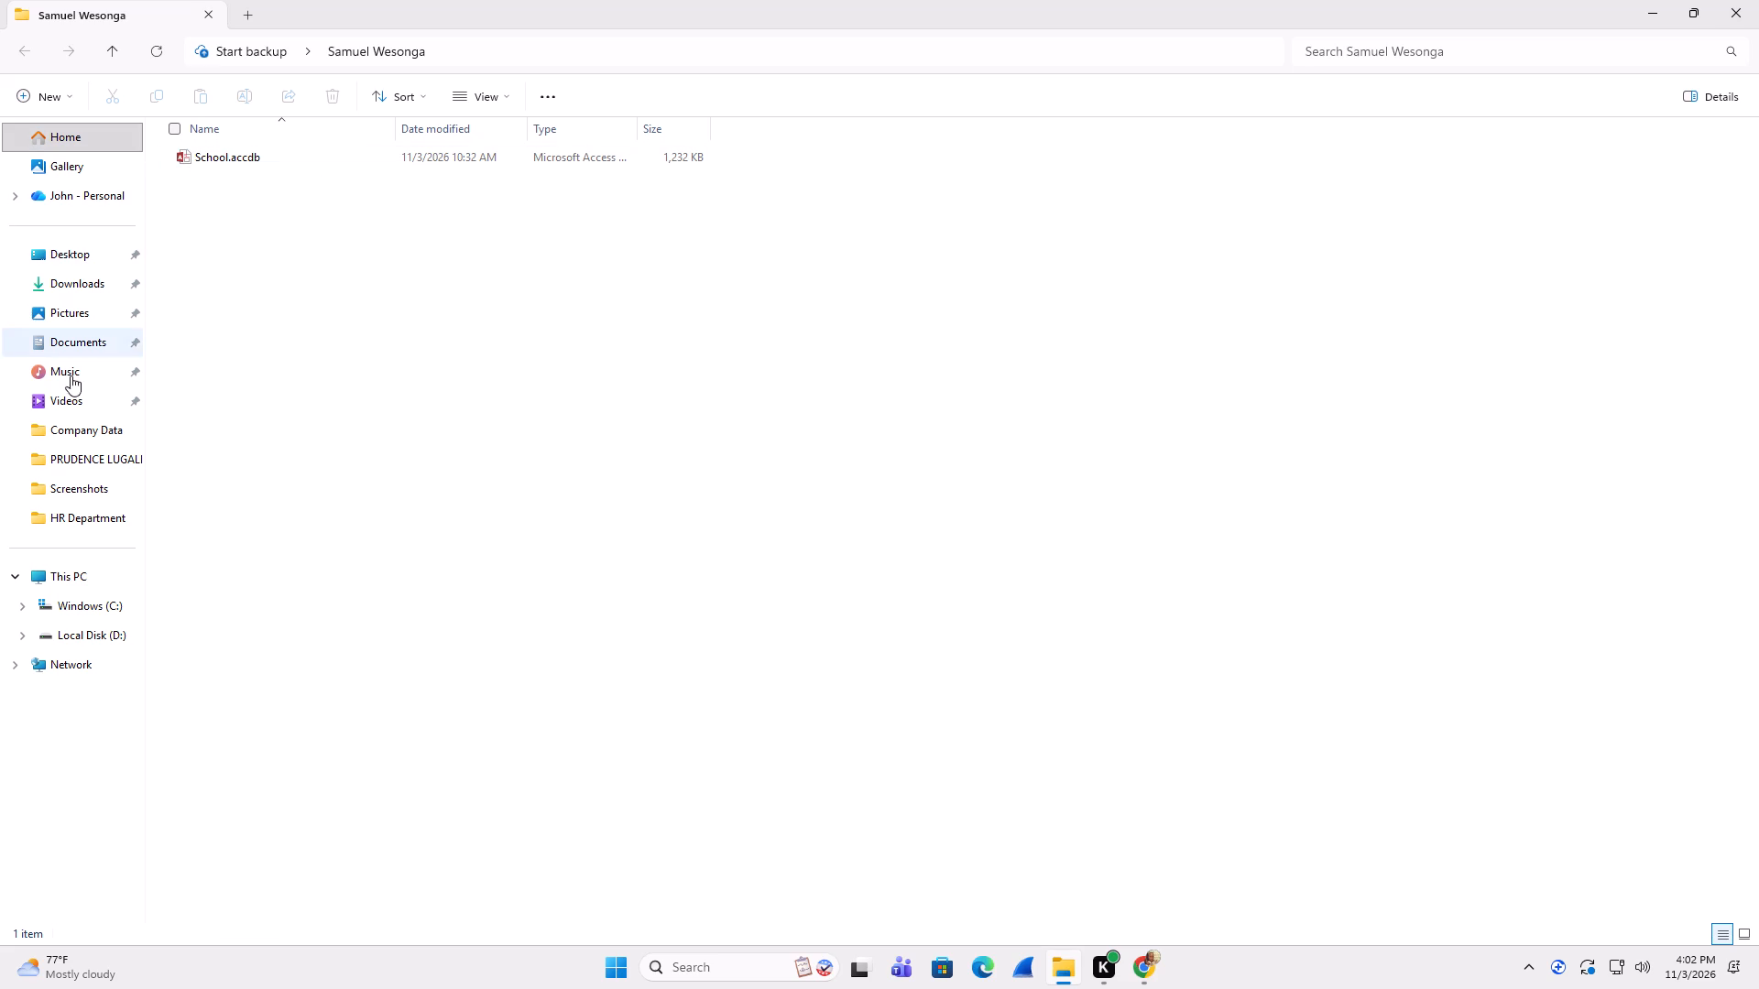
pyautogui.click(65, 576)
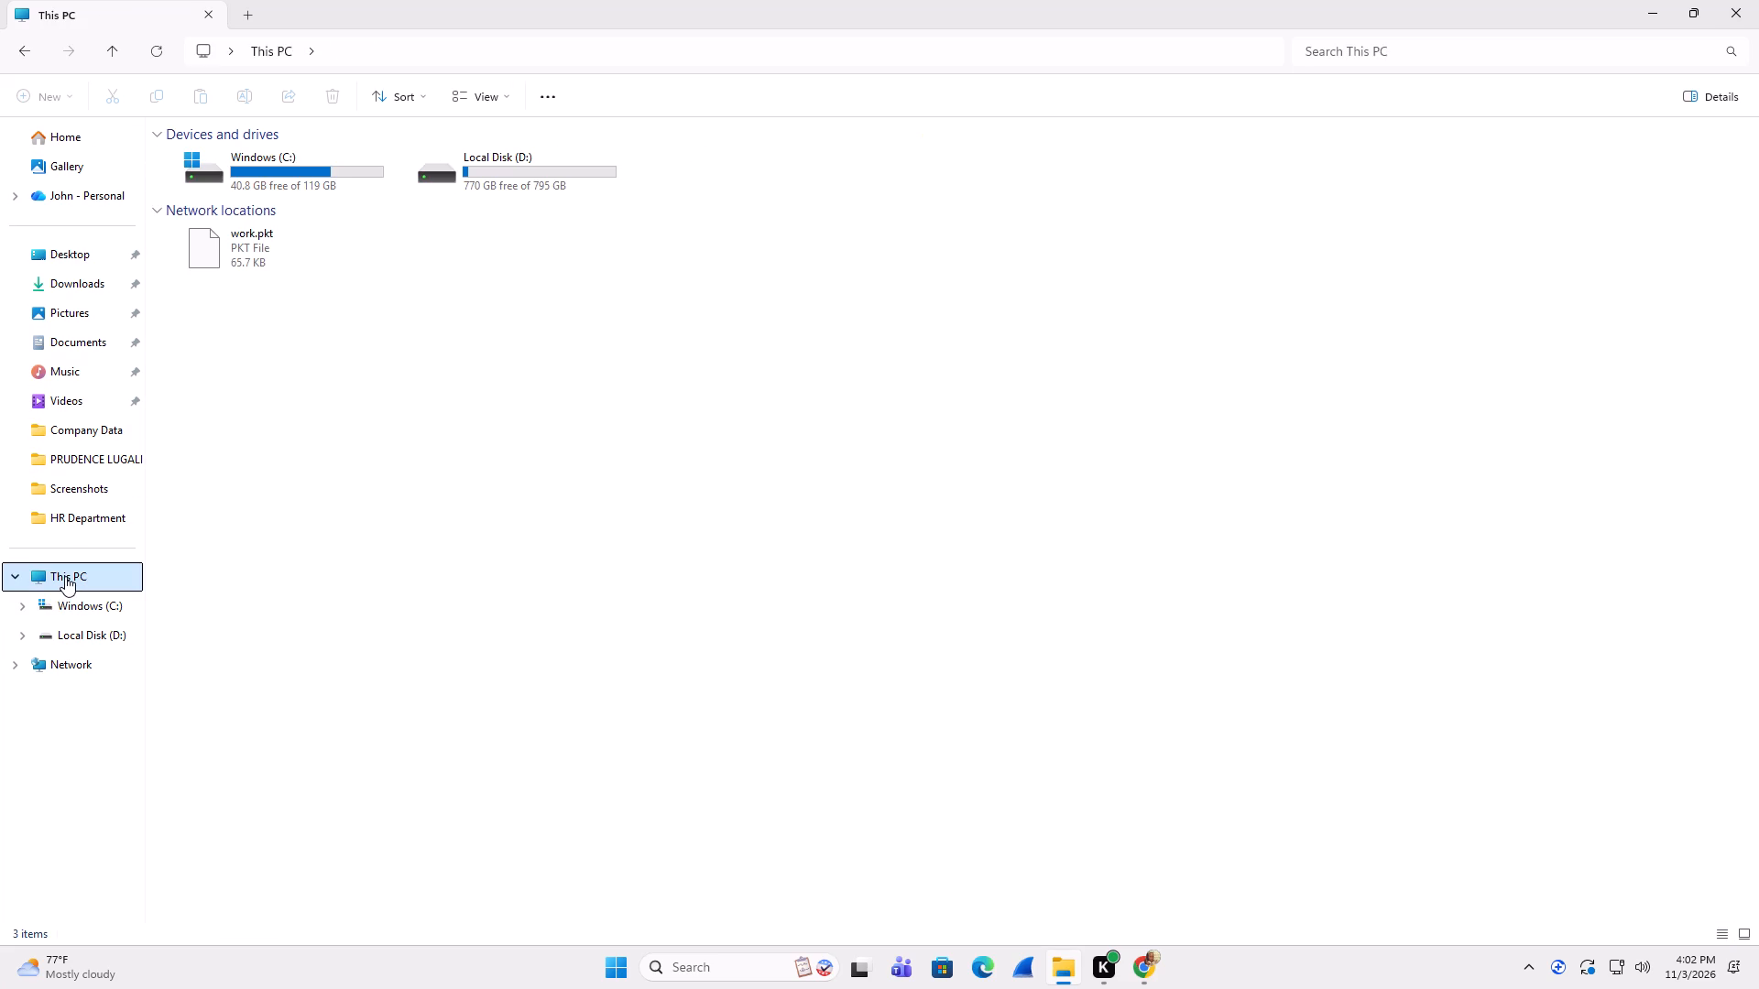
pyautogui.doubleClick(236, 157)
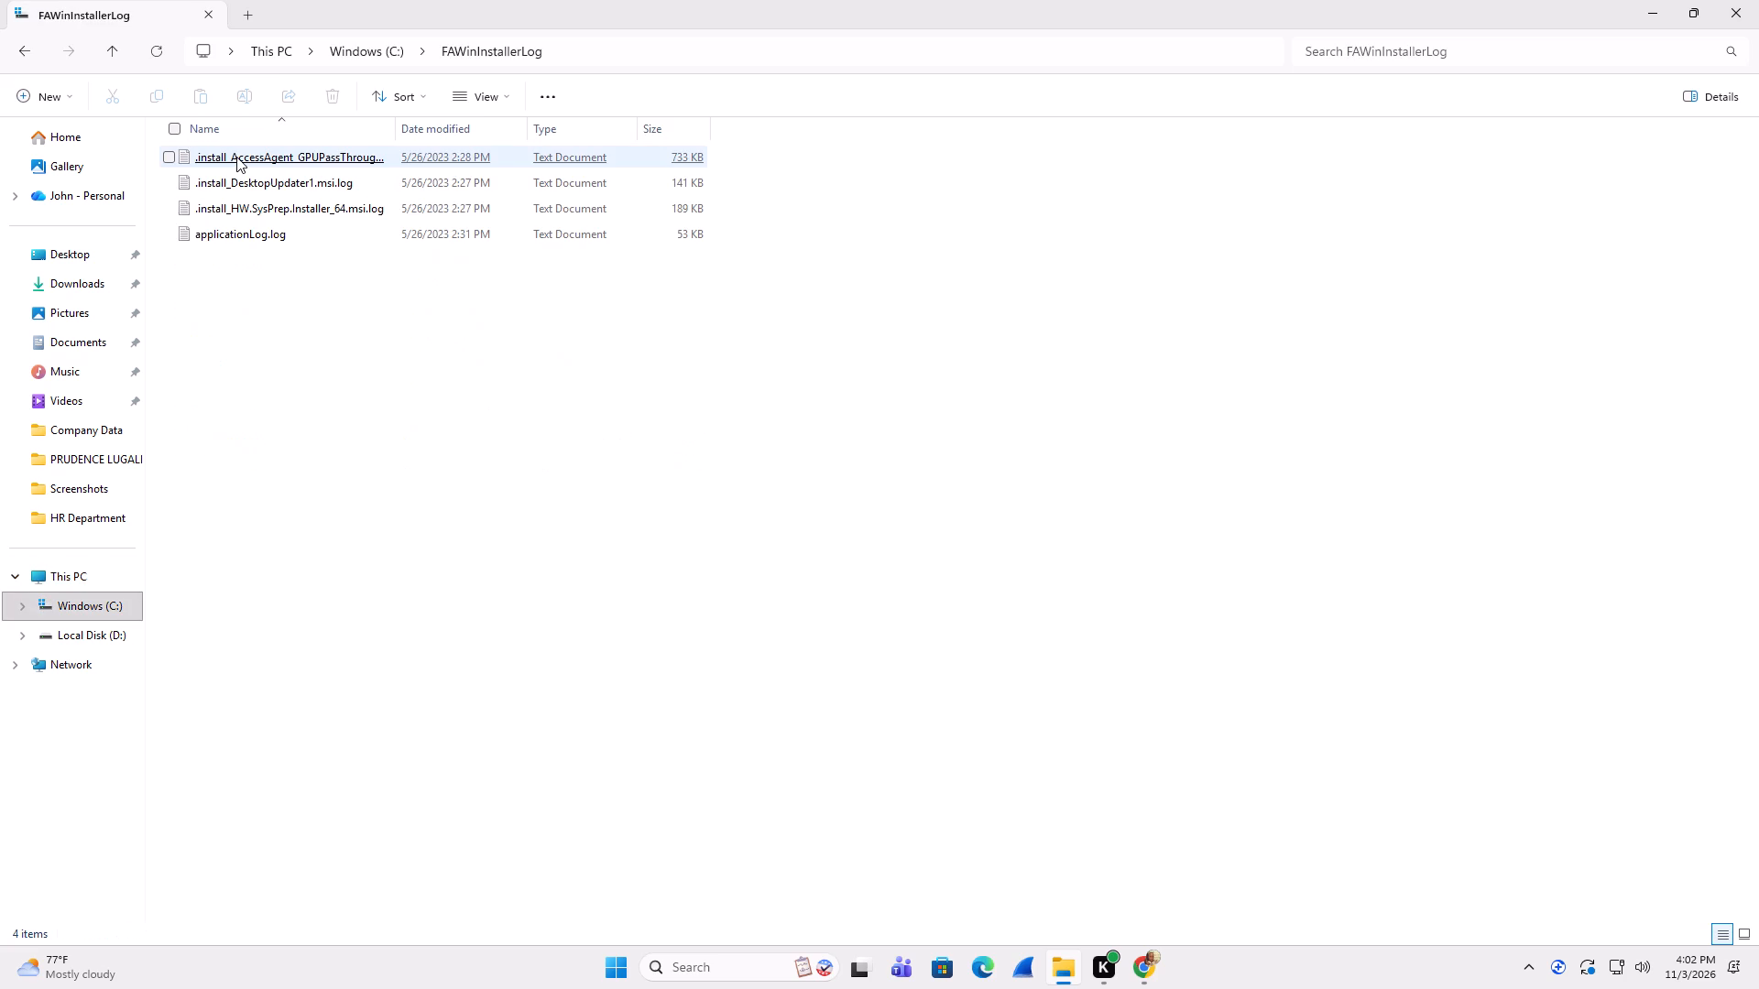
pyautogui.click(25, 46)
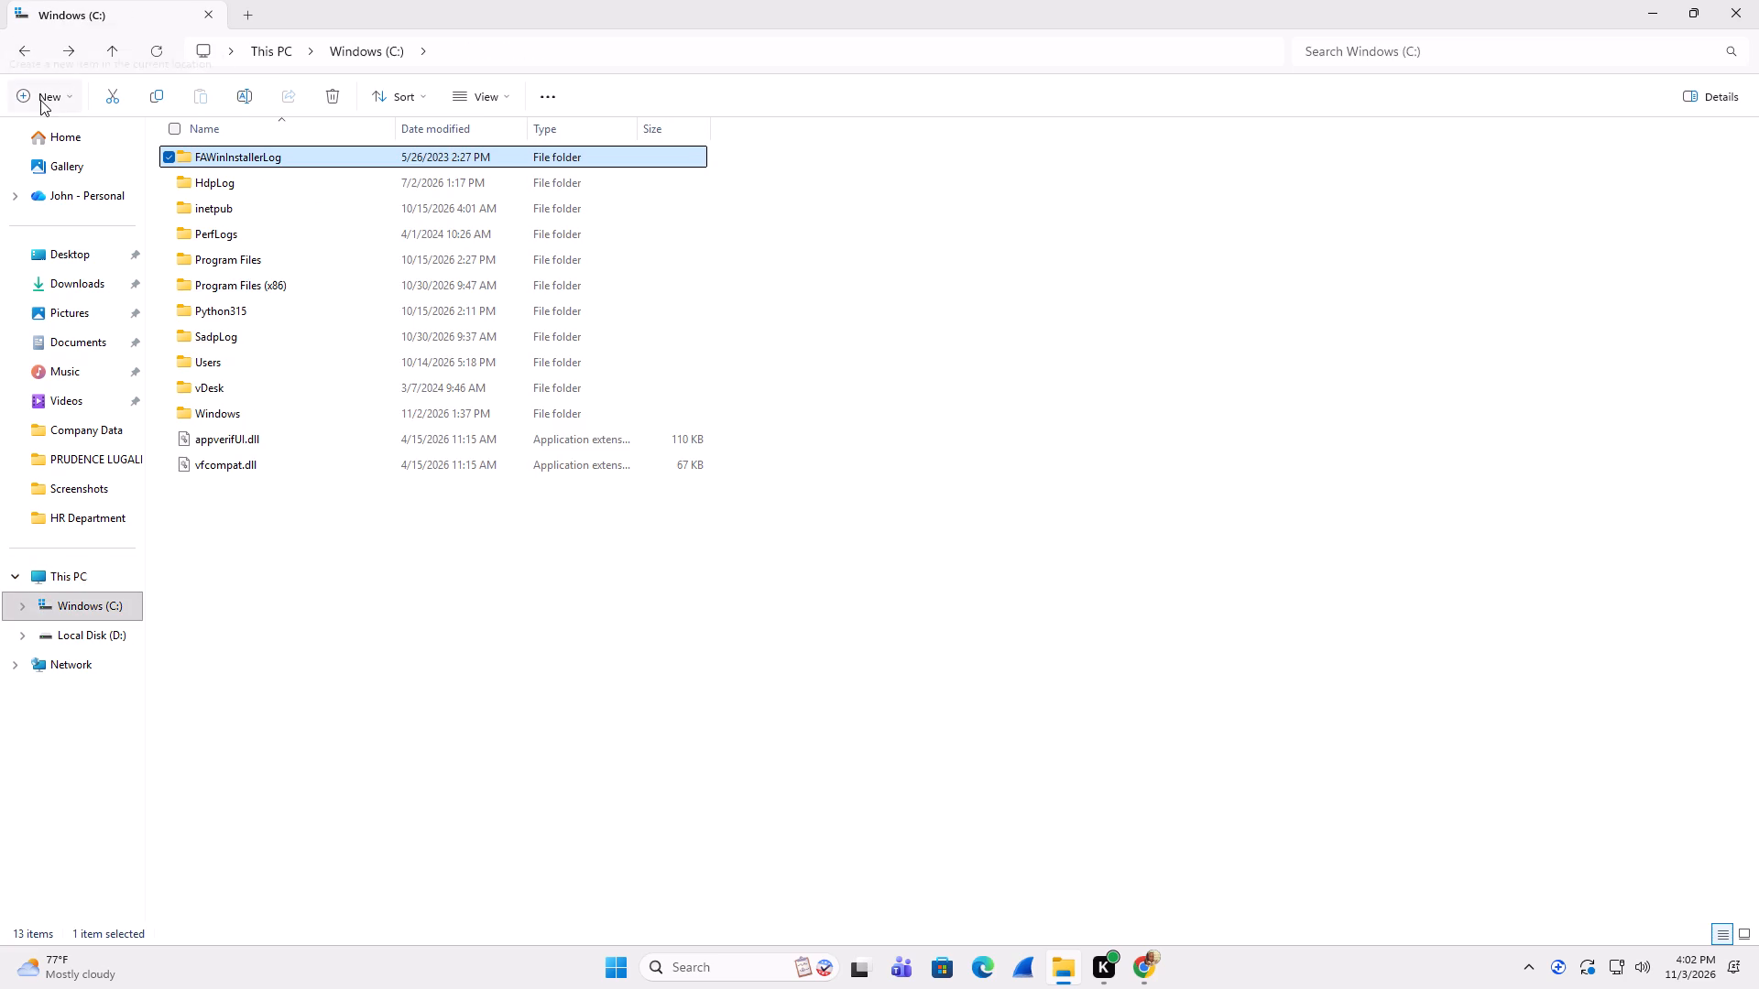
pyautogui.click(21, 48)
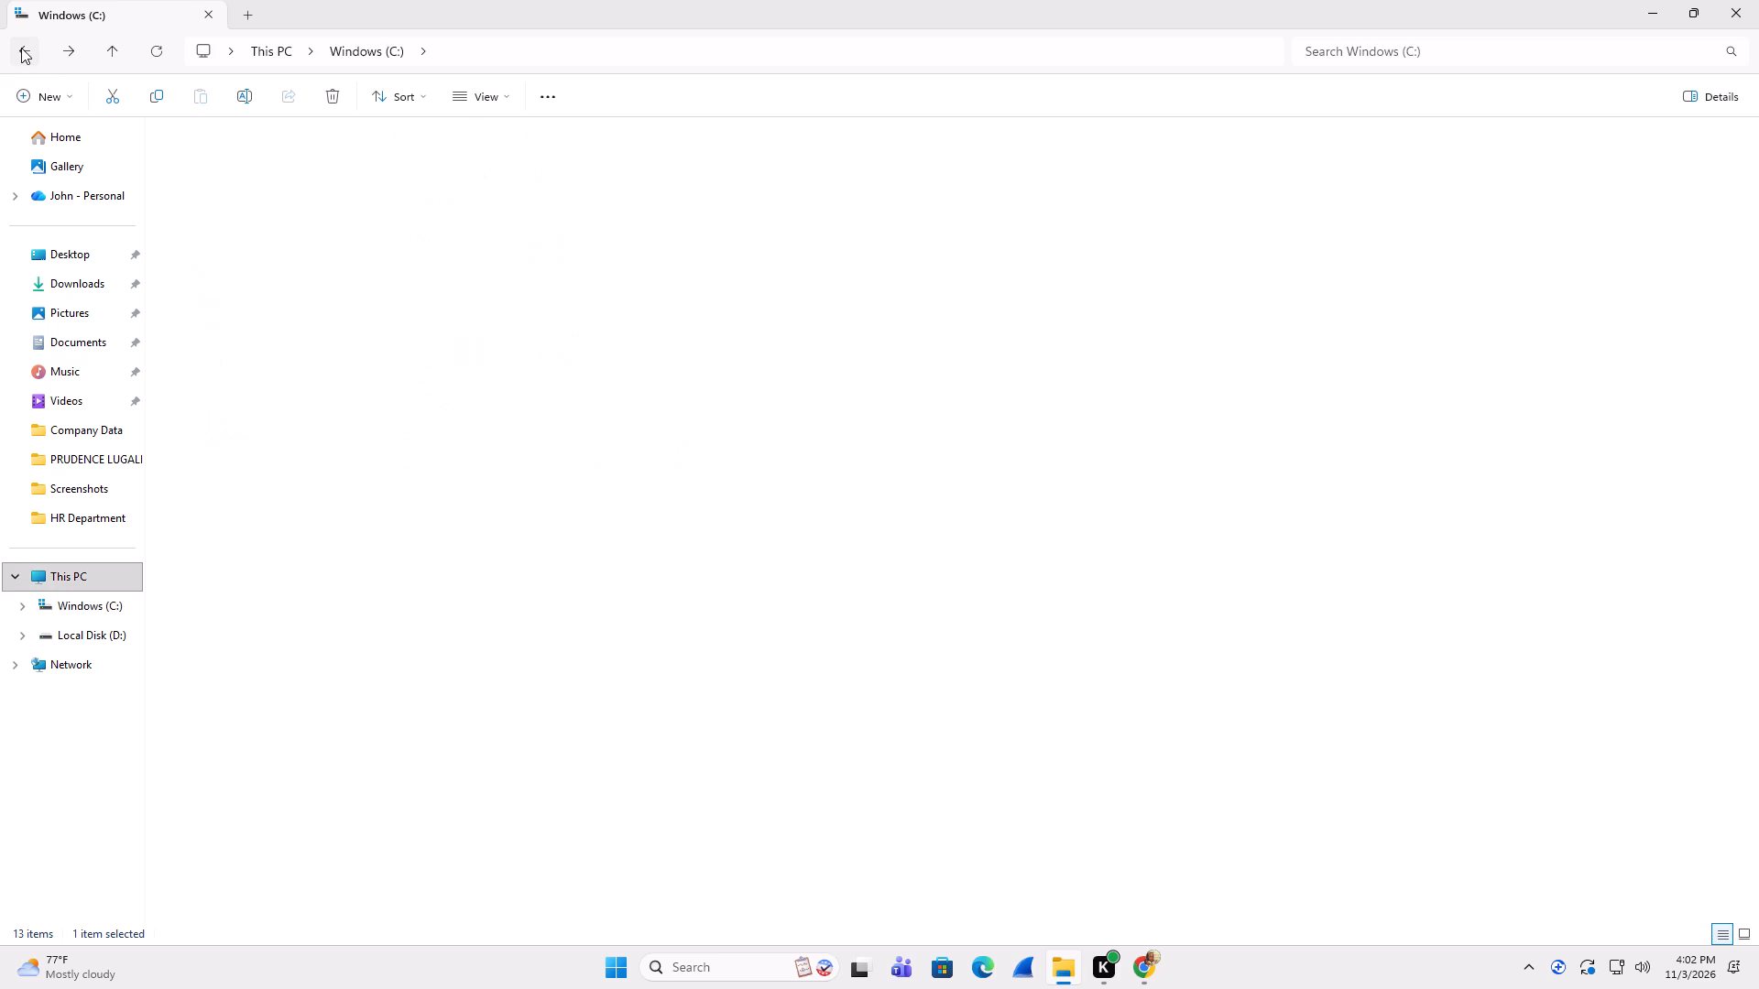
pyautogui.doubleClick(232, 252)
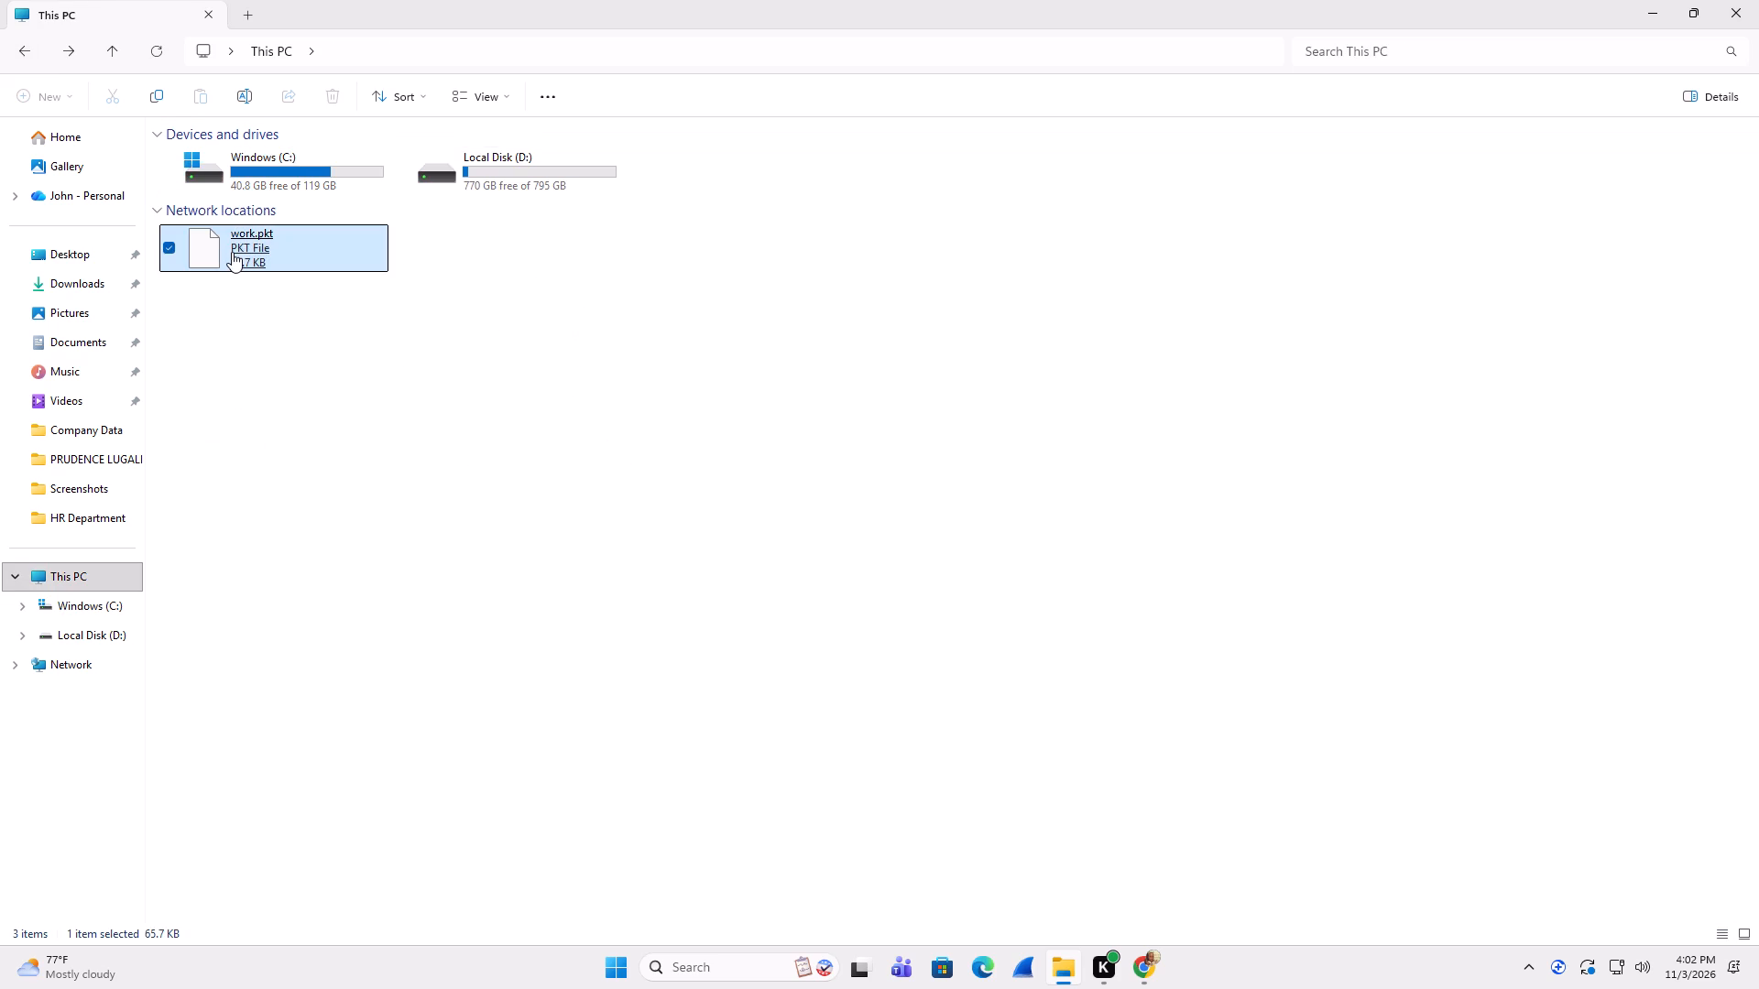
pyautogui.click(229, 245)
# Open the Desktop folder and look through its files for the TAJIRI DATABASE MAINTENANCE SCHEDULE document.
pyautogui.click(79, 250)
pyautogui.click(79, 250)
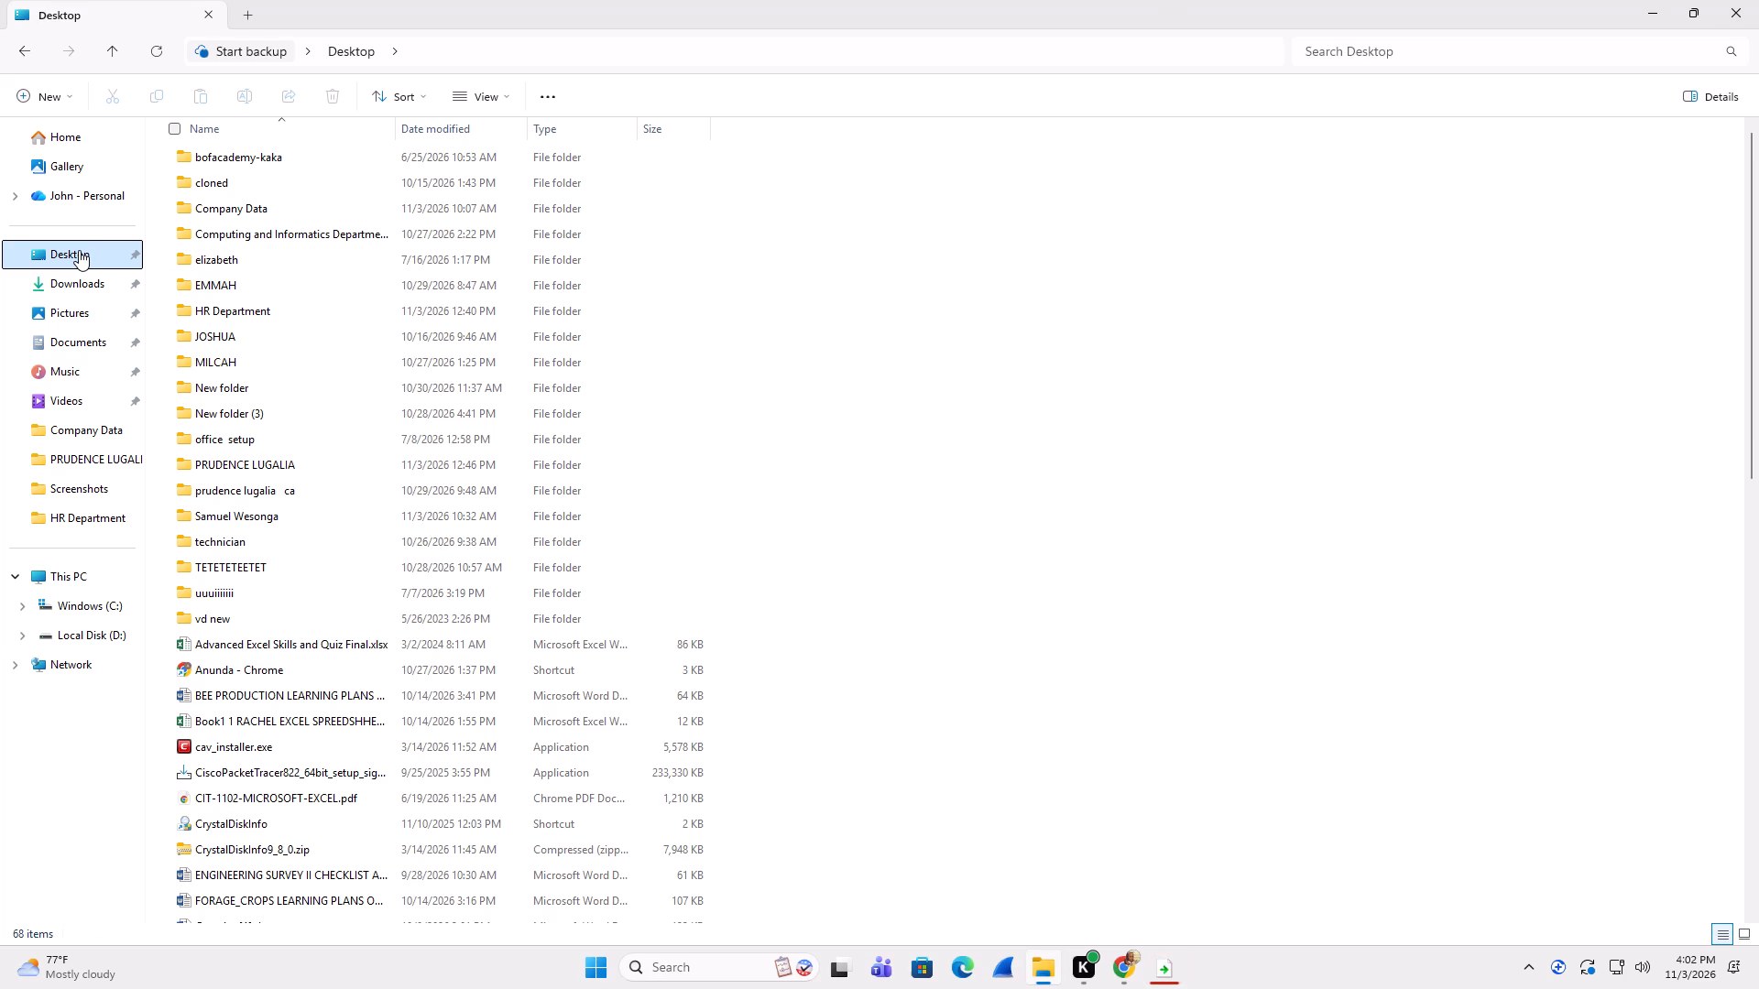
pyautogui.scroll(-2, 250, 233)
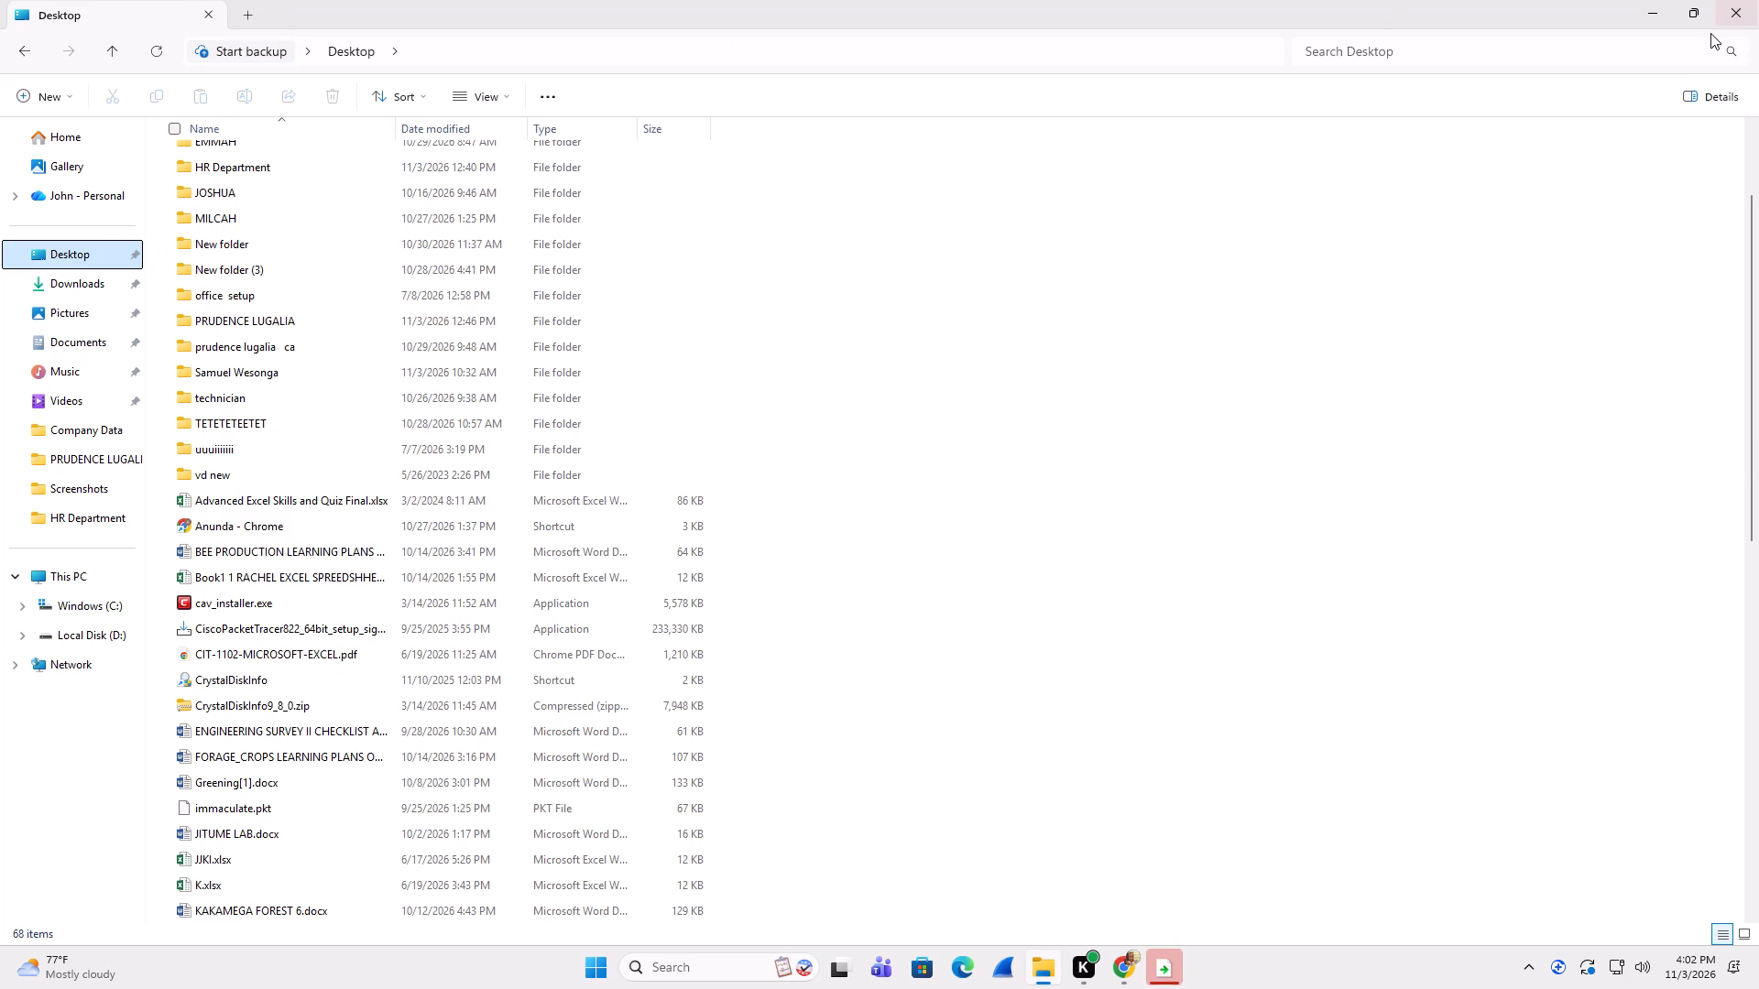
pyautogui.click(1697, 14)
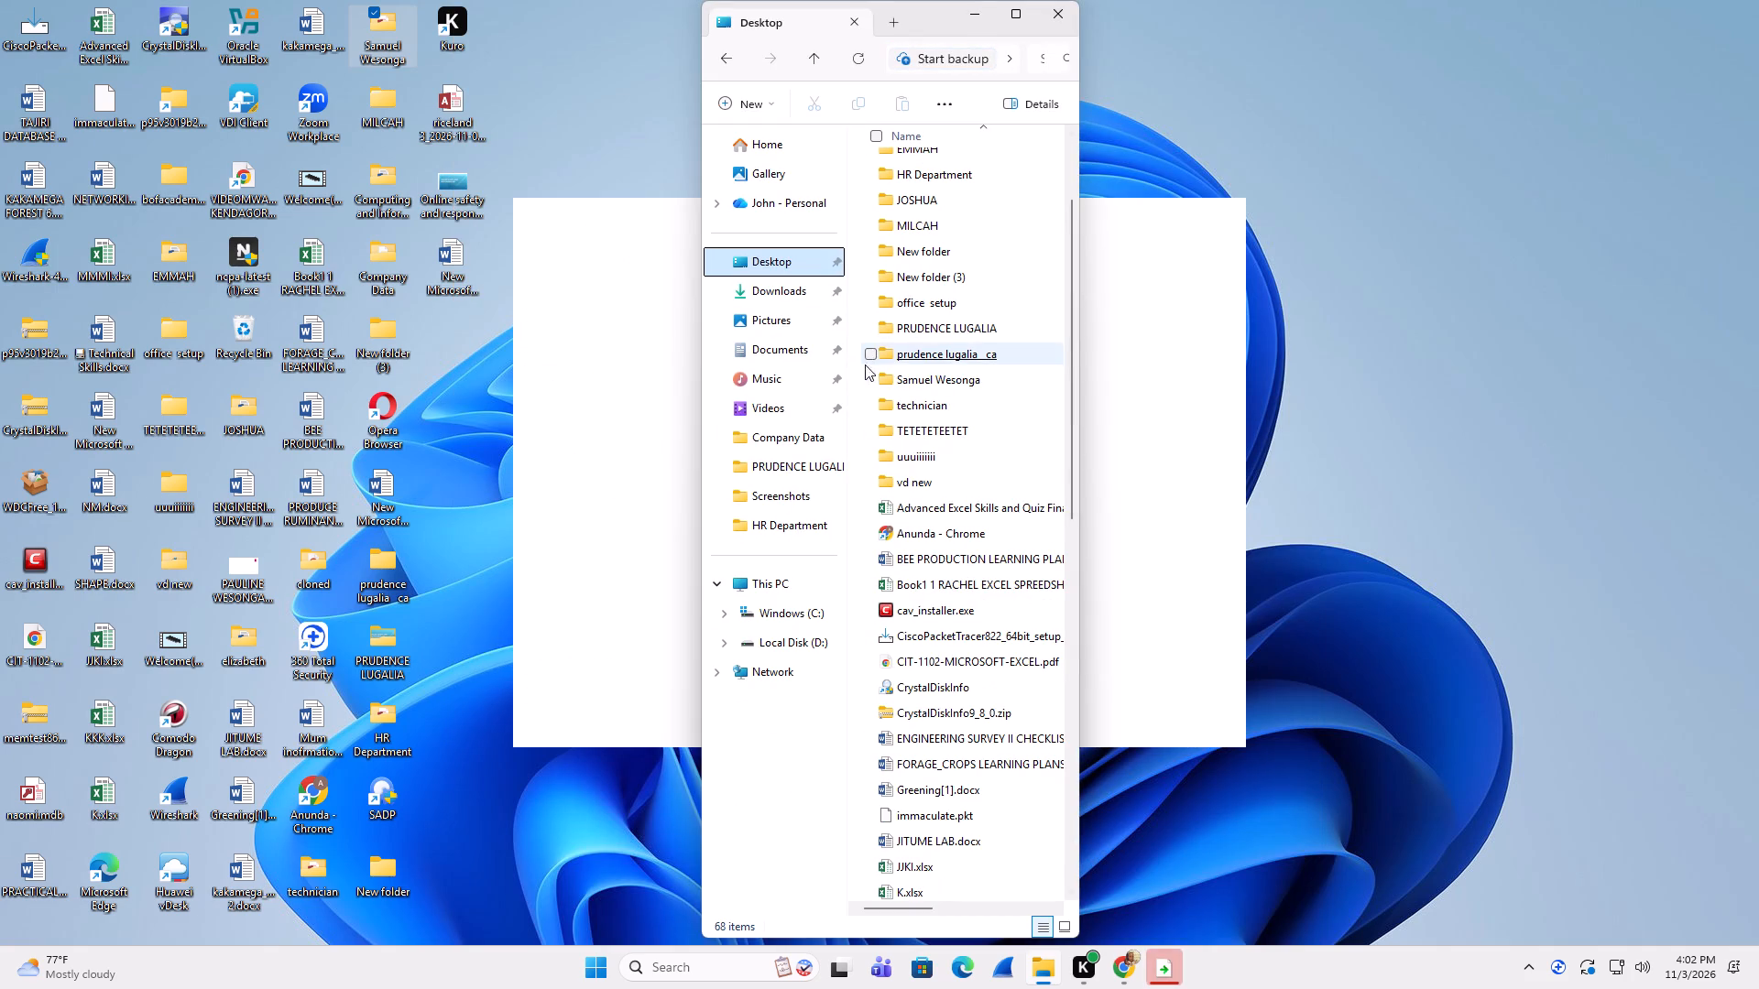
pyautogui.scroll(-1, 983, 358)
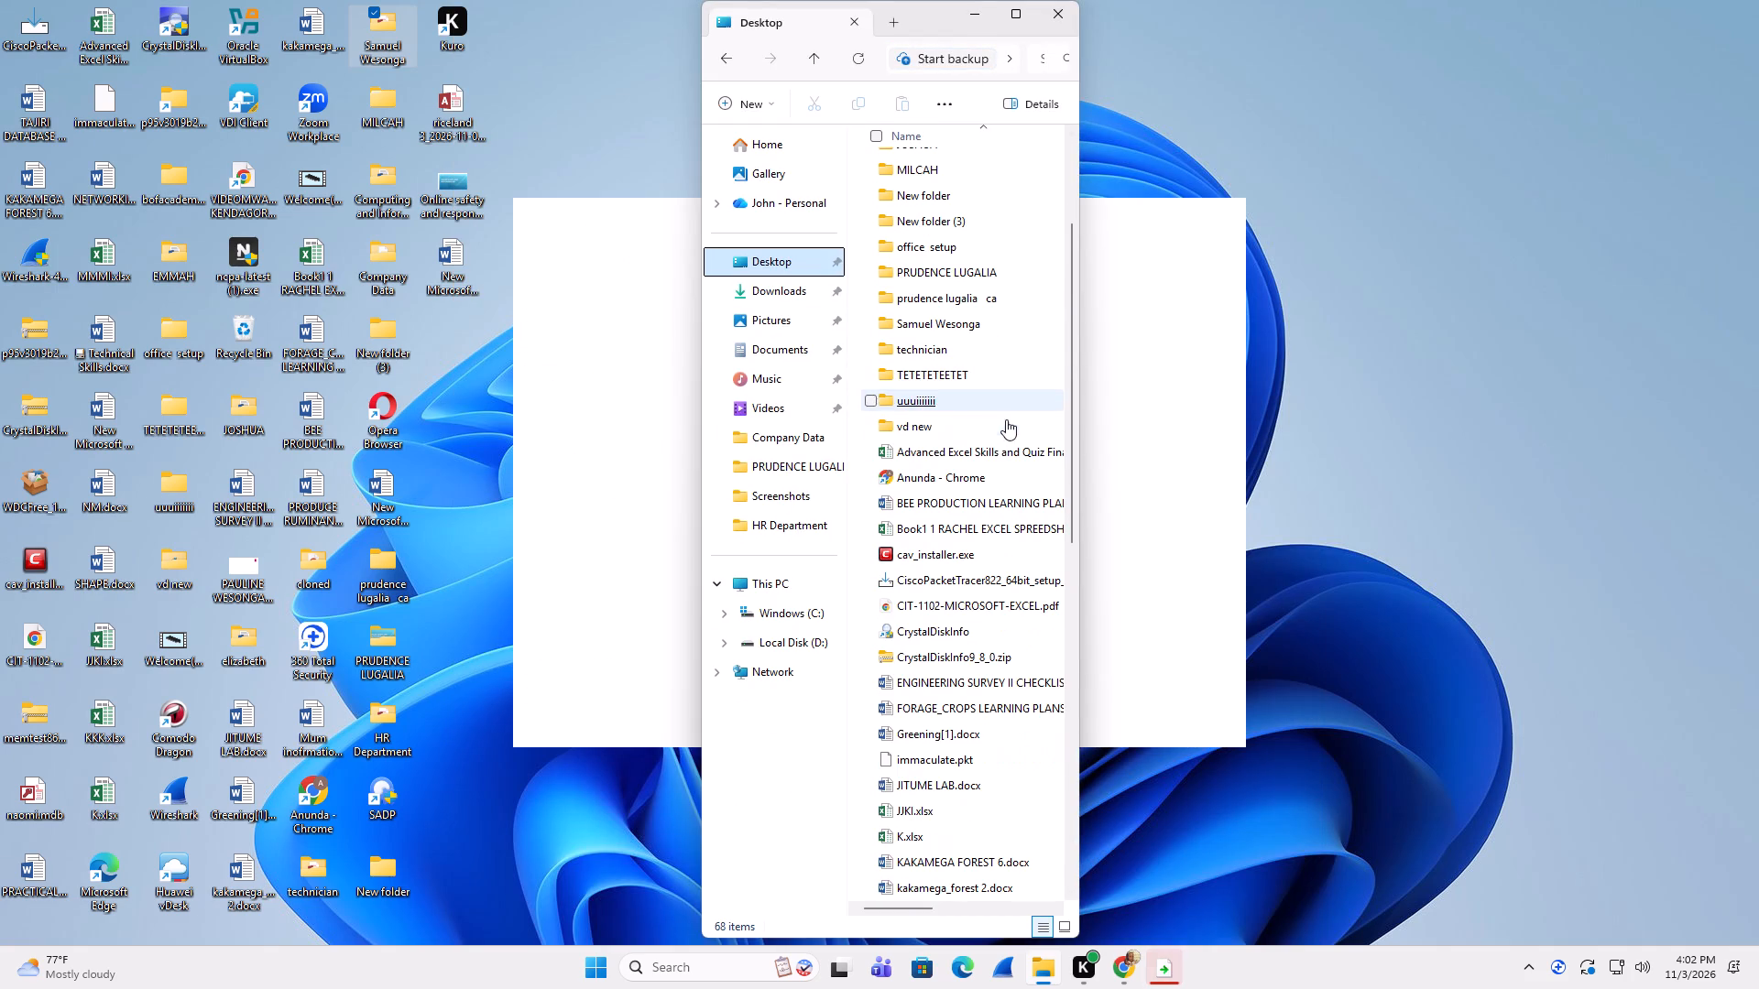
pyautogui.scroll(-4, 1015, 457)
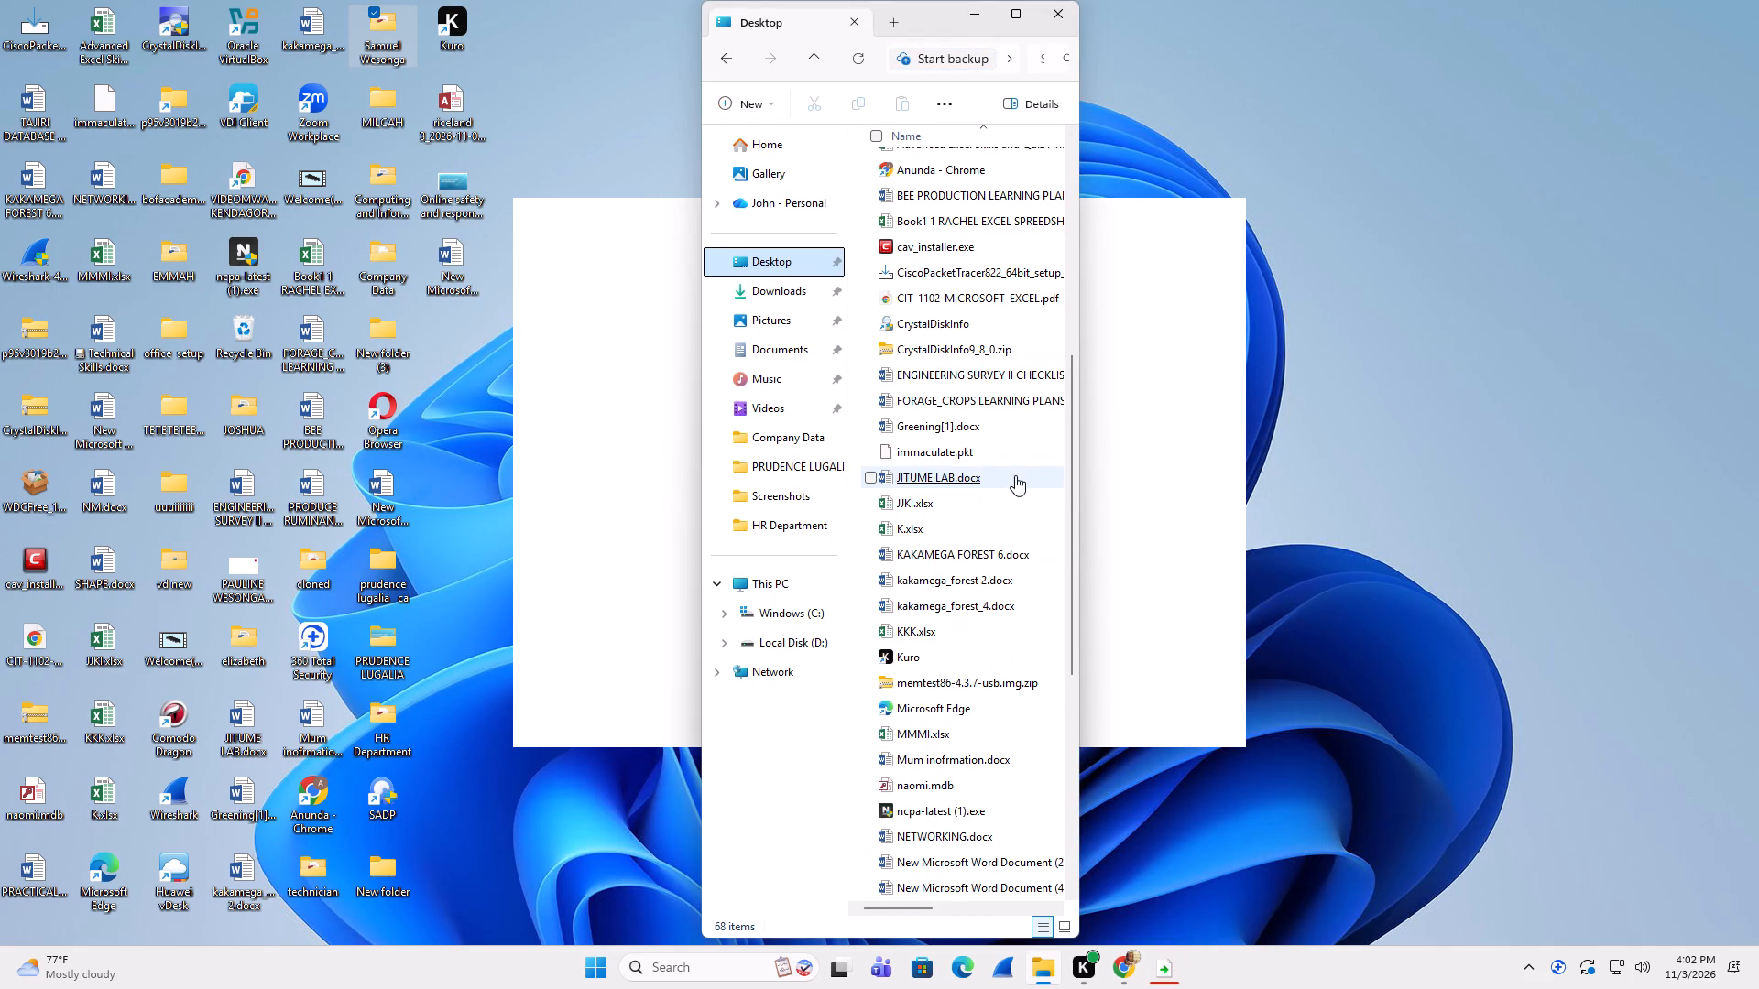
pyautogui.scroll(-5, 1028, 473)
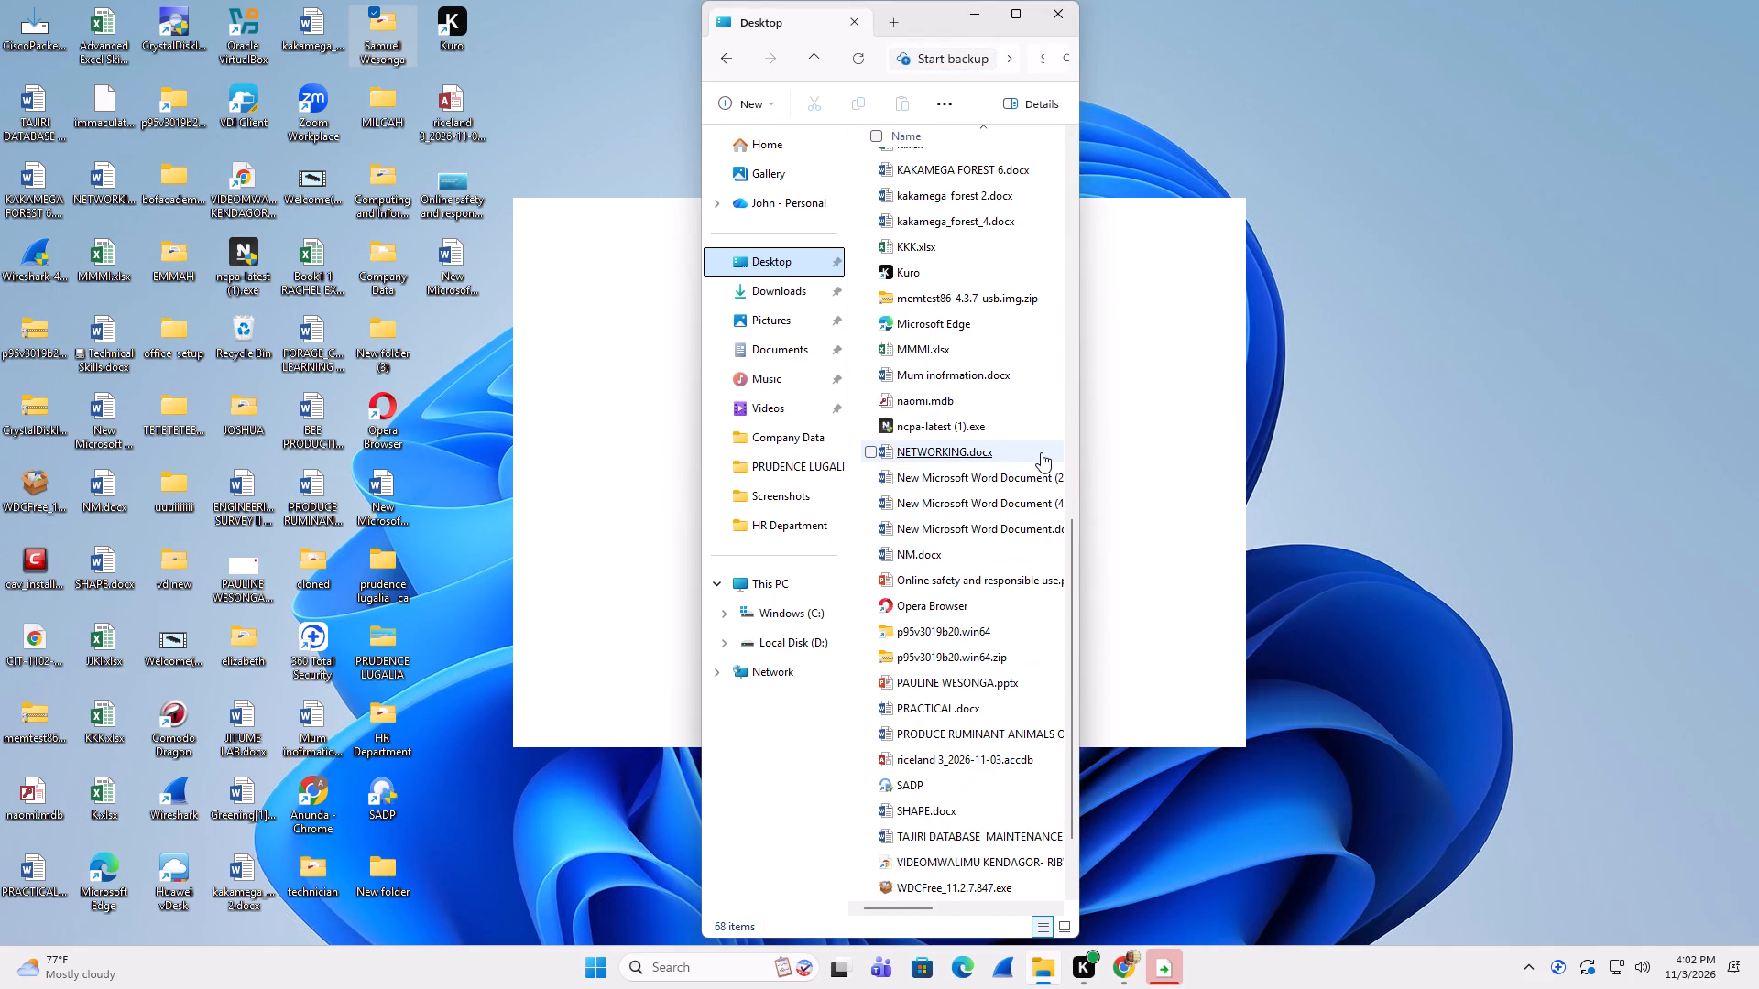
pyautogui.scroll(-3, 1053, 494)
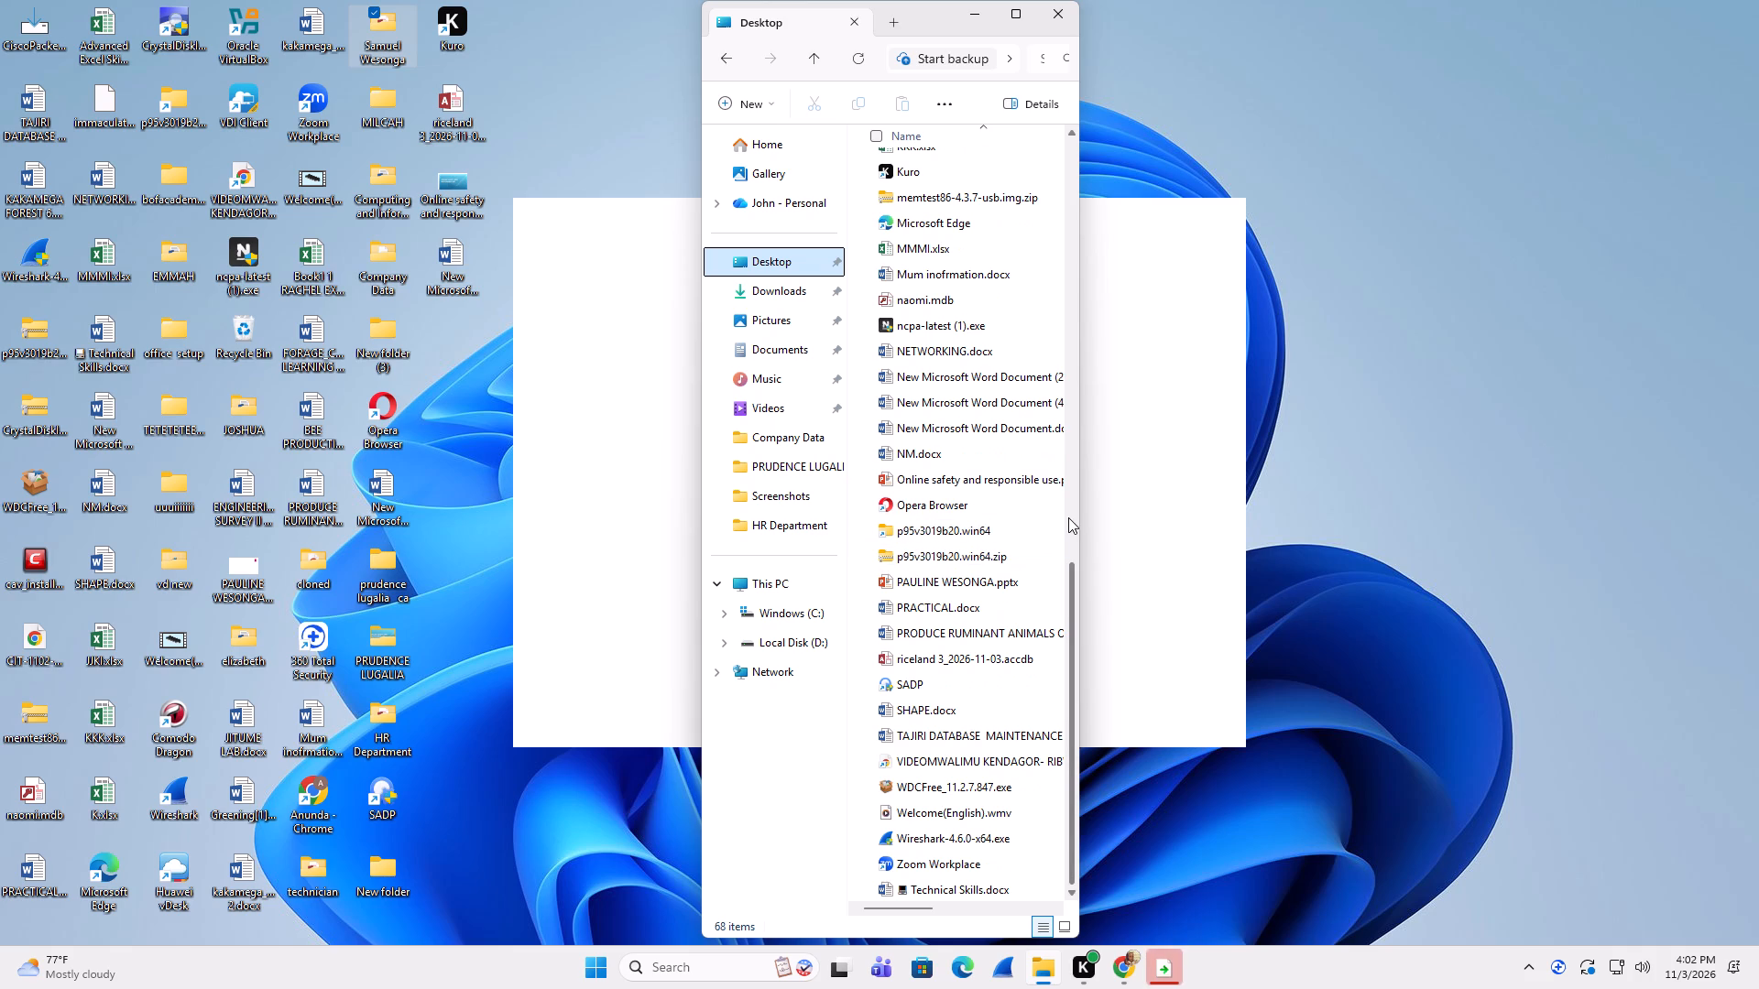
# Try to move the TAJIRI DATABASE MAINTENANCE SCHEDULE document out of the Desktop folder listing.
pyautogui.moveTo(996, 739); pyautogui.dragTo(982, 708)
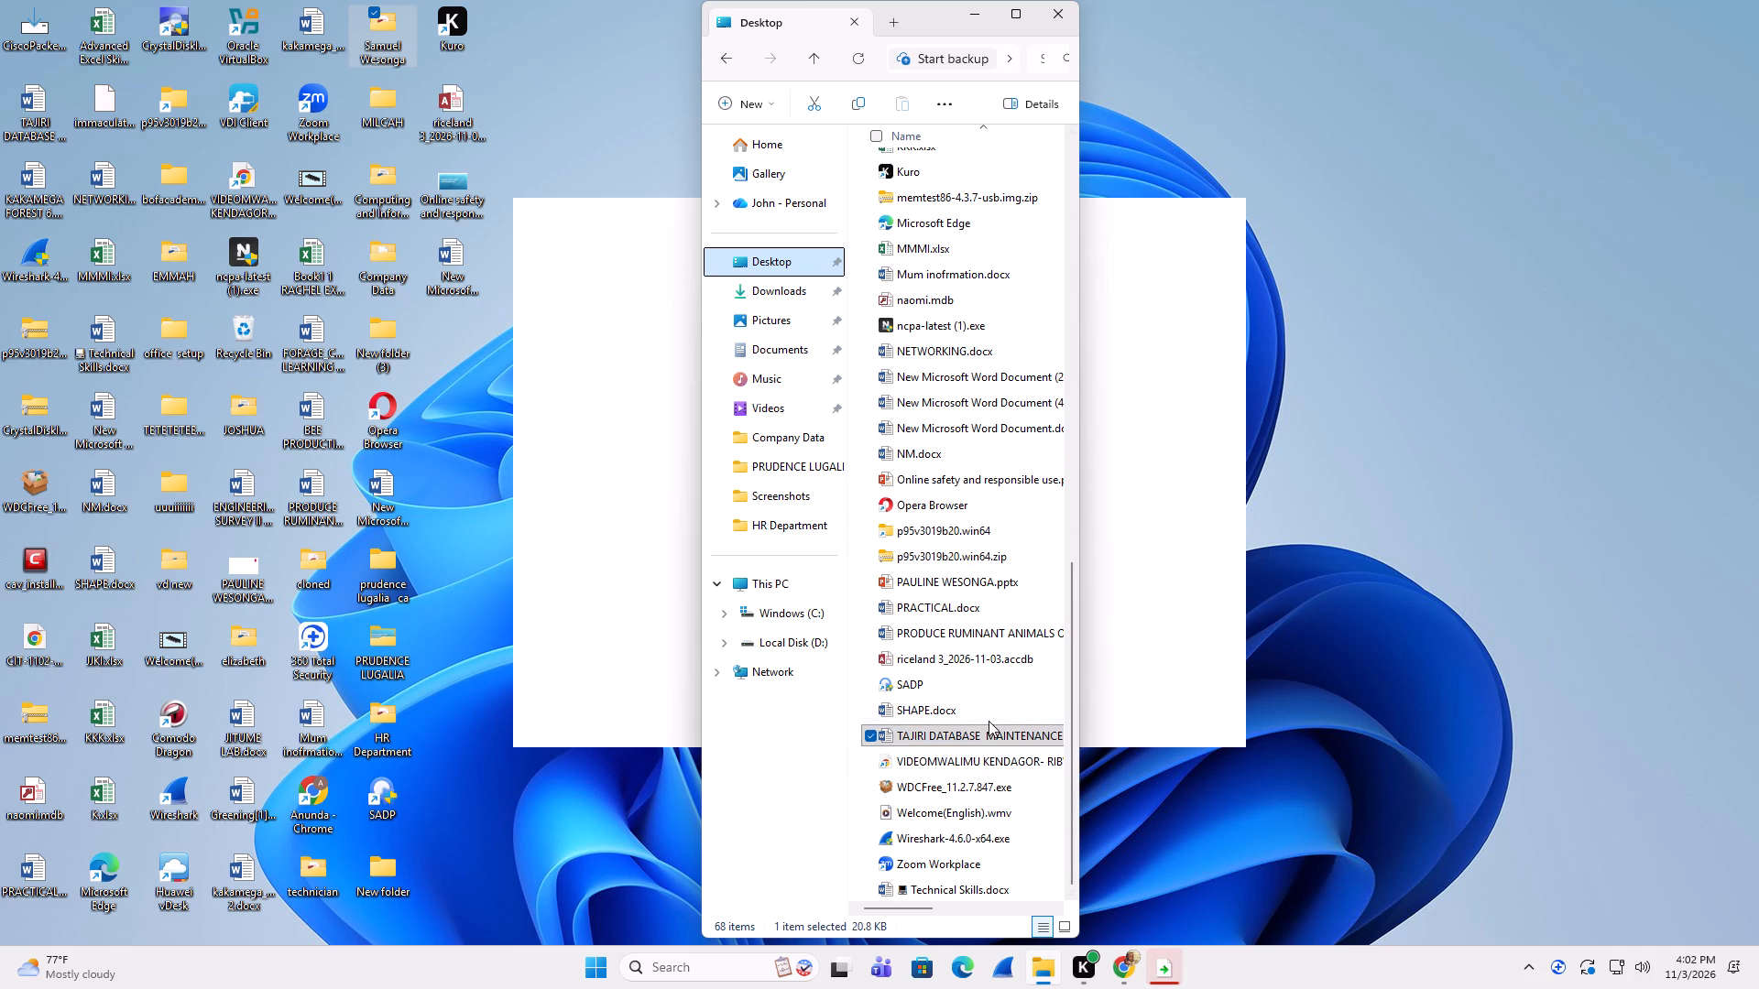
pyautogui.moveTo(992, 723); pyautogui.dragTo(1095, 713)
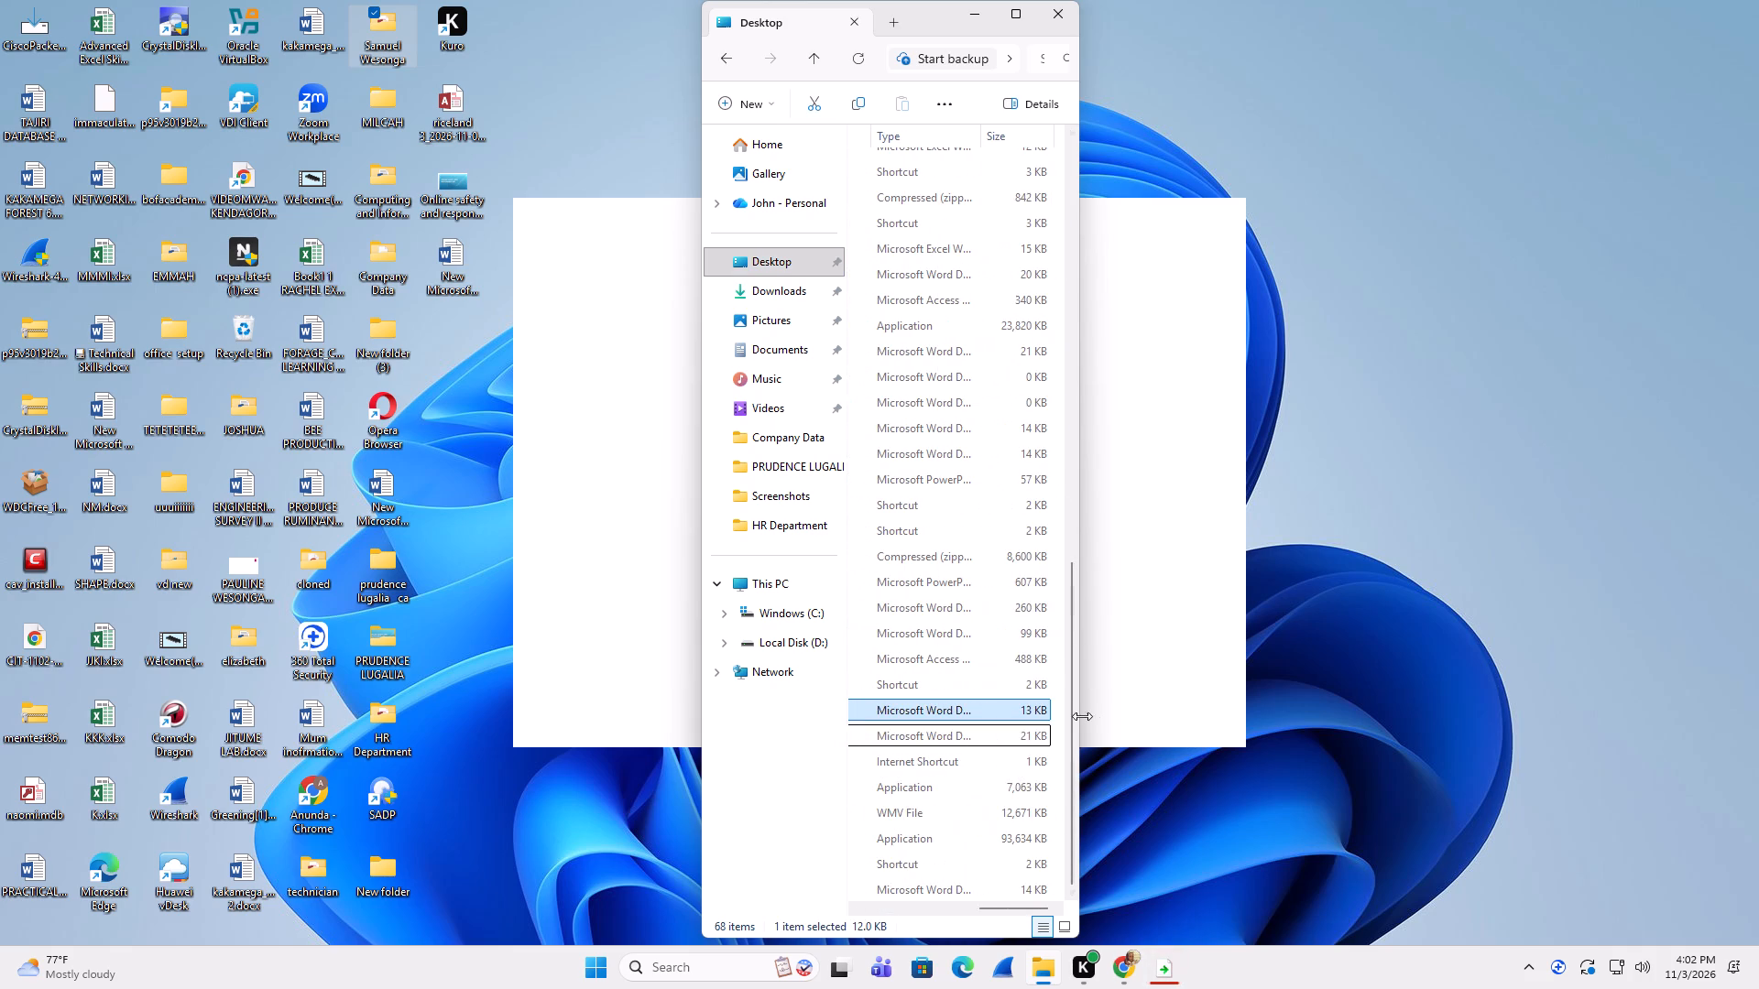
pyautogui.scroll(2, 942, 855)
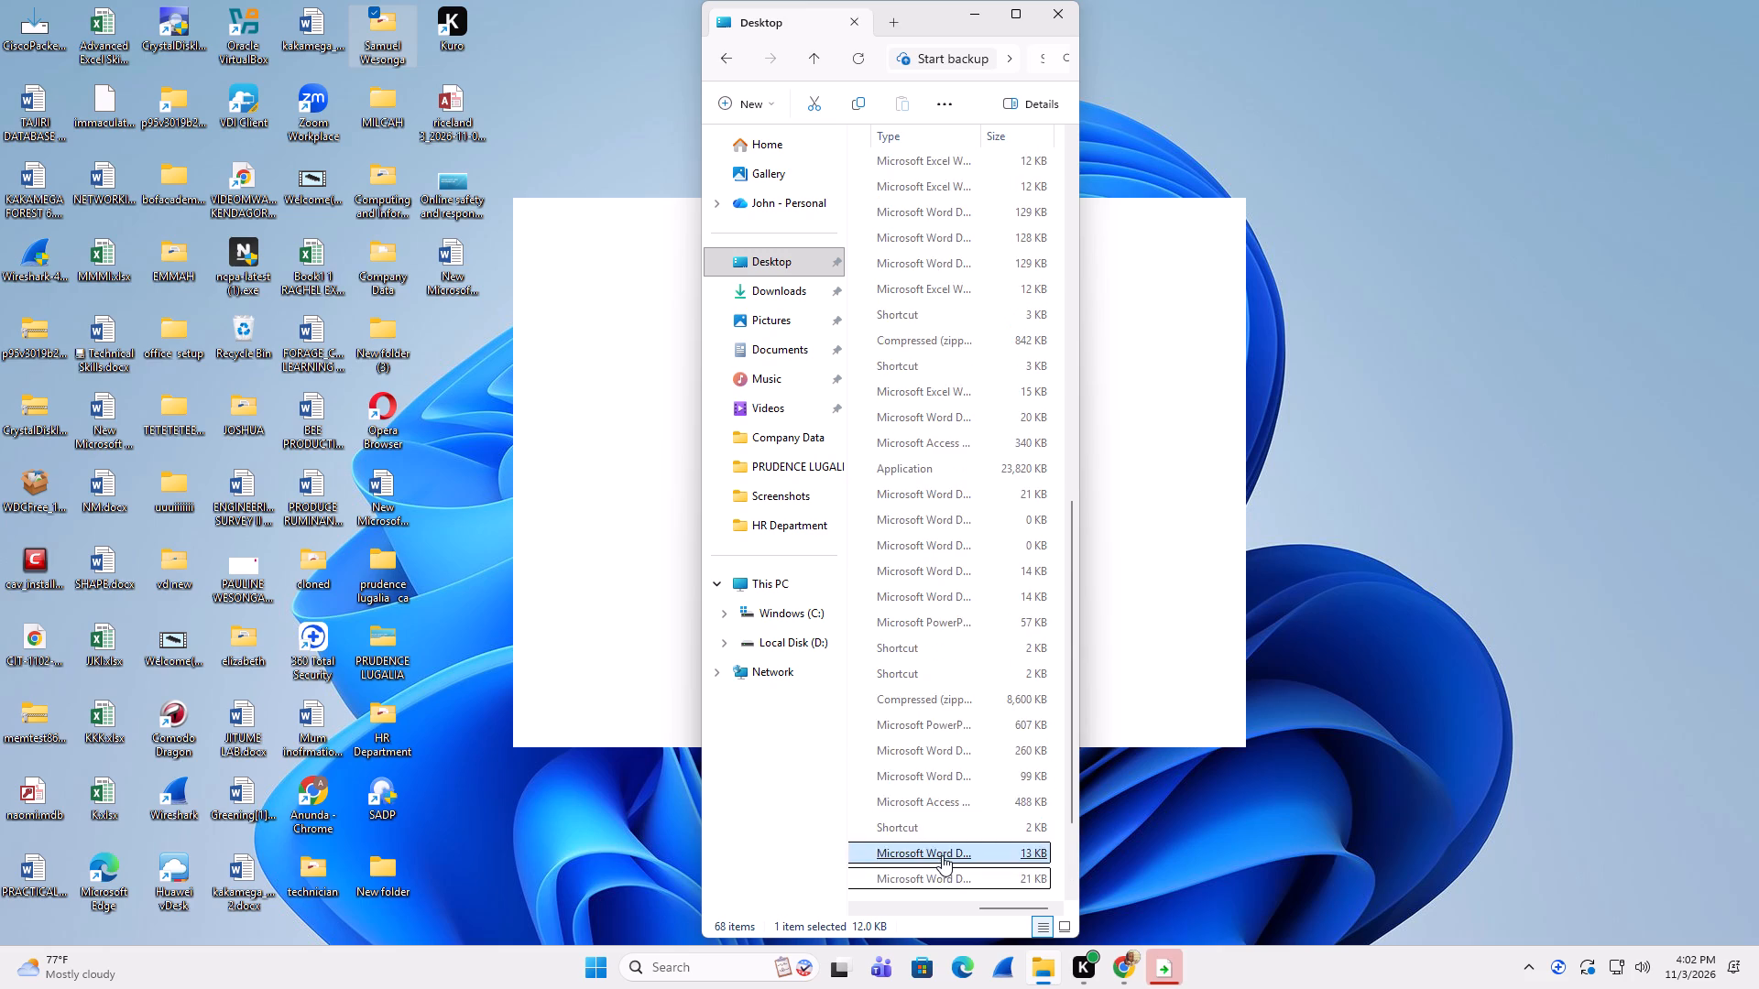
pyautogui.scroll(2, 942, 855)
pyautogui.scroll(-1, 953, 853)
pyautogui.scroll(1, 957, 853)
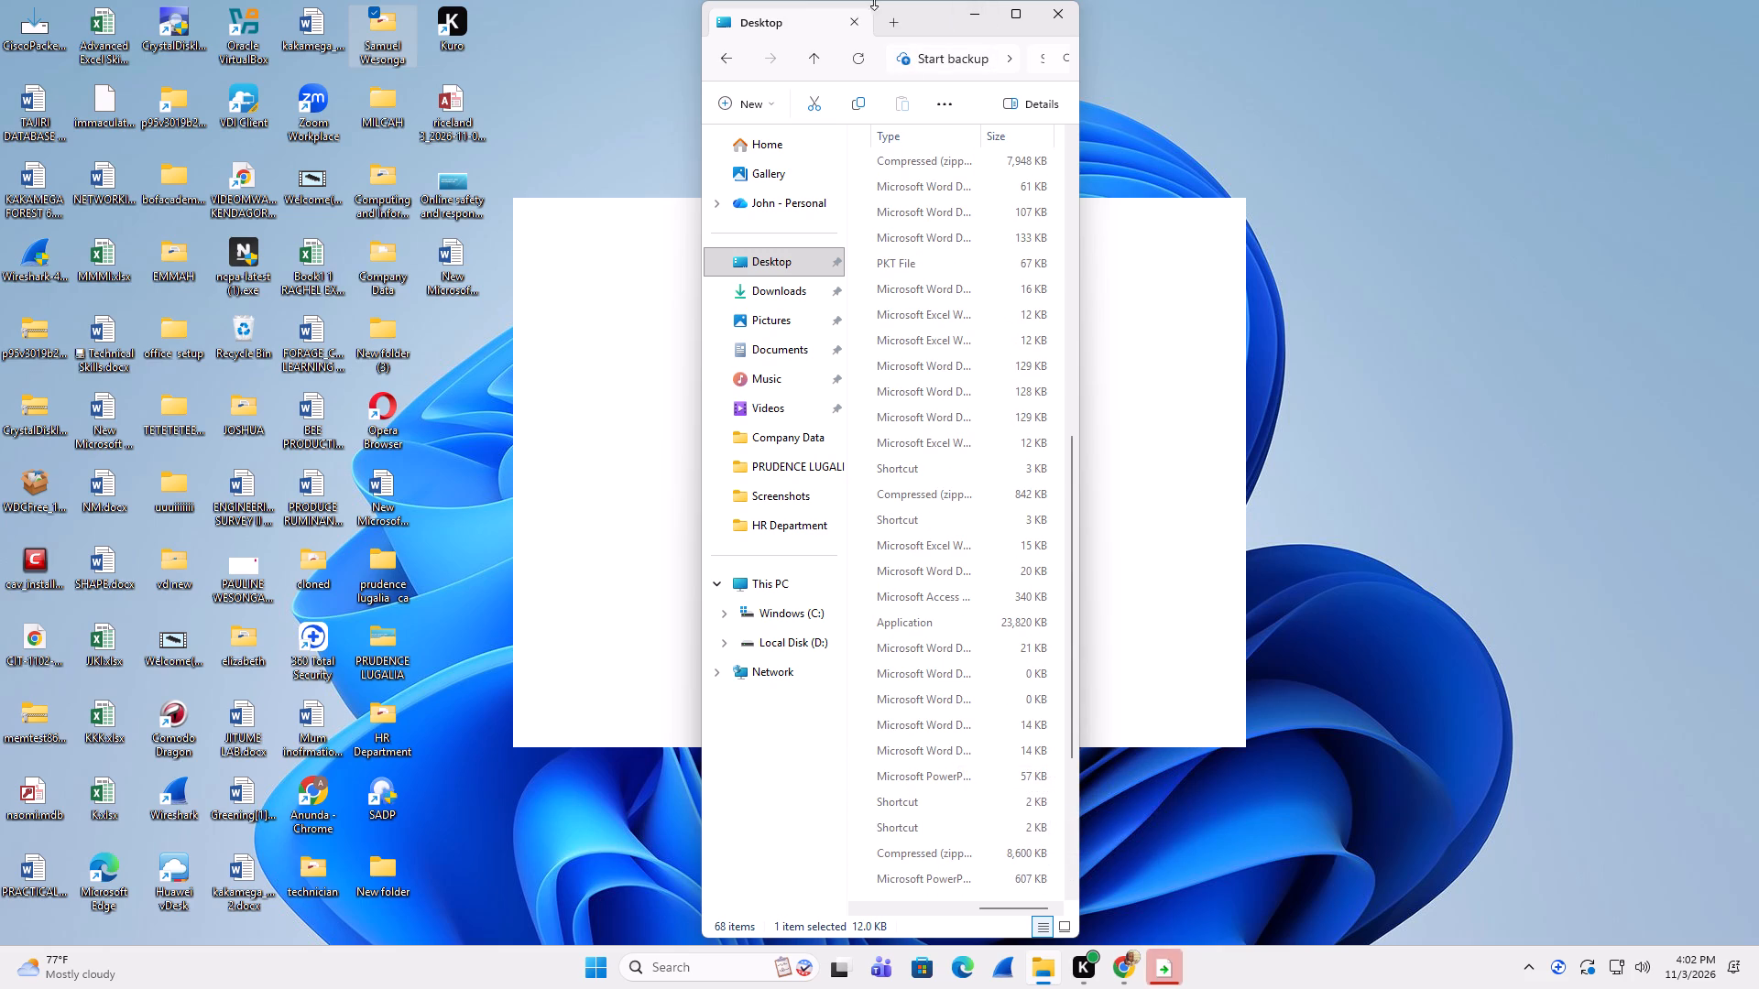
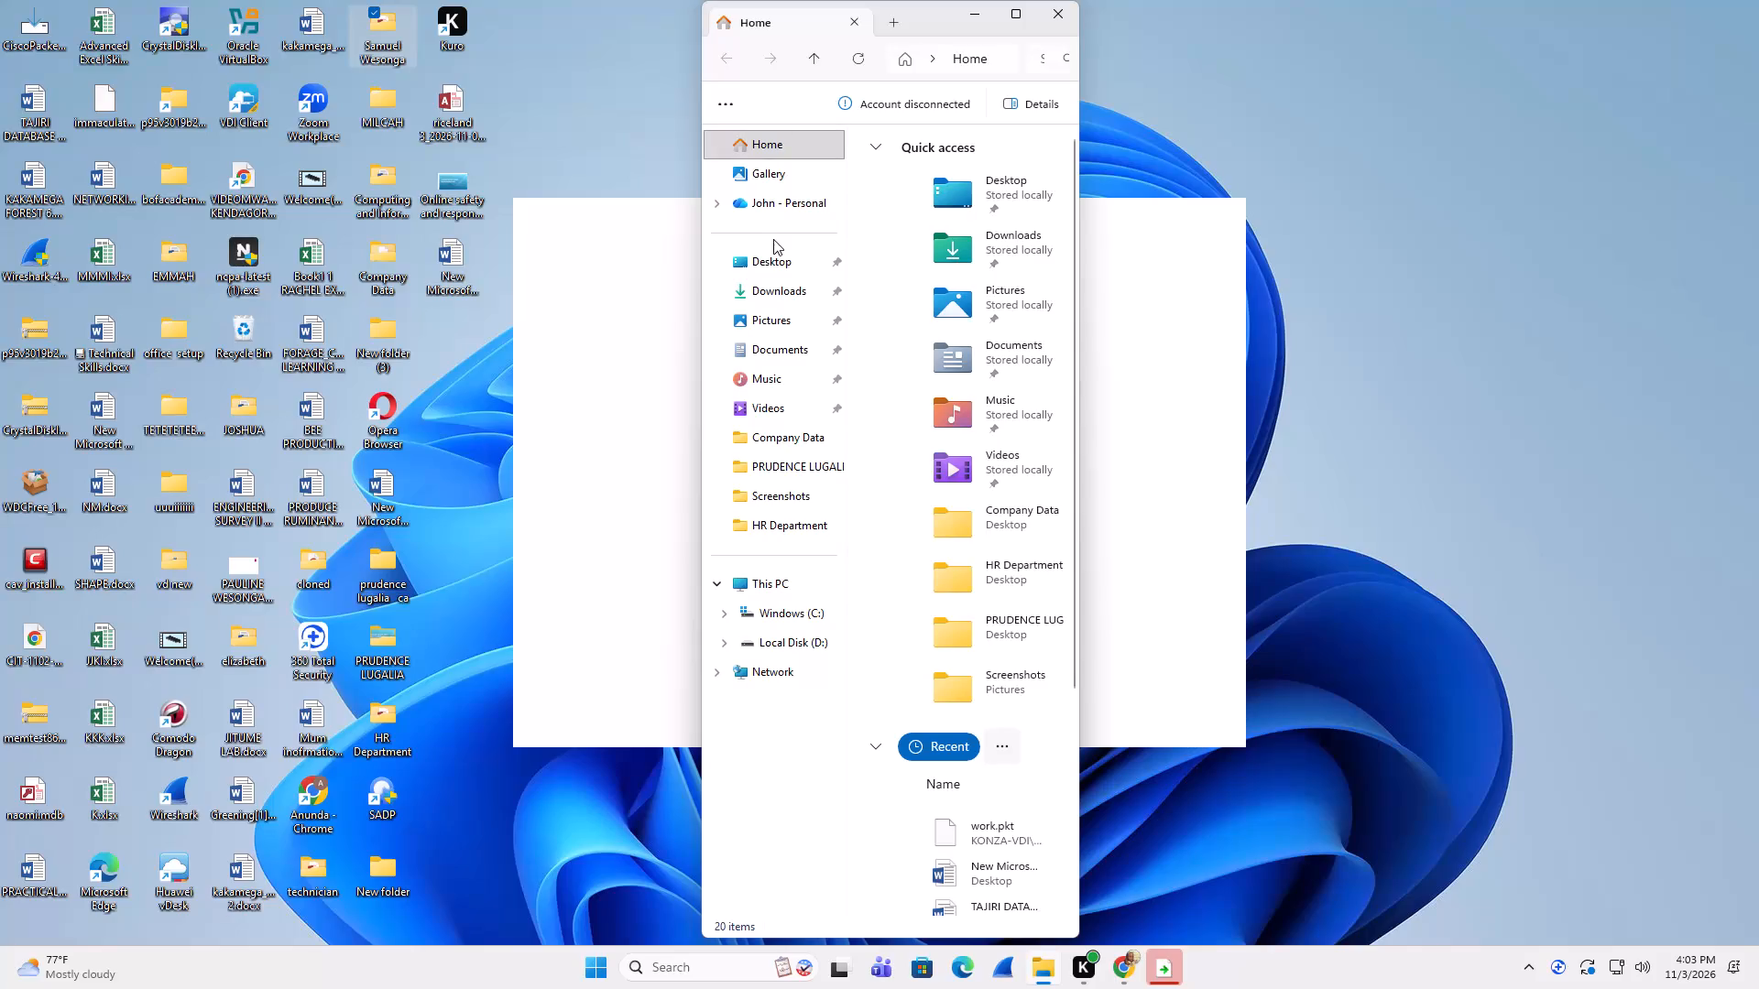
# Open the Desktop folder in File Explorer to list its files.
pyautogui.click(779, 259)
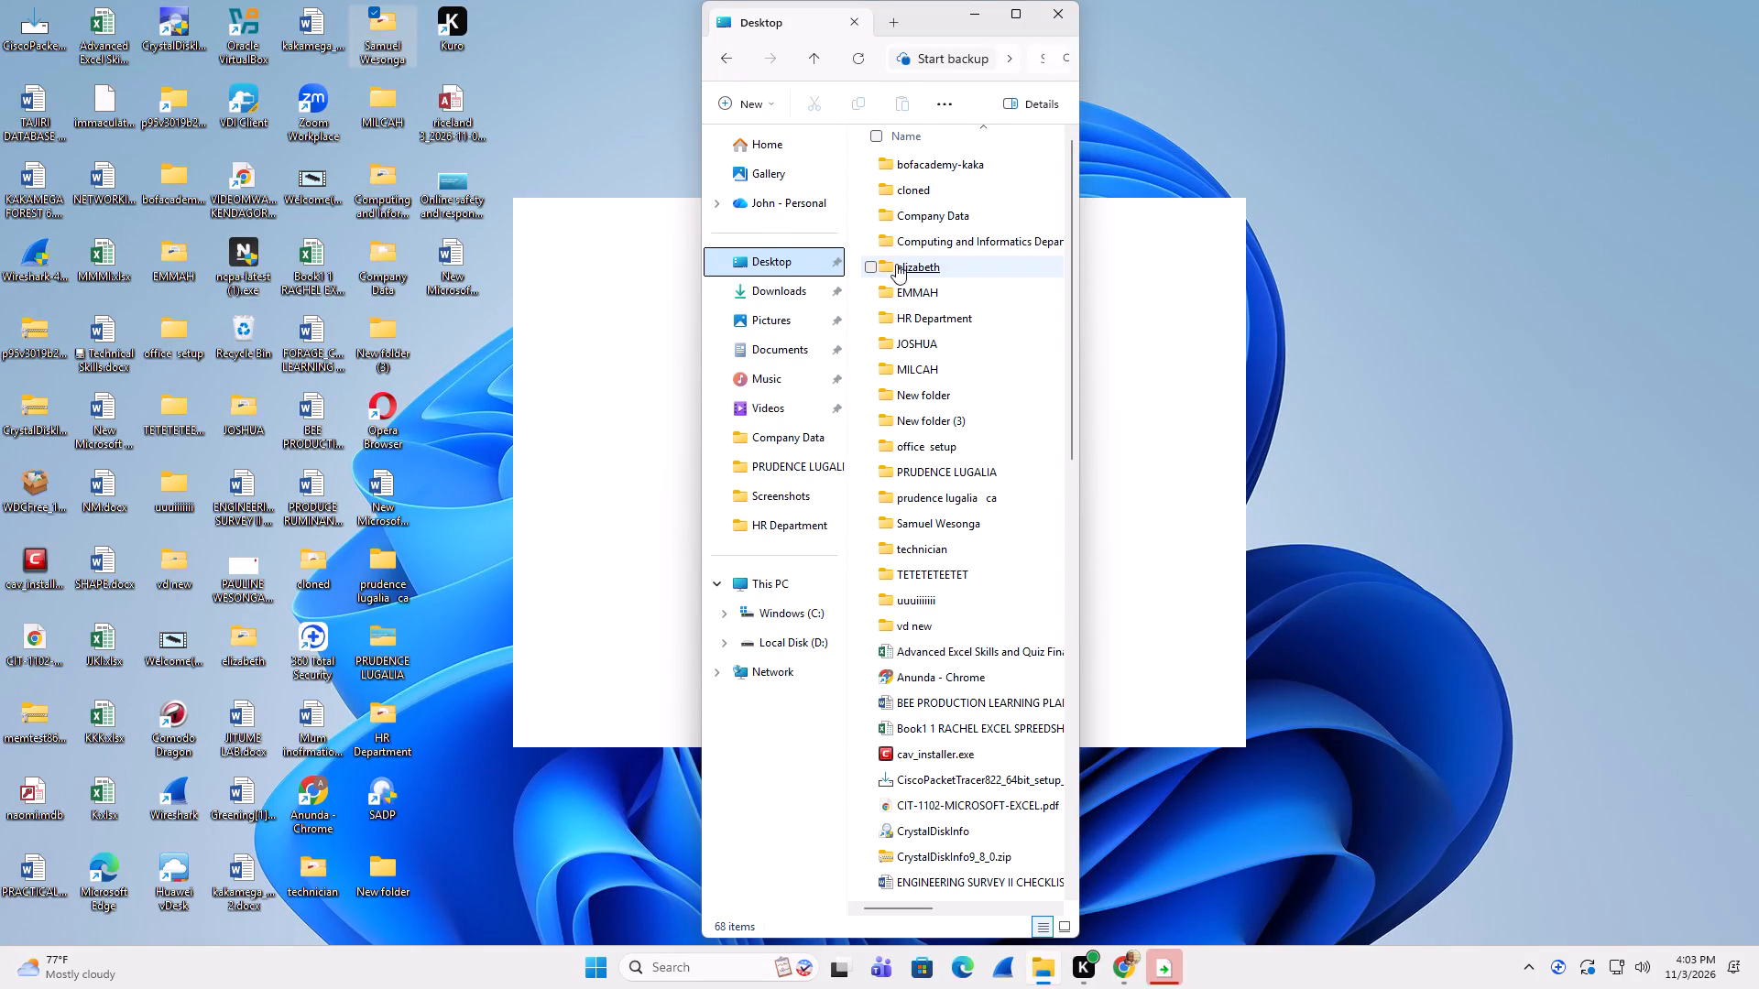
pyautogui.scroll(-2, 990, 668)
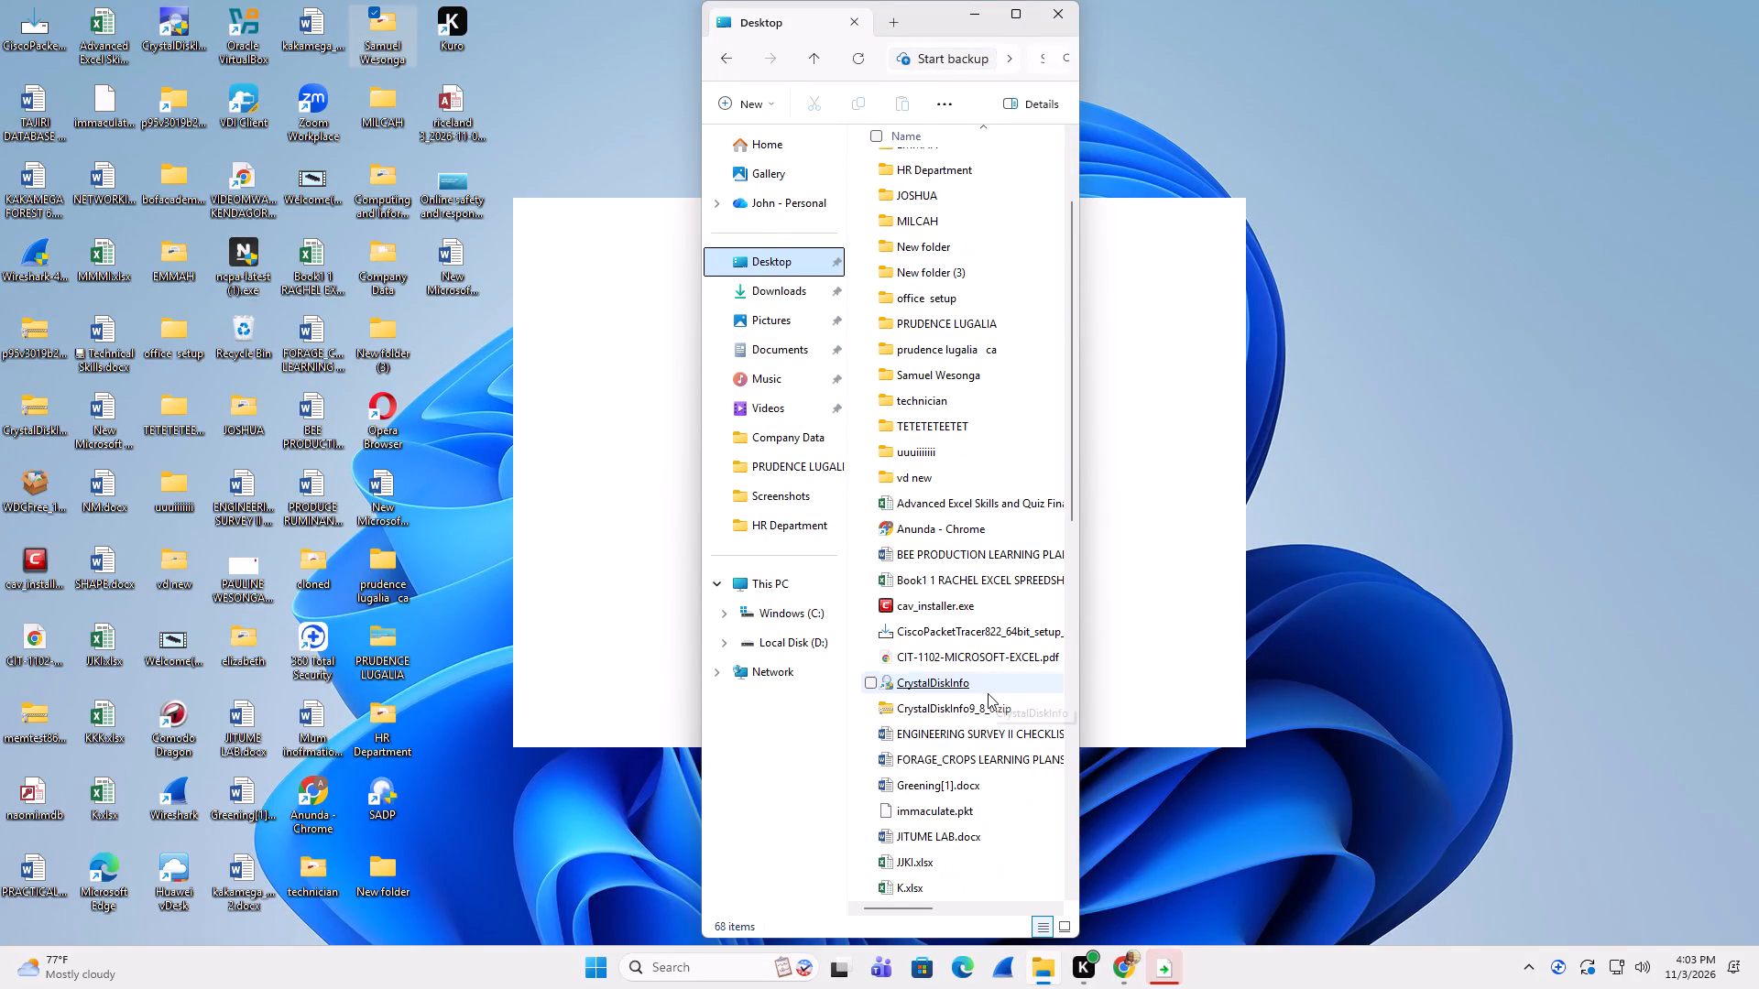
pyautogui.scroll(-2, 988, 708)
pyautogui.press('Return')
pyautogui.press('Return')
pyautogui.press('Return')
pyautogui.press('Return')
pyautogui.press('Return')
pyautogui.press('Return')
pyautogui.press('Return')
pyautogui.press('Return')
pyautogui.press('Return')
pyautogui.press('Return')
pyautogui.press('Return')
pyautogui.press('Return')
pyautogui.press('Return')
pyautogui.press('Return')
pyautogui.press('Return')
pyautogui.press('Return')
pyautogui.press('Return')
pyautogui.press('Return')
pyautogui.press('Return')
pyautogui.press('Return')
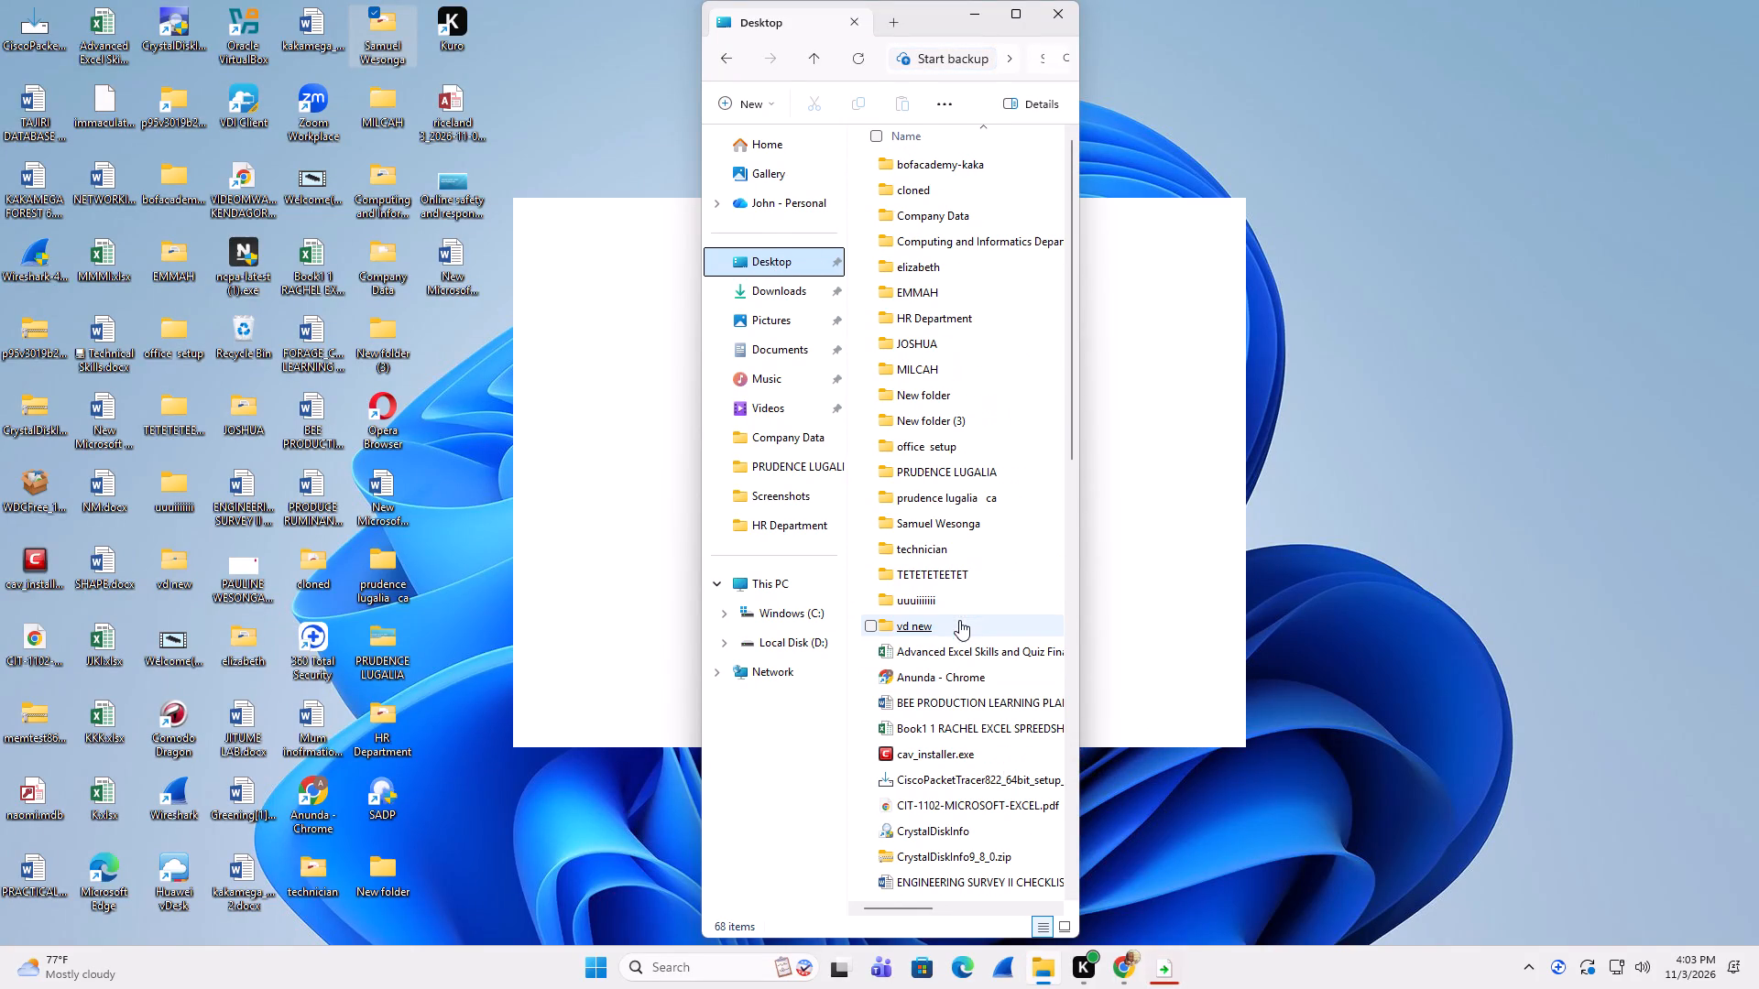
# Move the TAJIRI DATABASE MAINTENANCE SCHEDULE document from the Desktop folder listing into the highlighted person-named folder above MILCAH on the desktop.
pyautogui.scroll(-1, 932, 564)
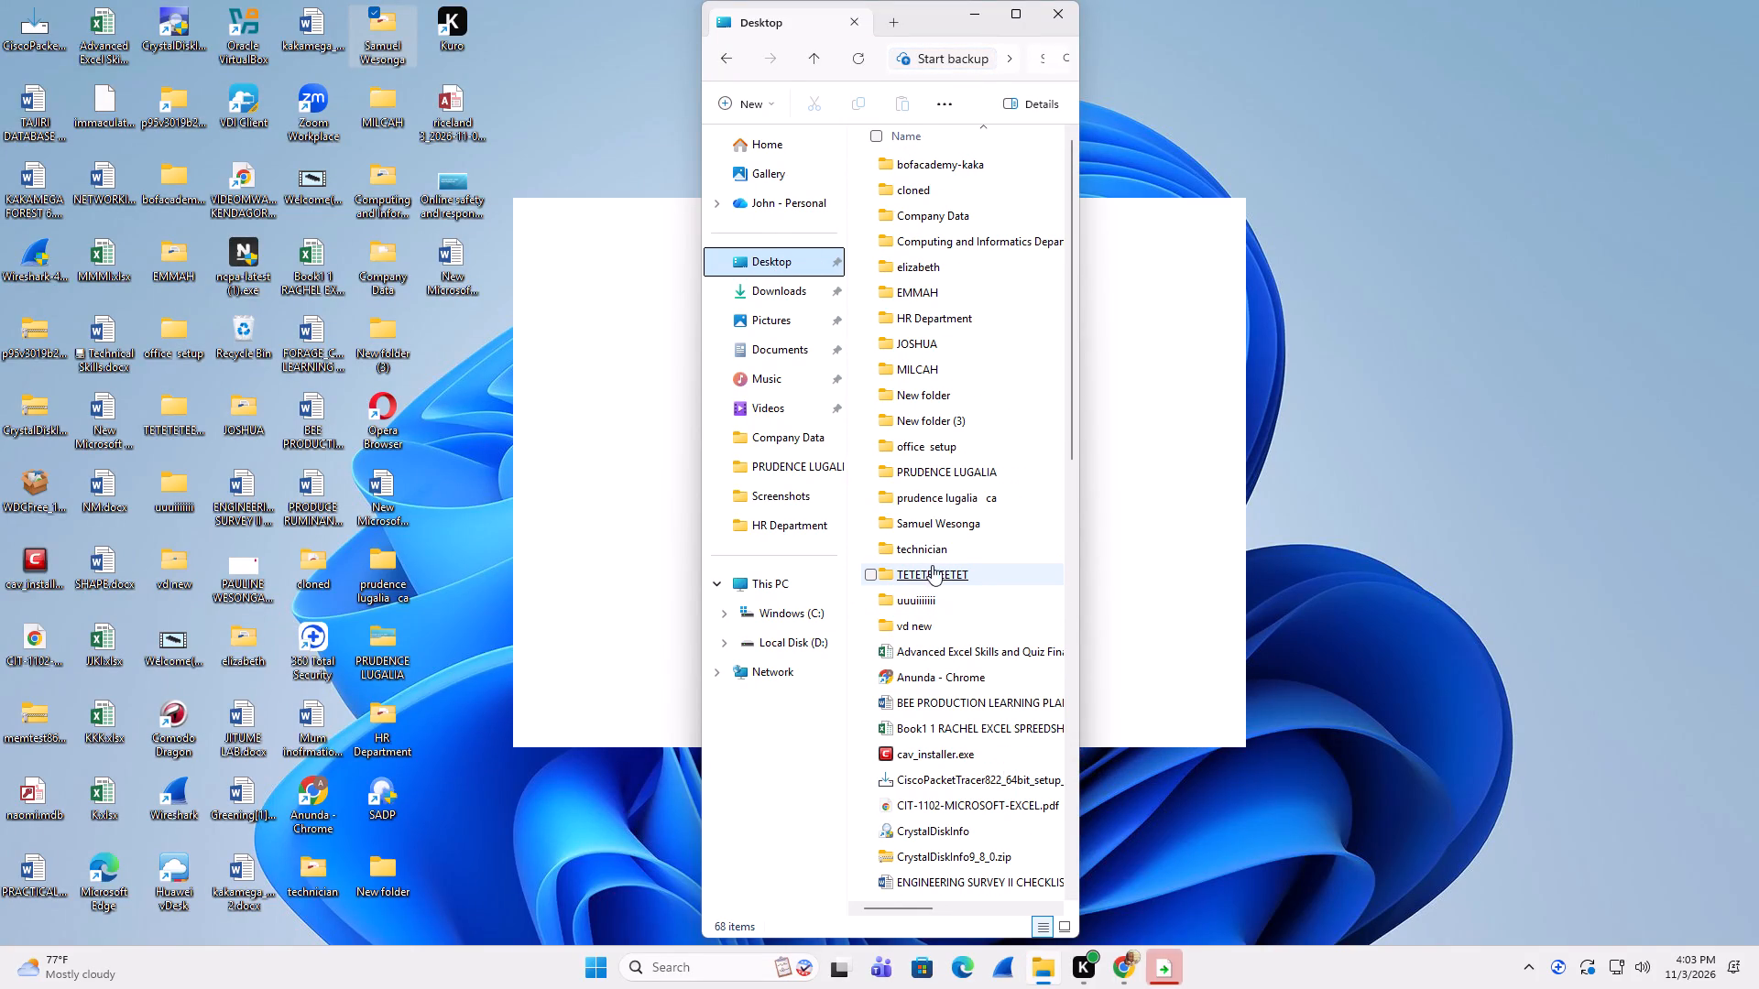
pyautogui.scroll(-4, 947, 595)
pyautogui.scroll(-5, 953, 736)
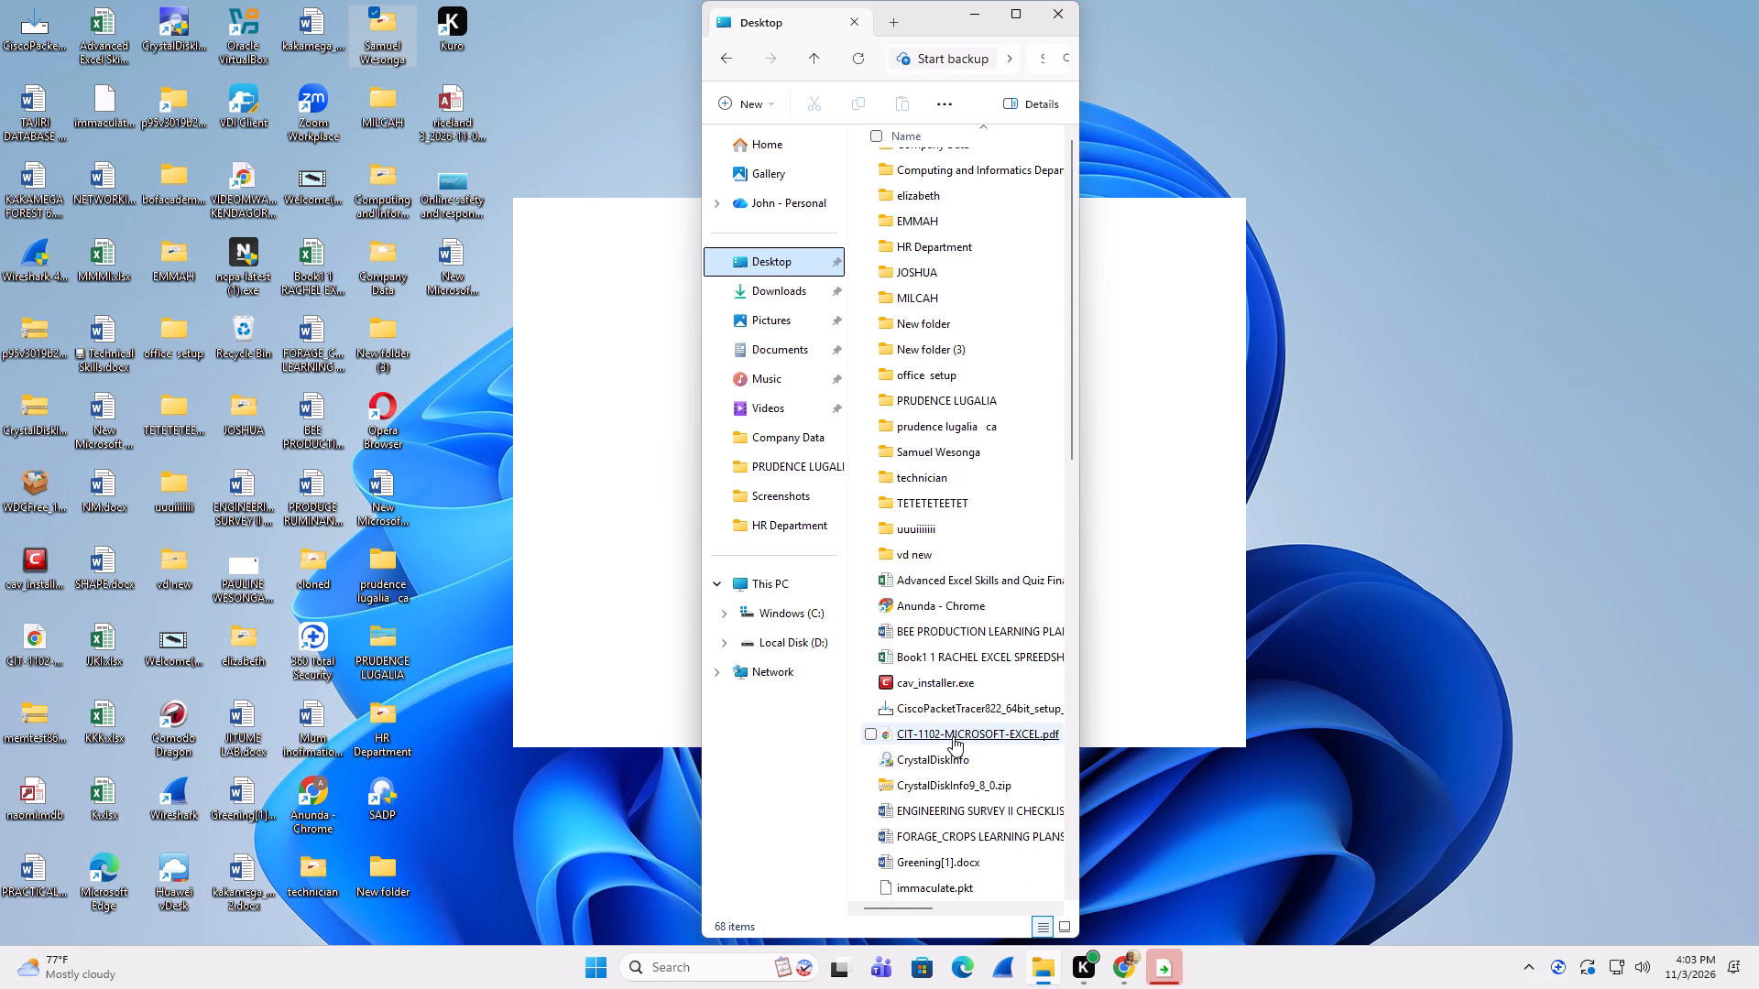
pyautogui.scroll(-1, 953, 736)
pyautogui.scroll(-4, 945, 841)
pyautogui.scroll(4, 940, 603)
pyautogui.scroll(5, 951, 514)
pyautogui.scroll(10, 950, 368)
pyautogui.scroll(-10, 928, 423)
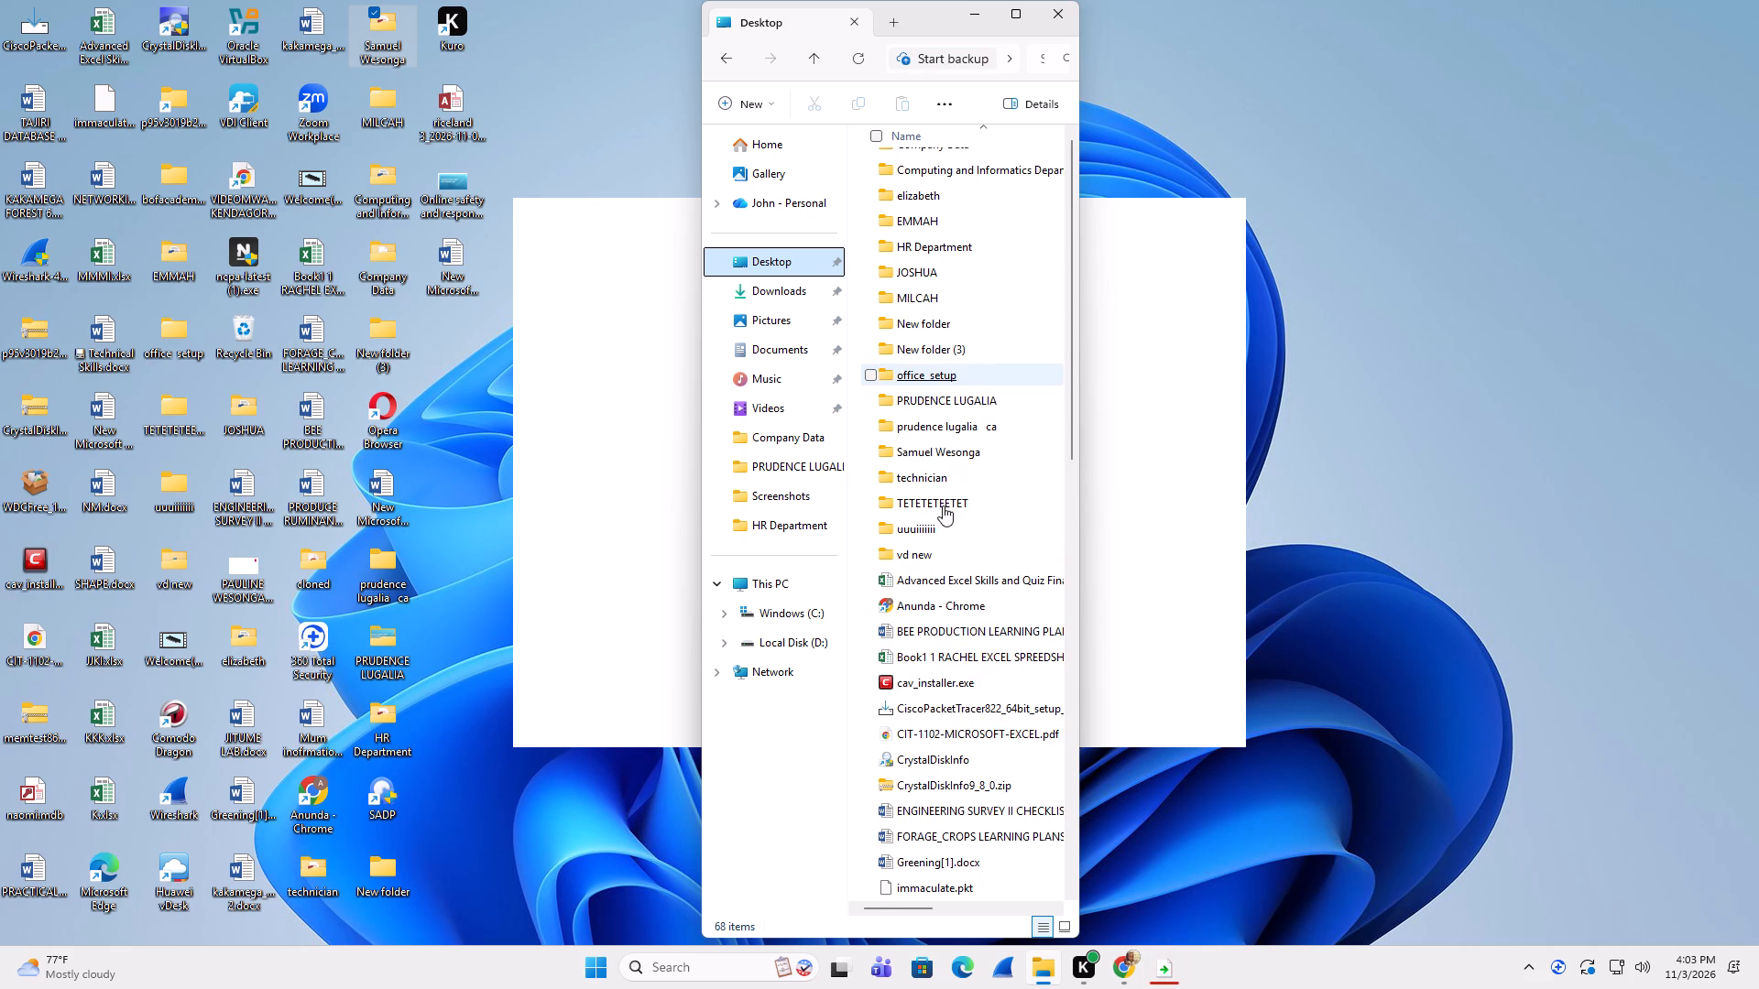
pyautogui.scroll(4, 948, 490)
pyautogui.scroll(-4, 949, 476)
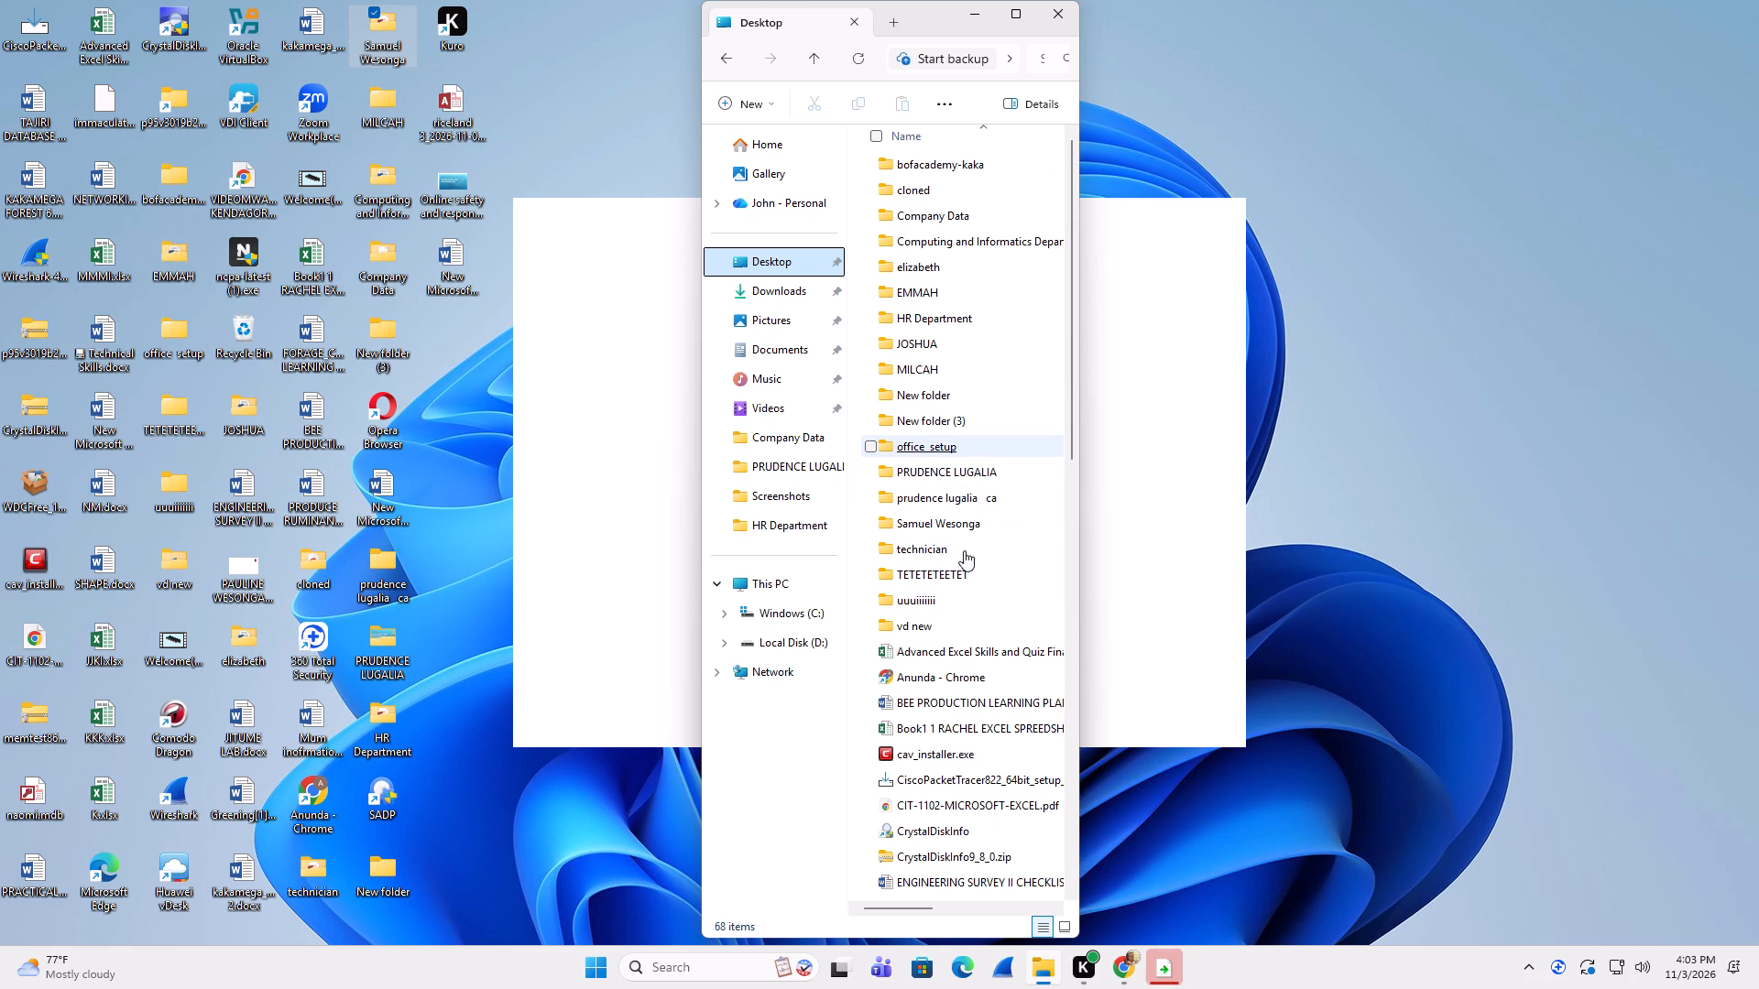
pyautogui.scroll(-3, 964, 550)
pyautogui.scroll(7, 973, 589)
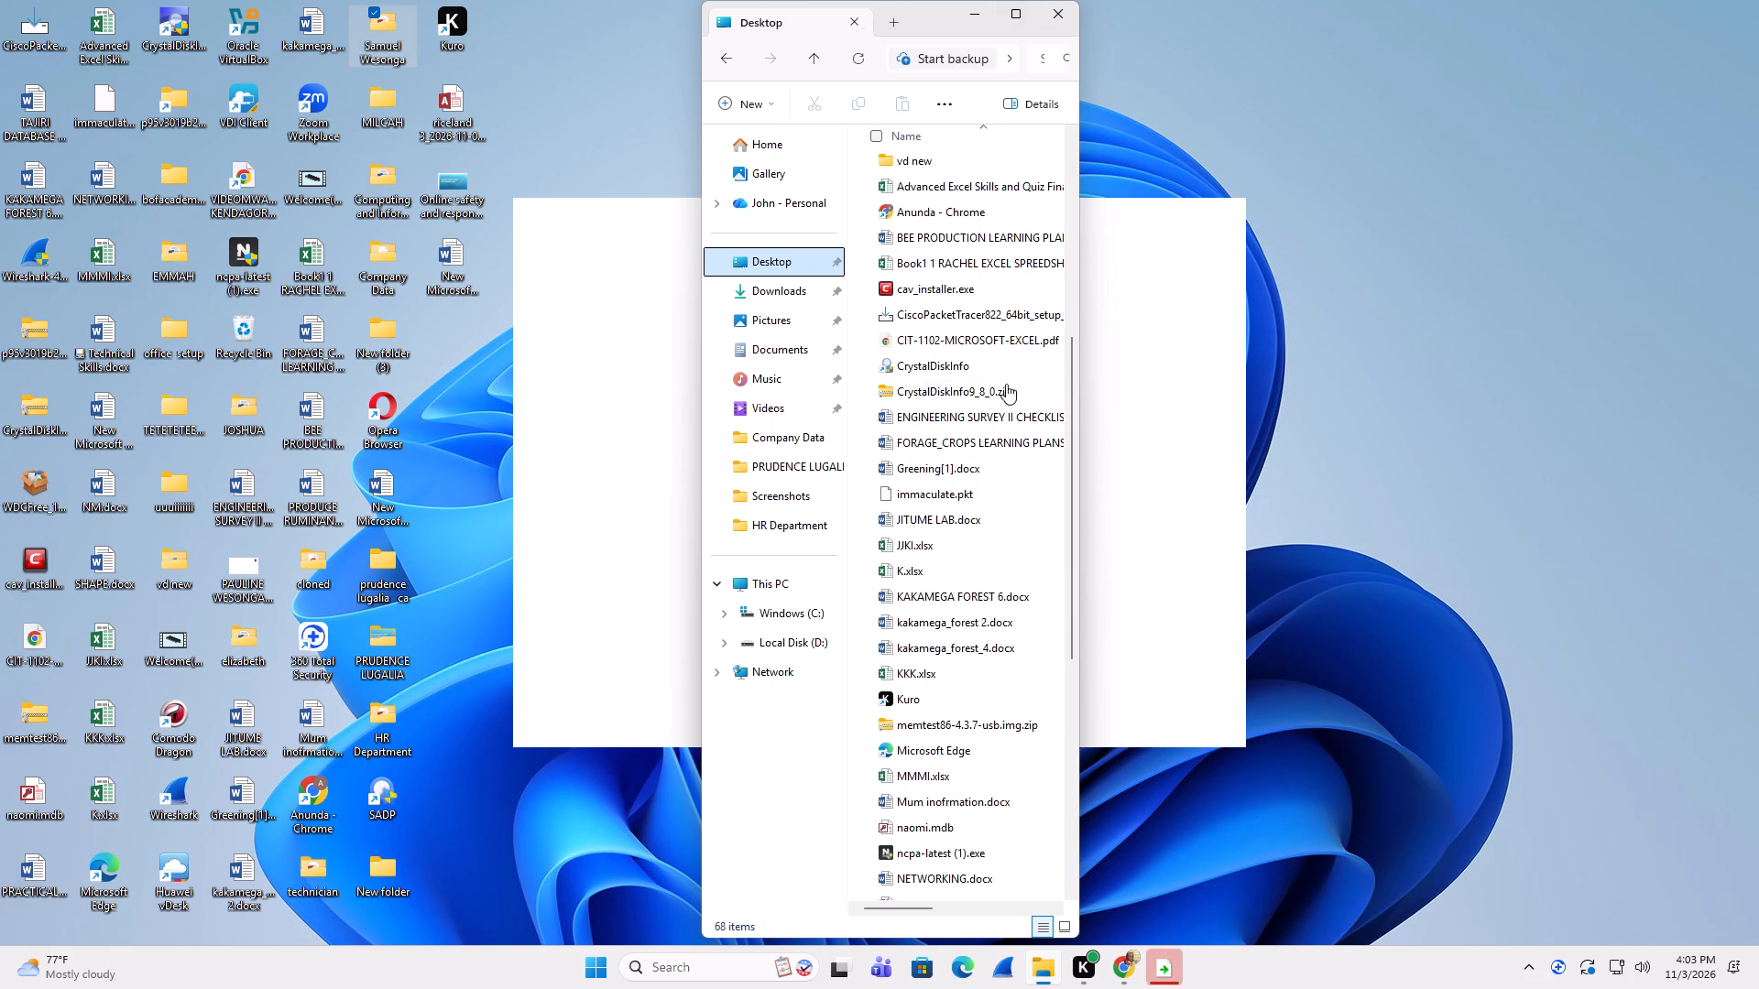
pyautogui.scroll(-3, 986, 301)
pyautogui.scroll(-8, 983, 448)
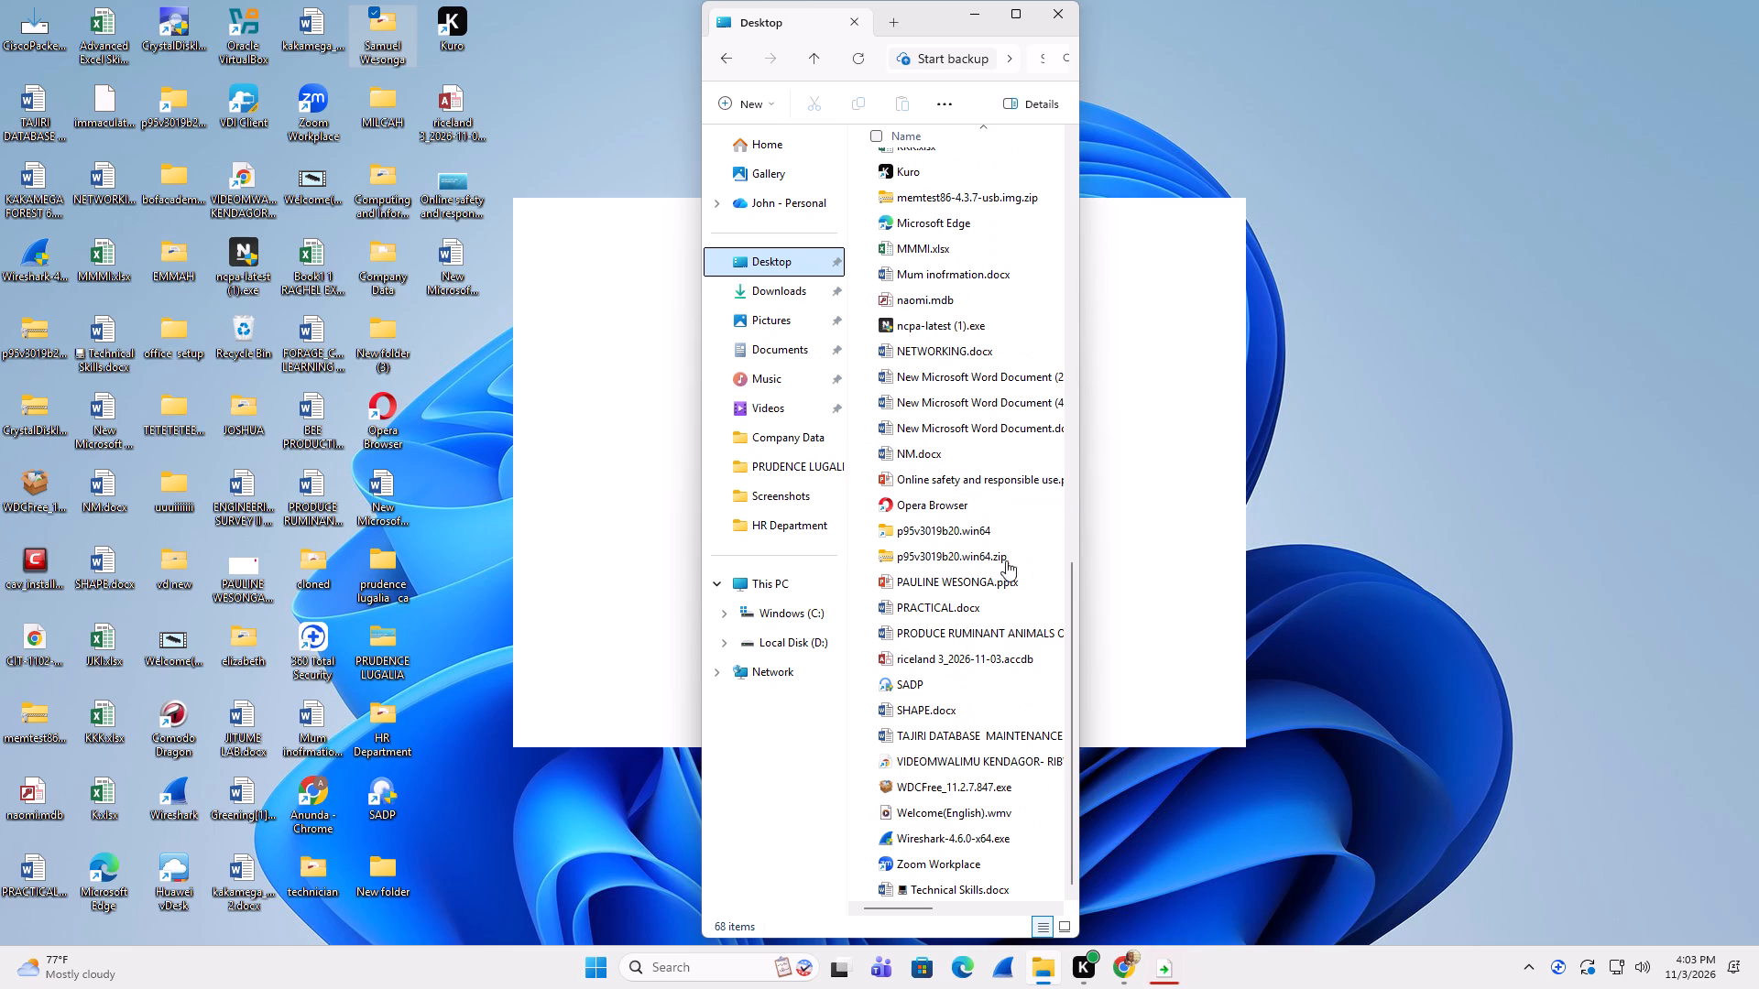
pyautogui.moveTo(934, 737); pyautogui.dragTo(888, 737)
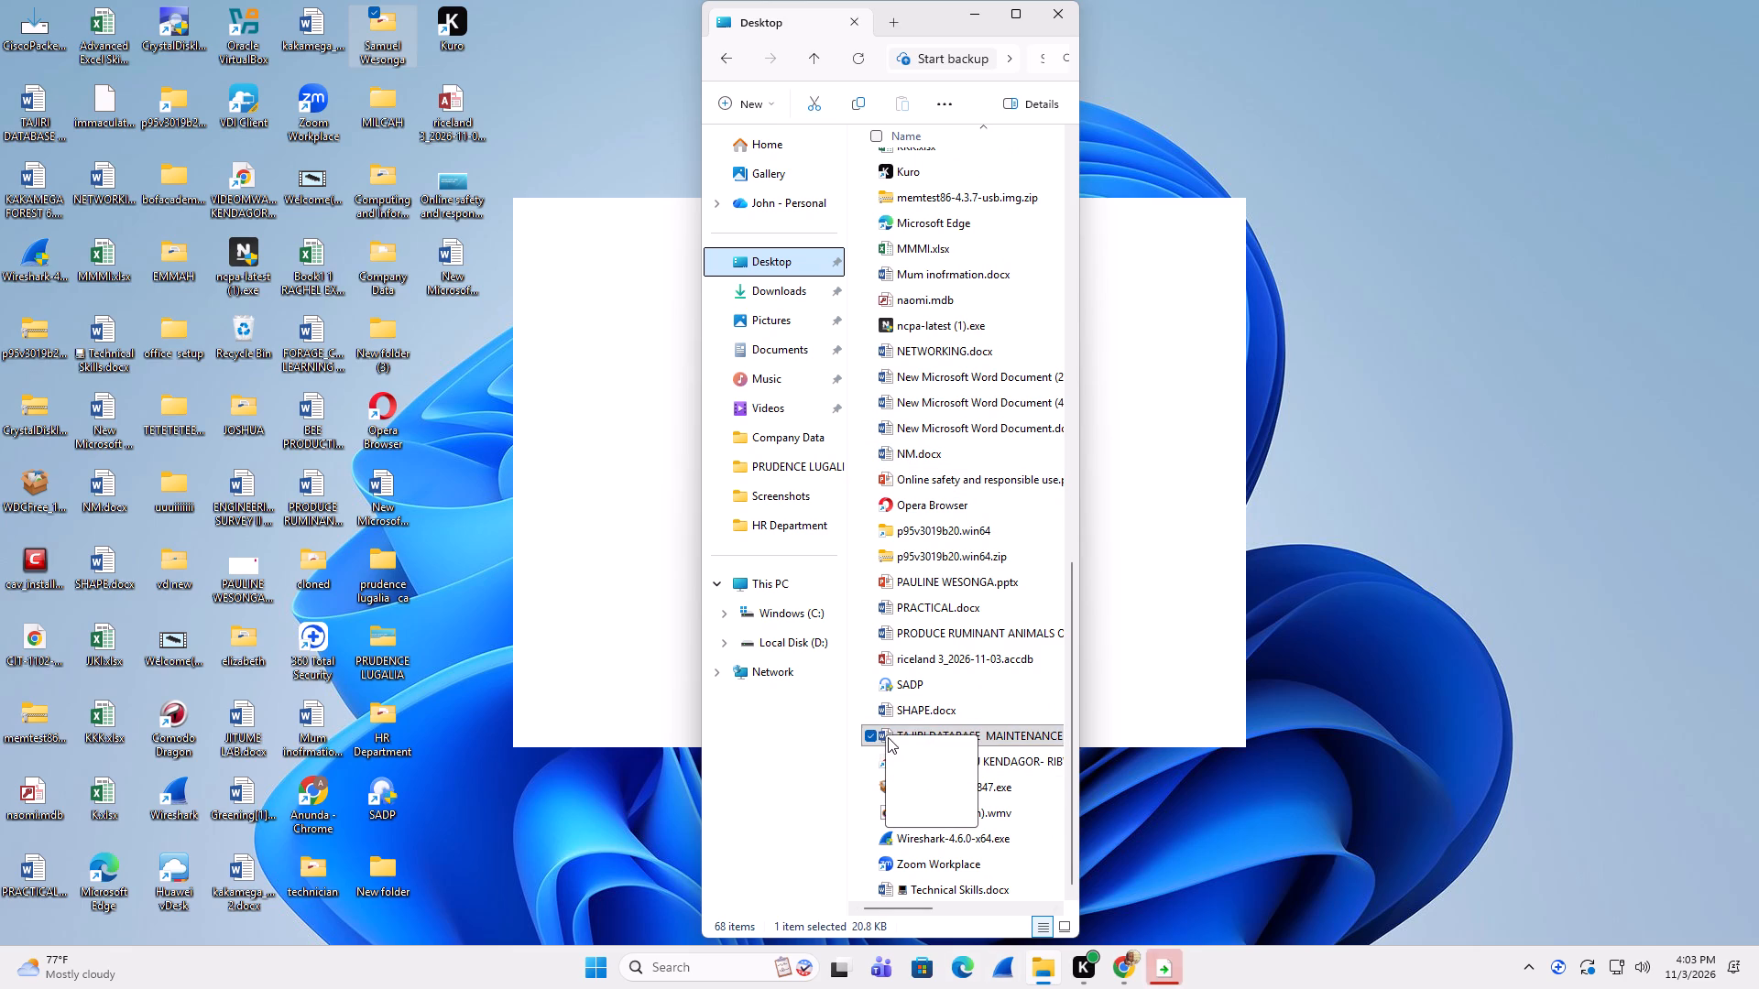
pyautogui.moveTo(888, 737); pyautogui.dragTo(44, 82)
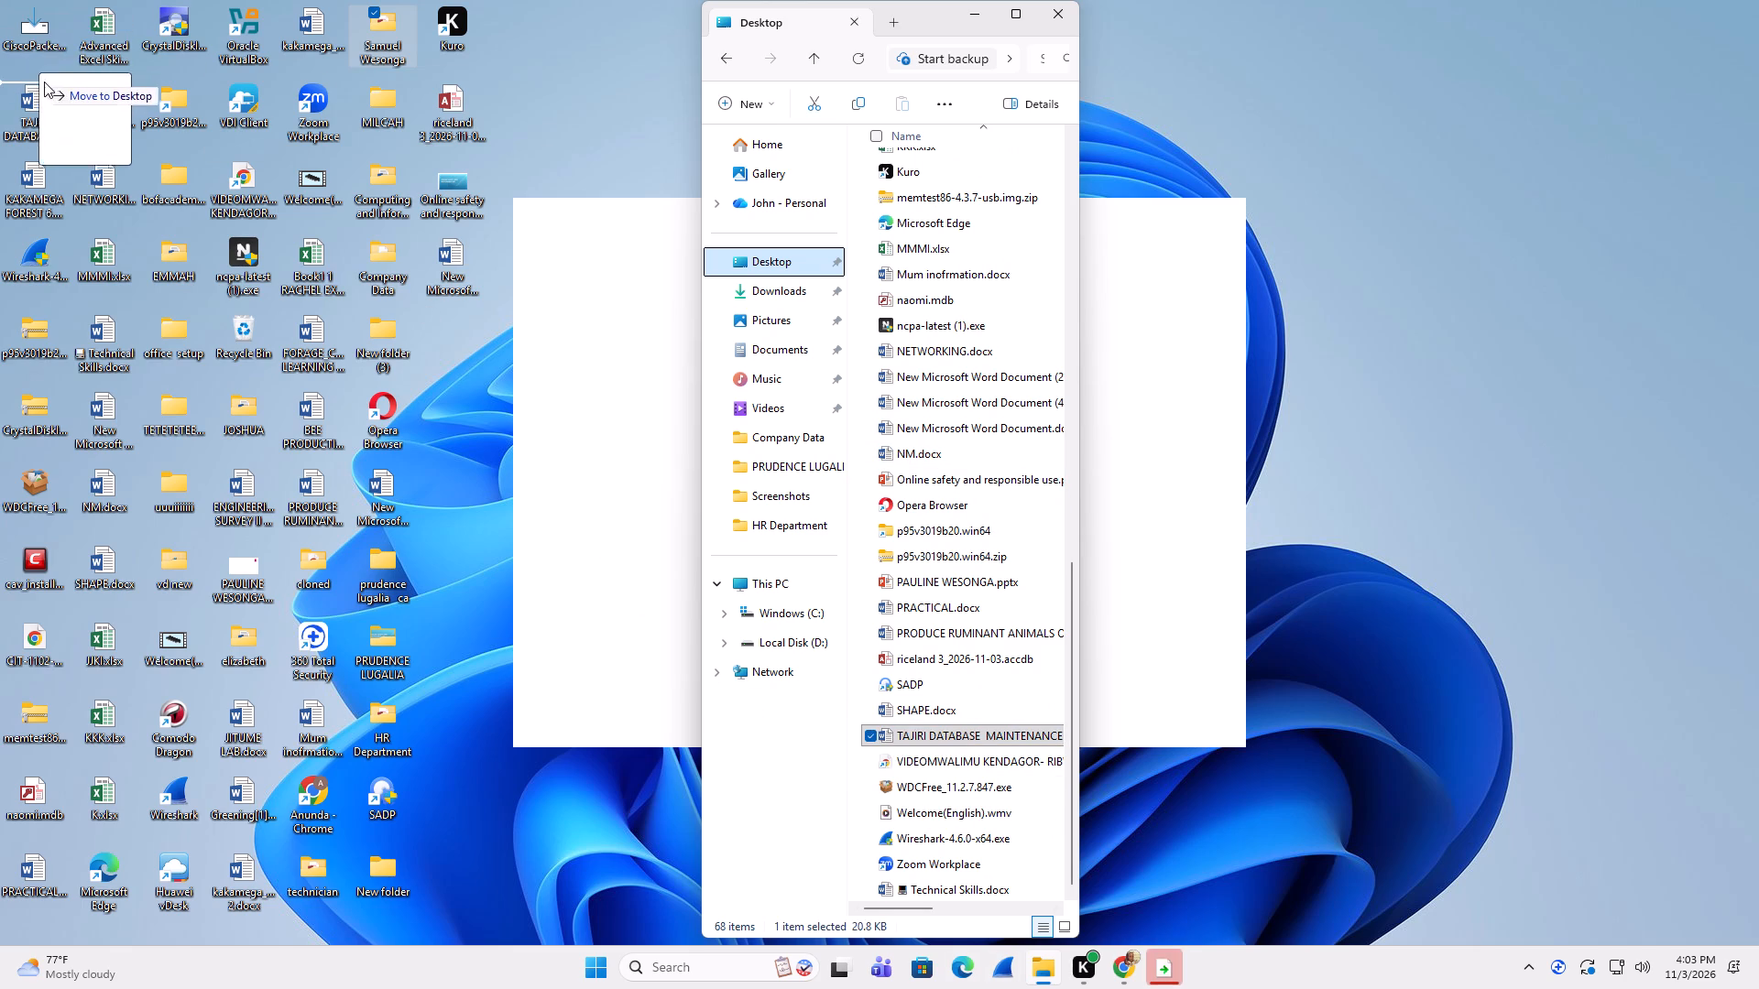
pyautogui.moveTo(44, 82); pyautogui.dragTo(351, 24)
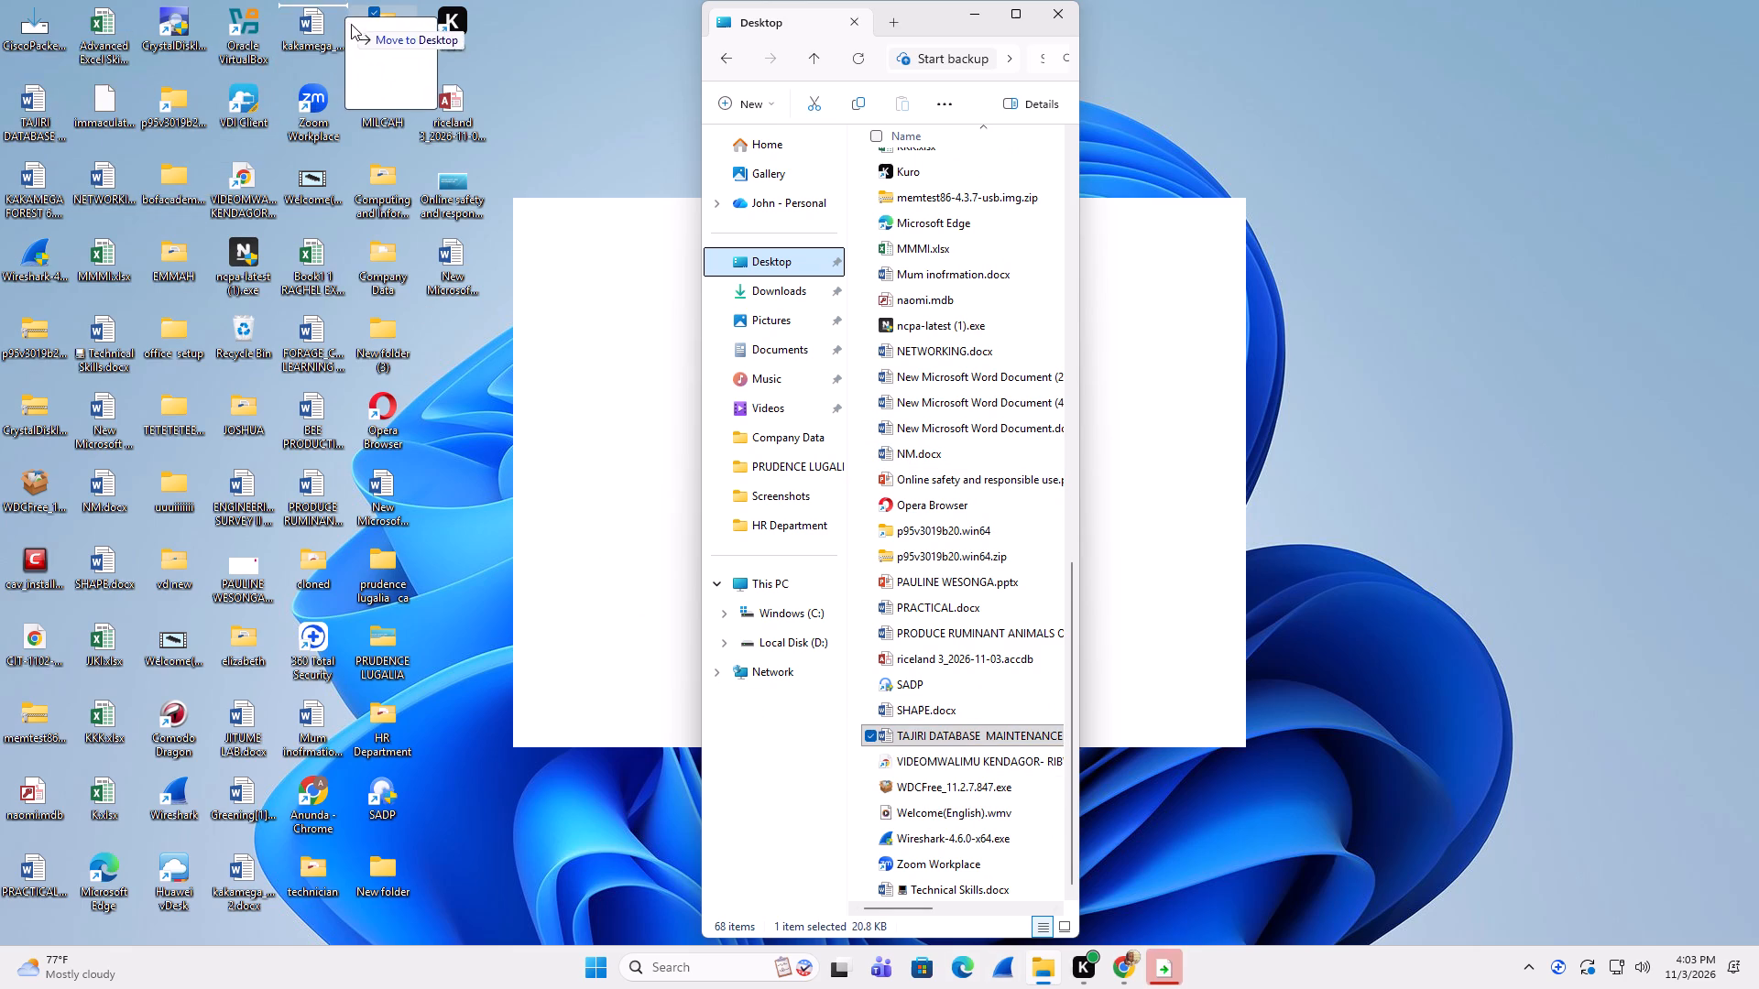
pyautogui.moveTo(351, 24); pyautogui.dragTo(355, 23)
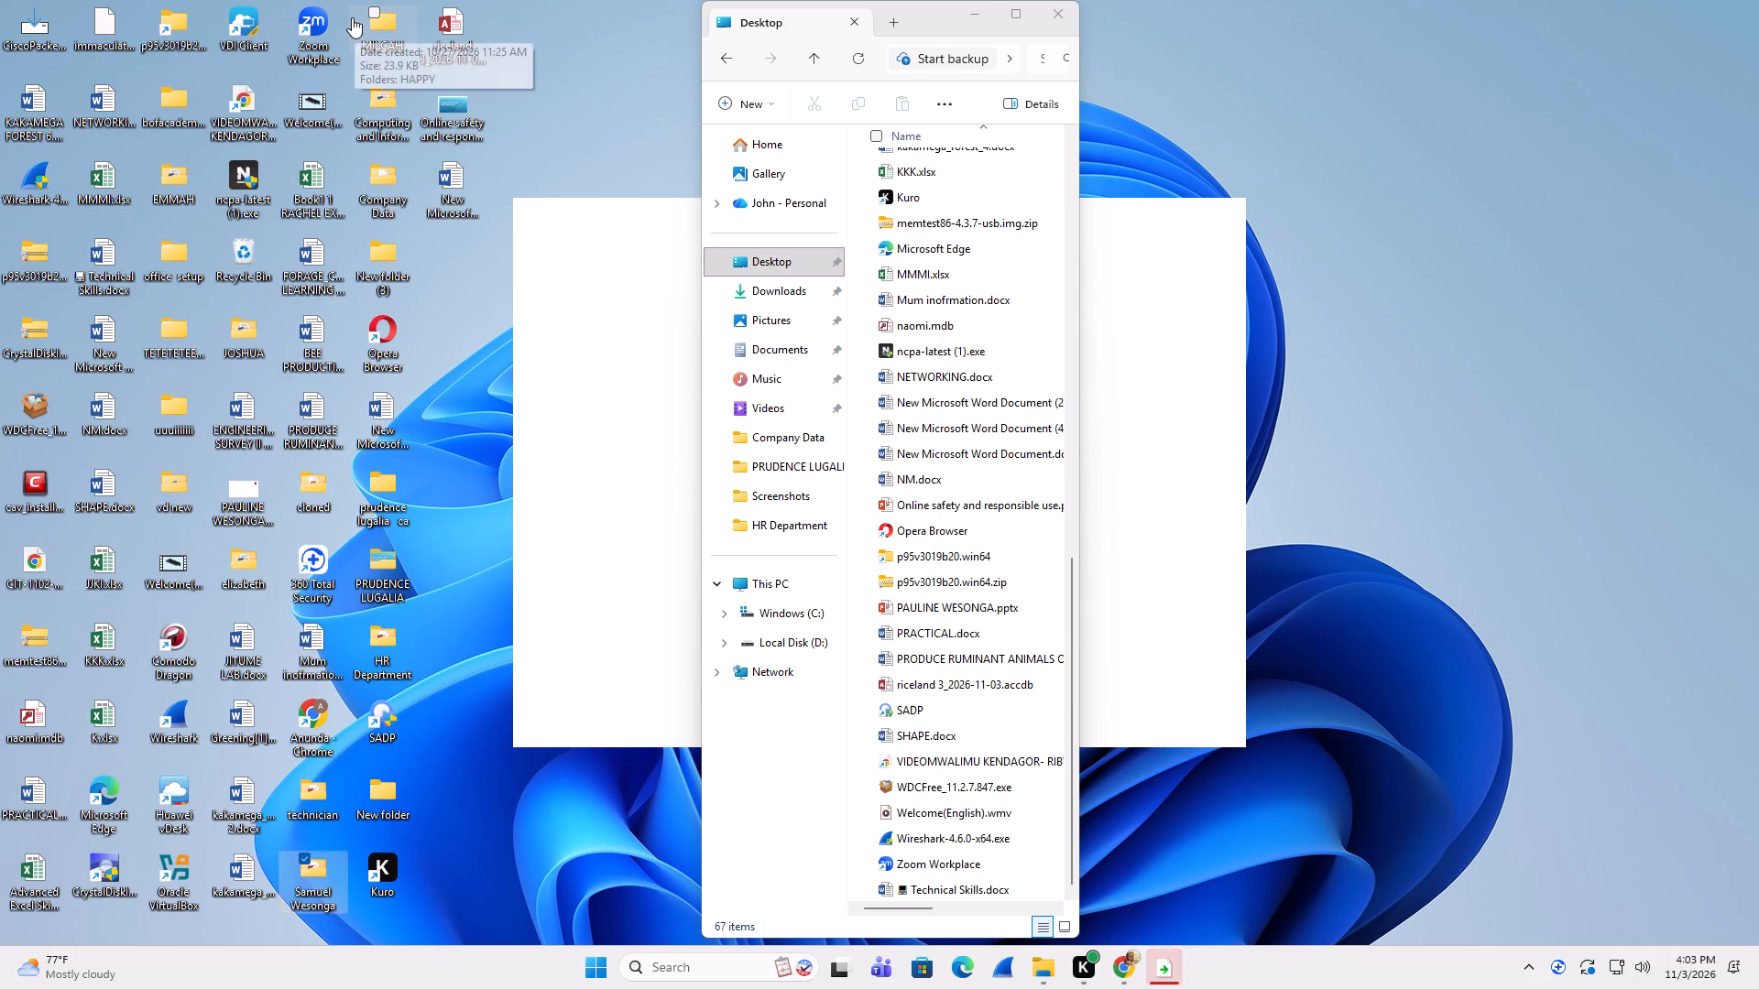
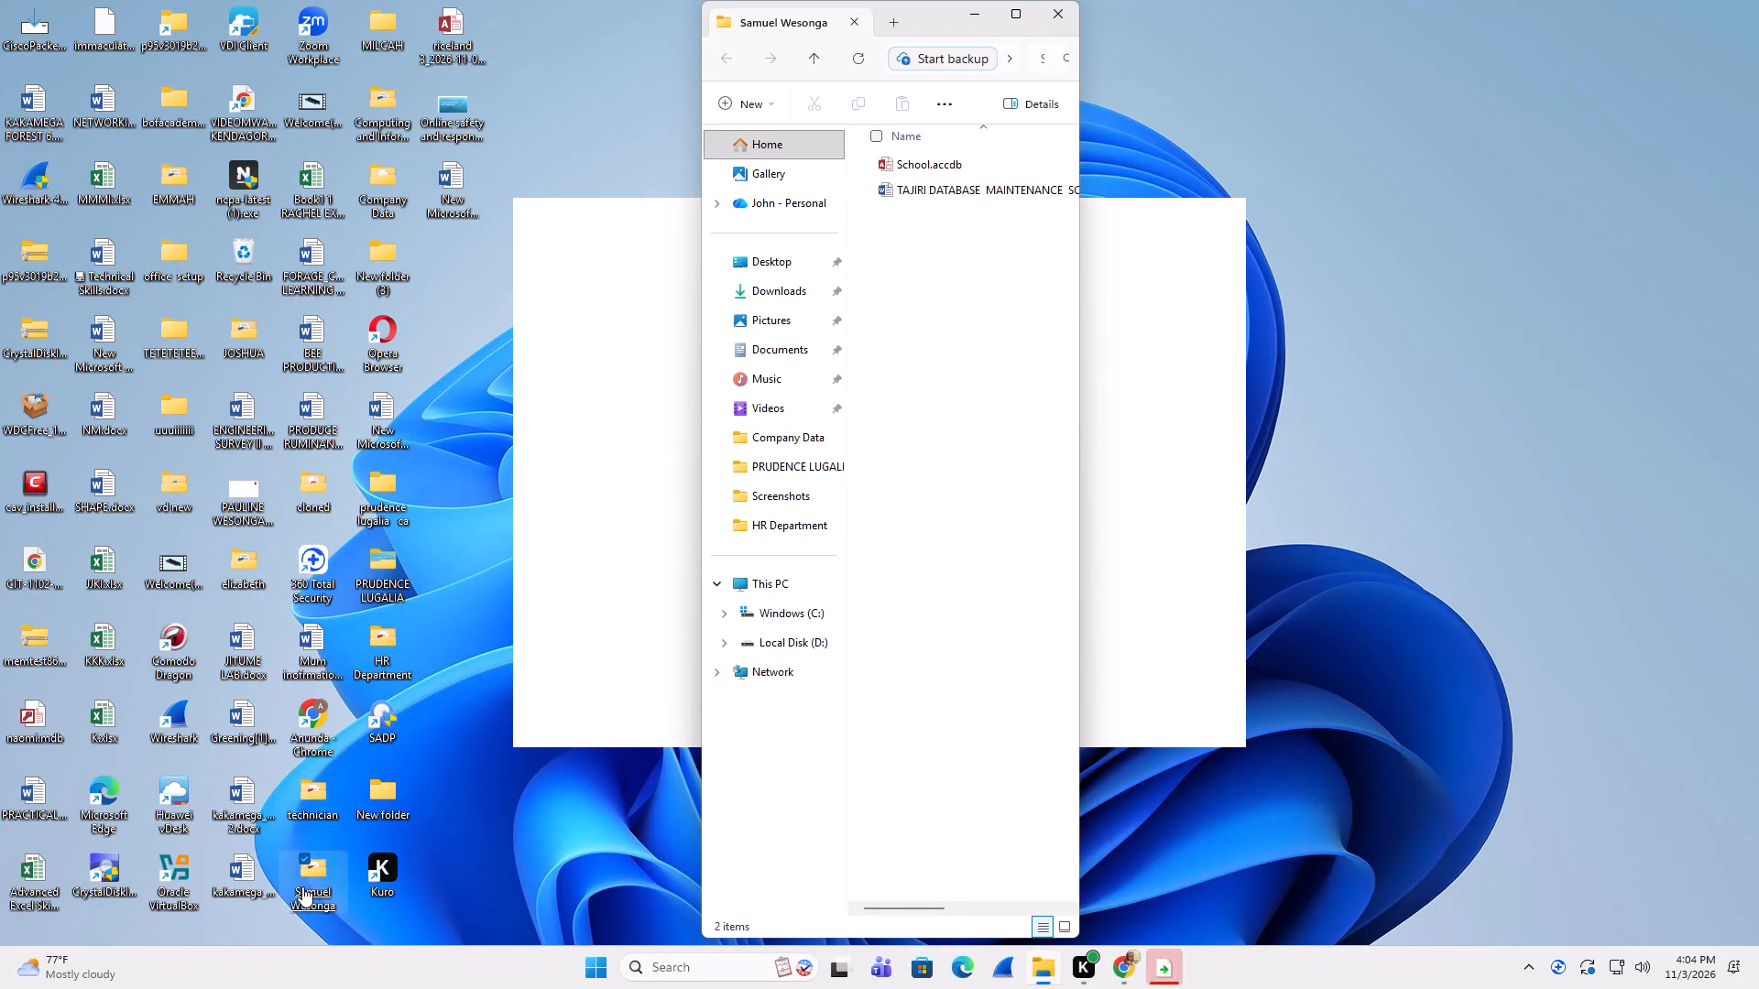
# Open the TAJIRI DATABASE MAINTENANCE SCHEDULE document from the maximized person-named folder window.
pyautogui.scroll(5, 1002, 505)
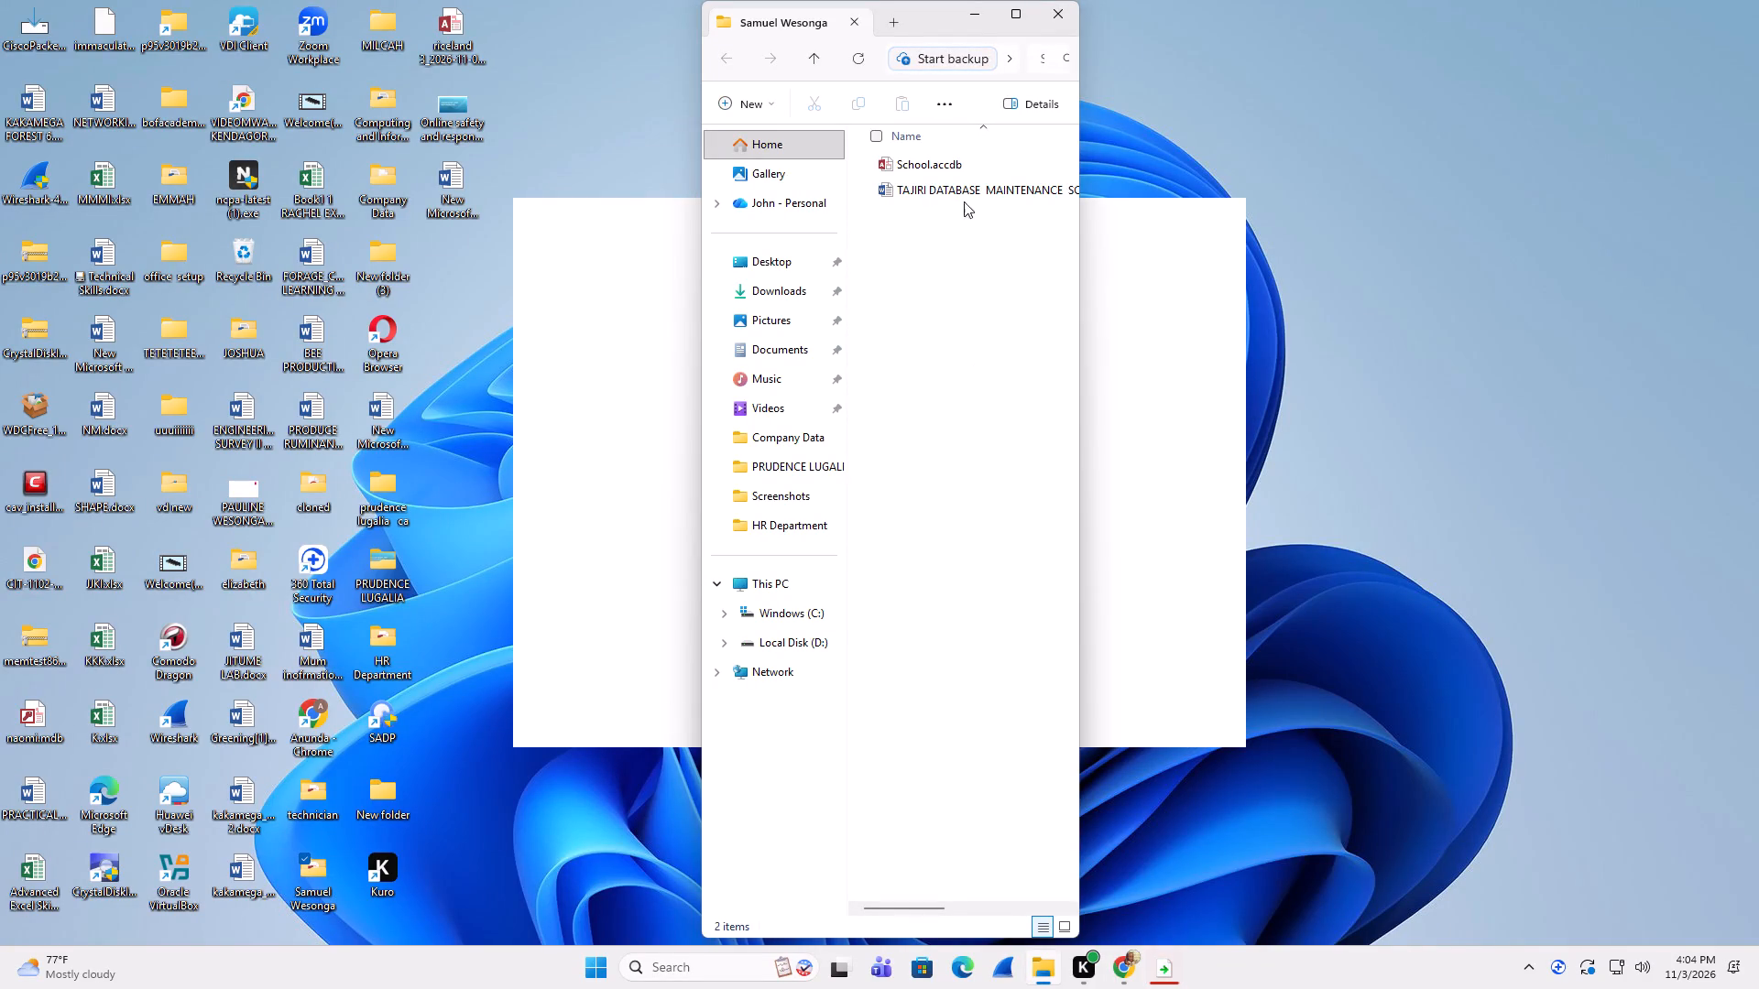
pyautogui.click(1014, 16)
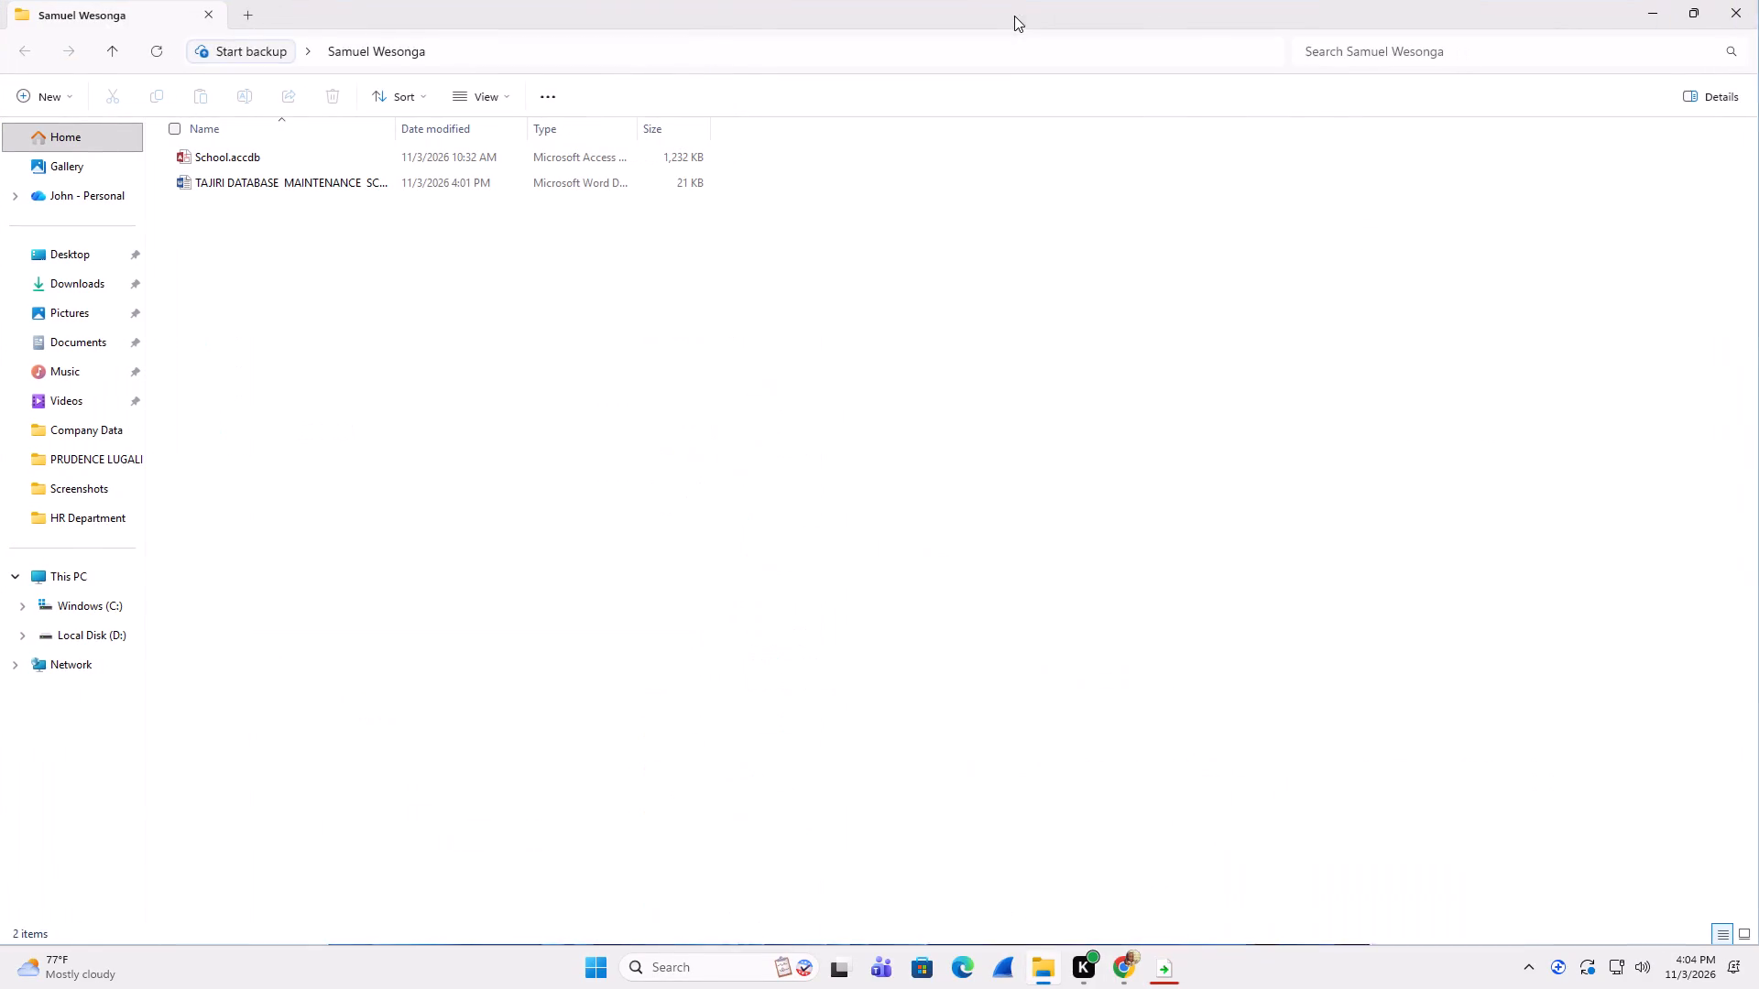
pyautogui.tripleClick(345, 186)
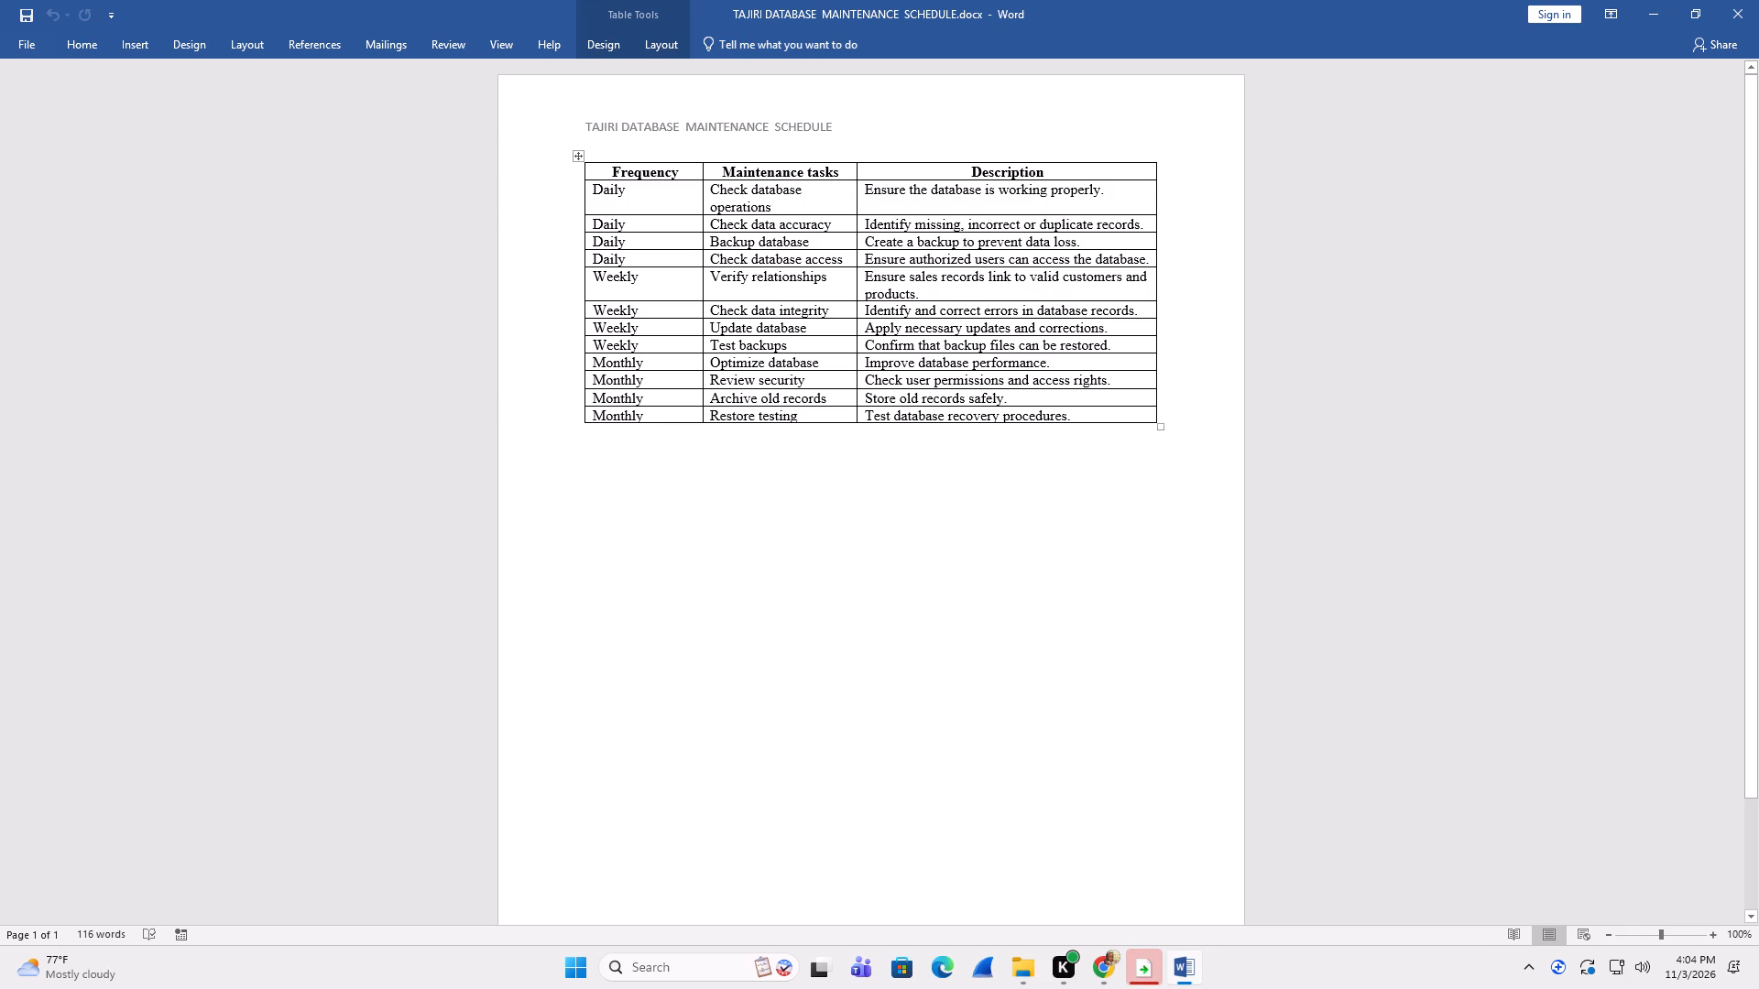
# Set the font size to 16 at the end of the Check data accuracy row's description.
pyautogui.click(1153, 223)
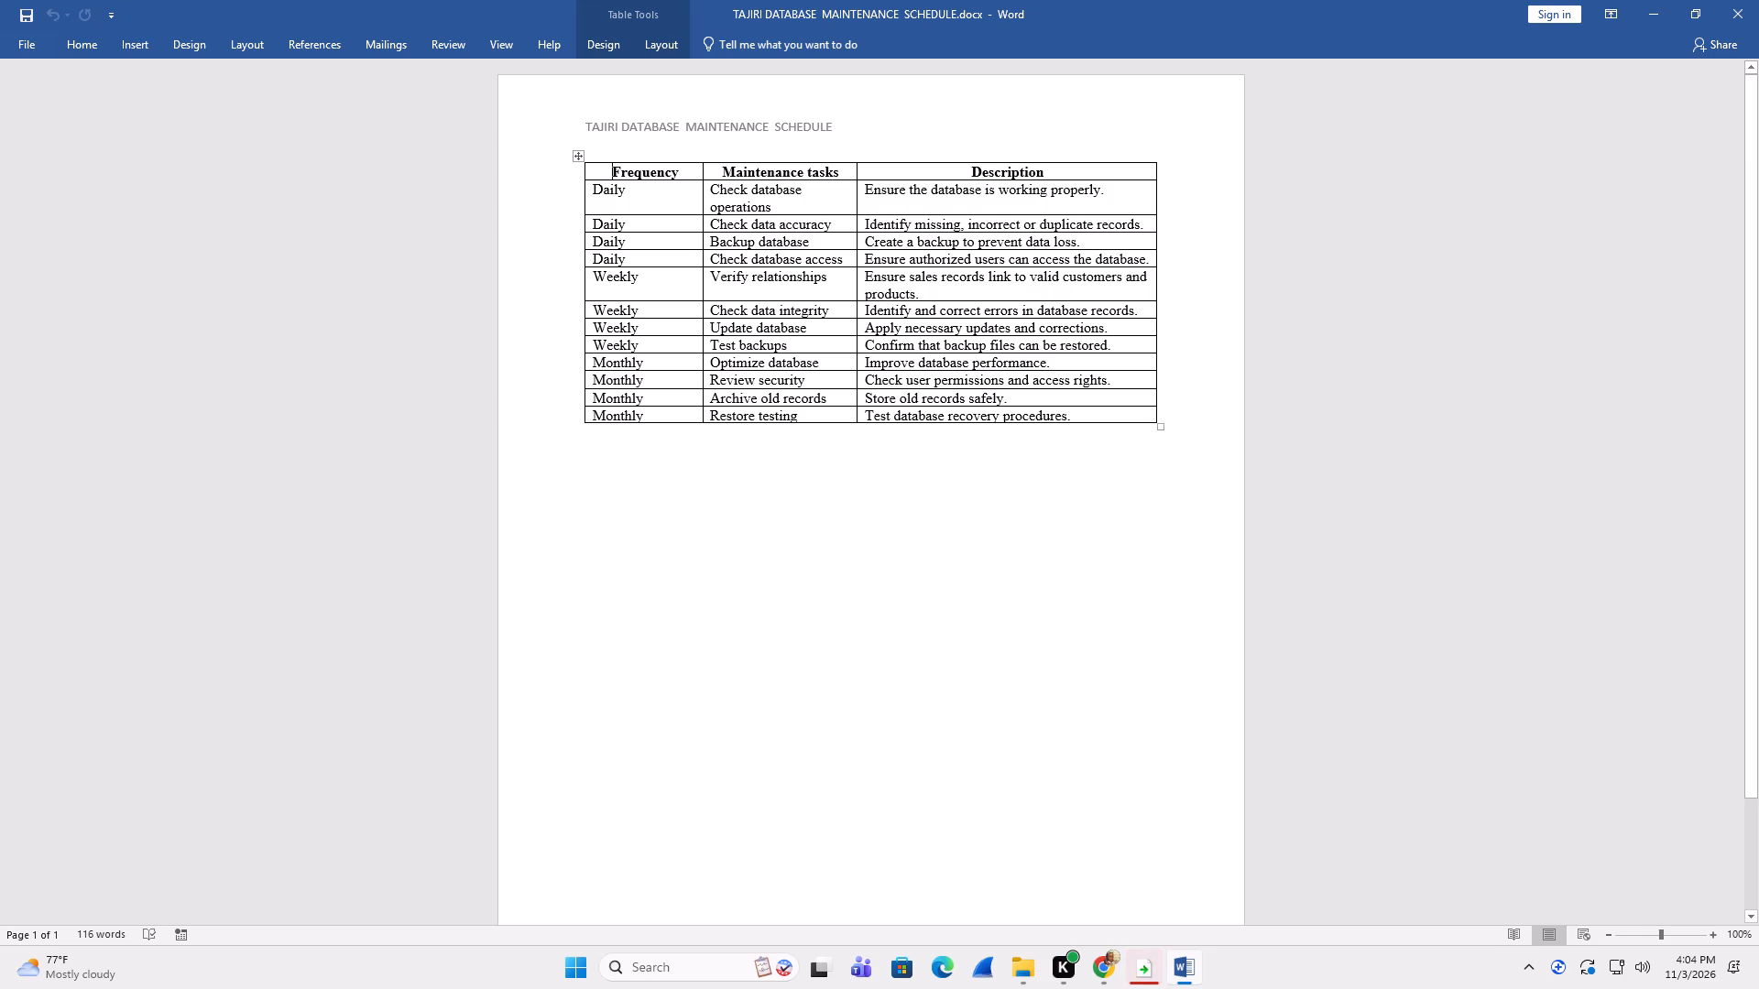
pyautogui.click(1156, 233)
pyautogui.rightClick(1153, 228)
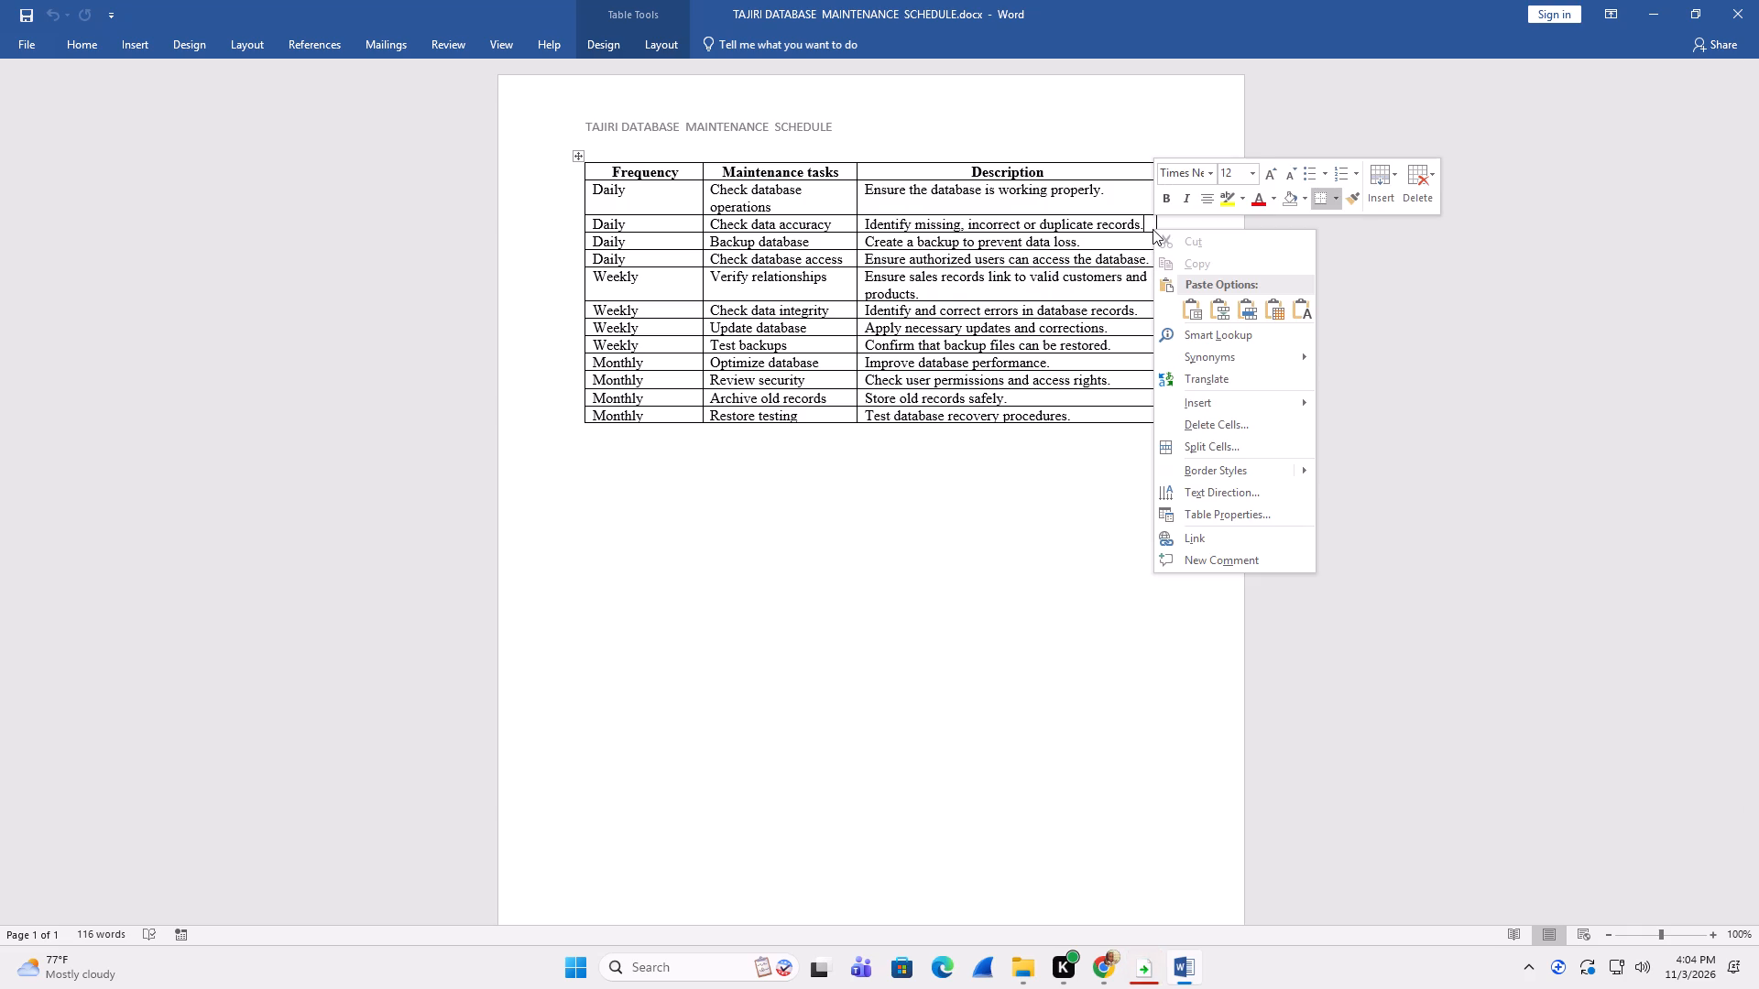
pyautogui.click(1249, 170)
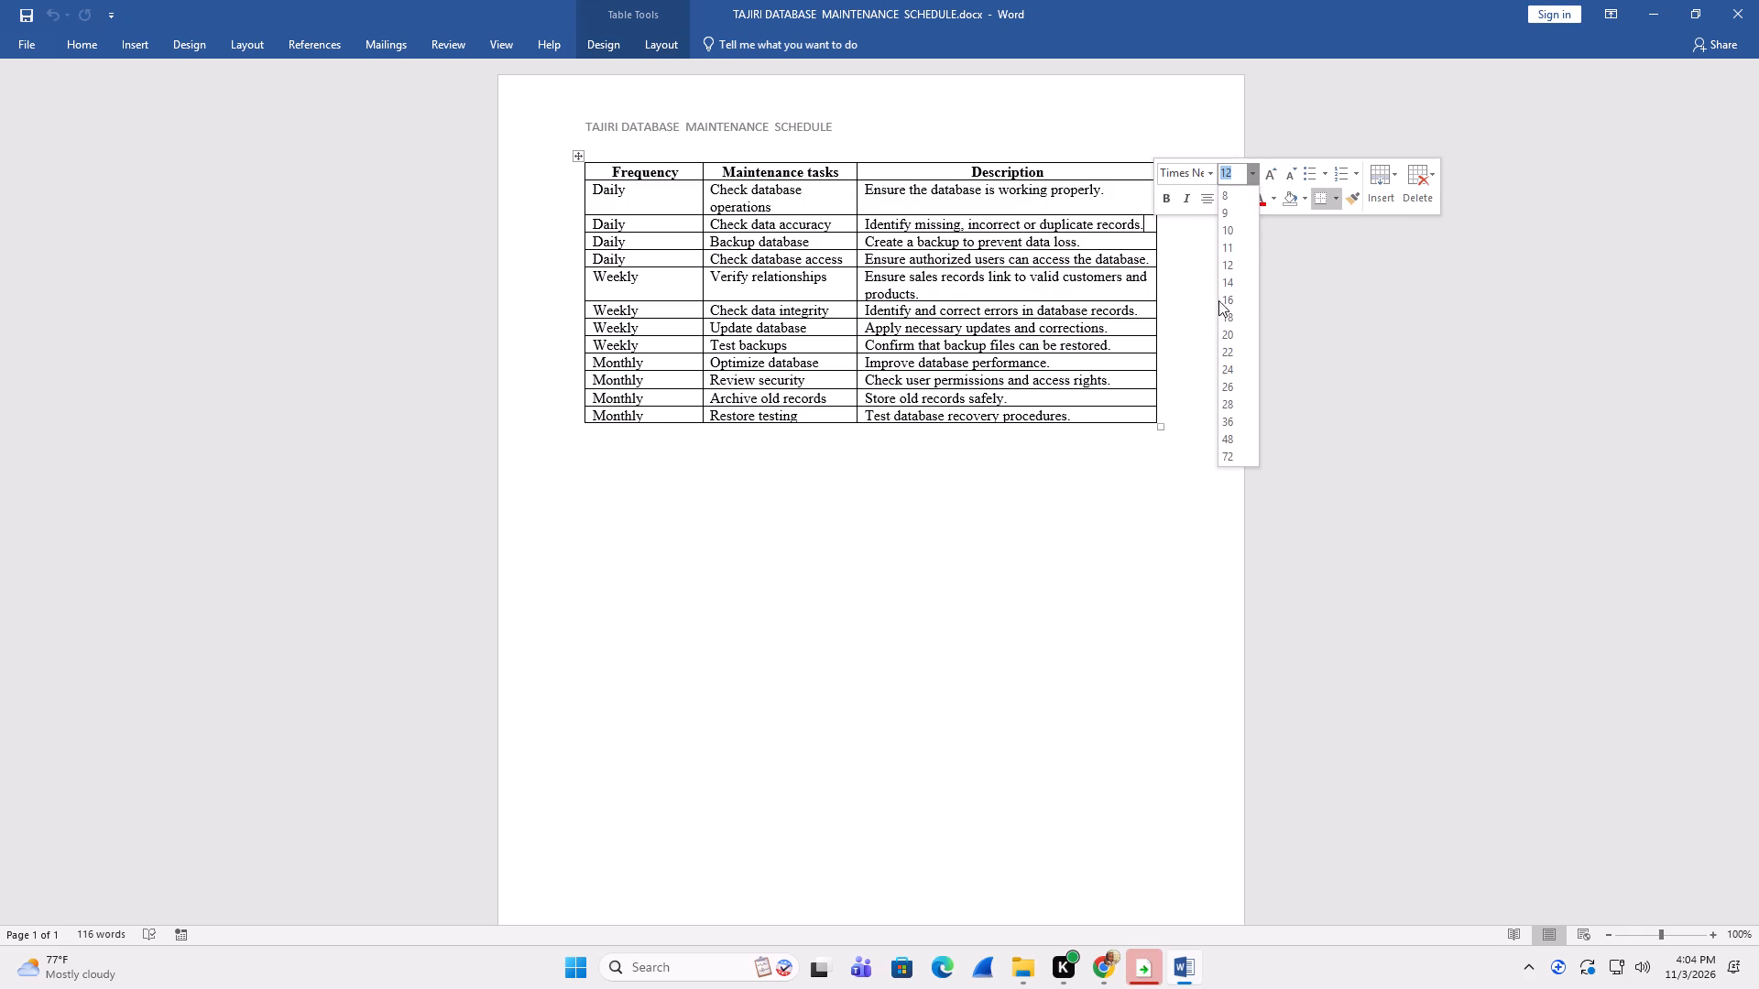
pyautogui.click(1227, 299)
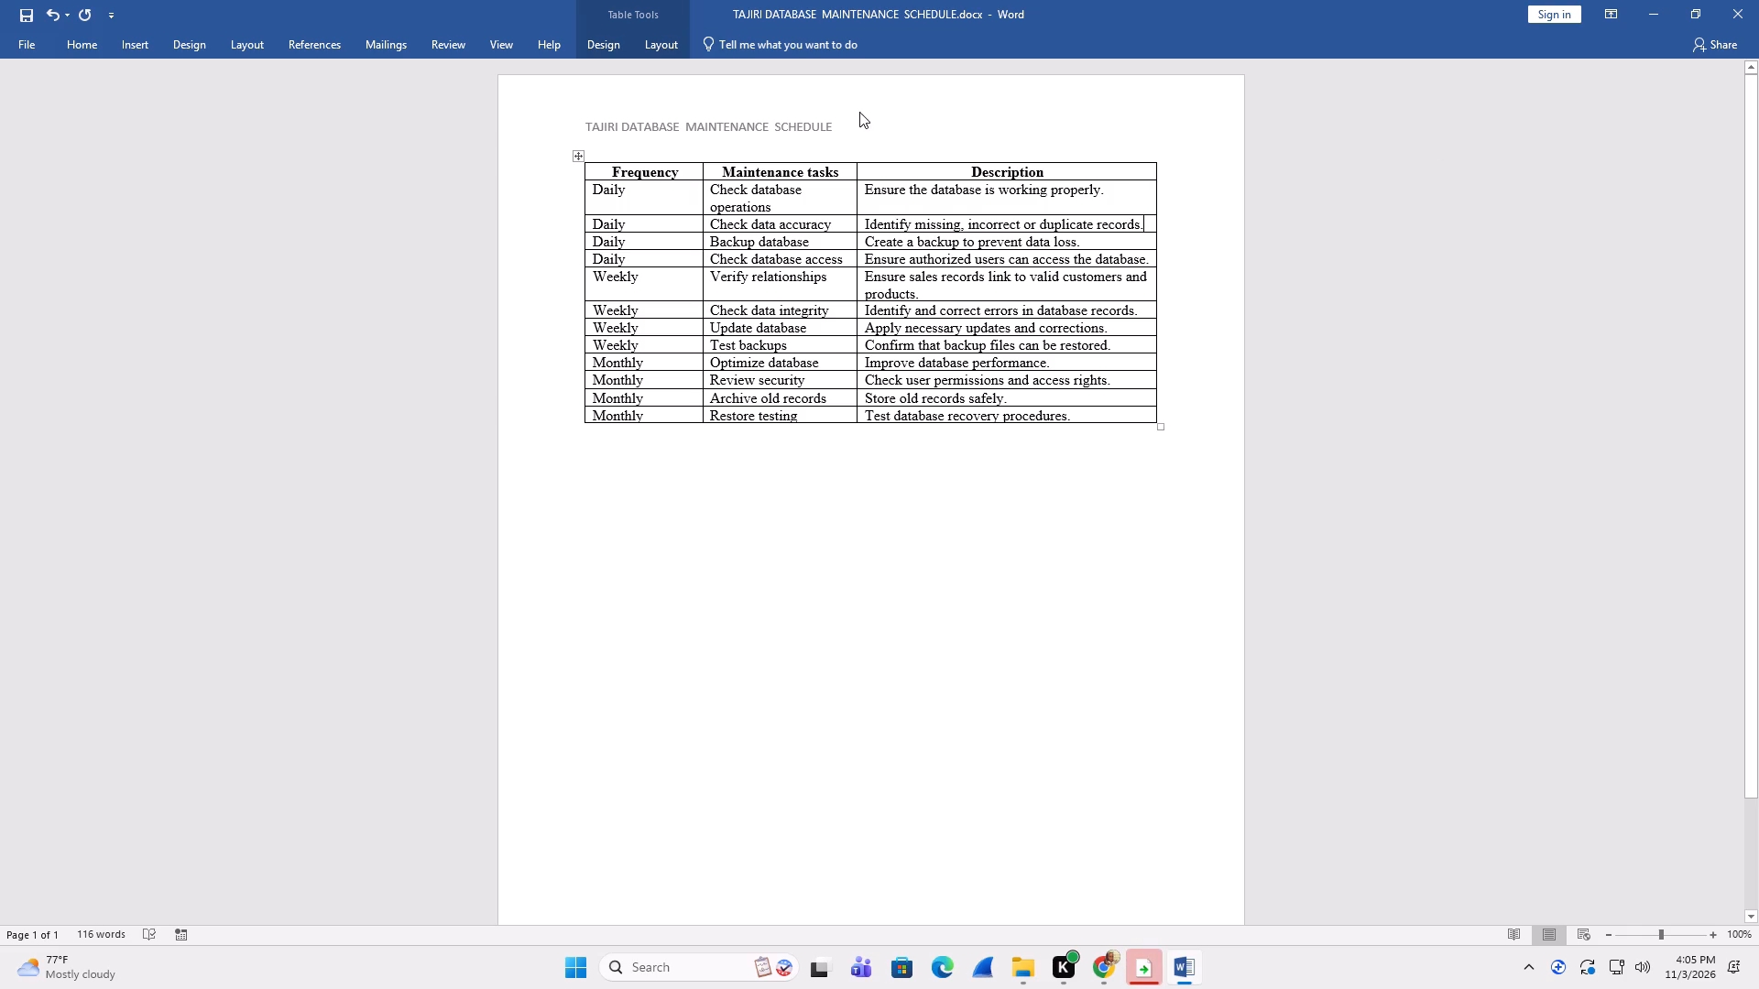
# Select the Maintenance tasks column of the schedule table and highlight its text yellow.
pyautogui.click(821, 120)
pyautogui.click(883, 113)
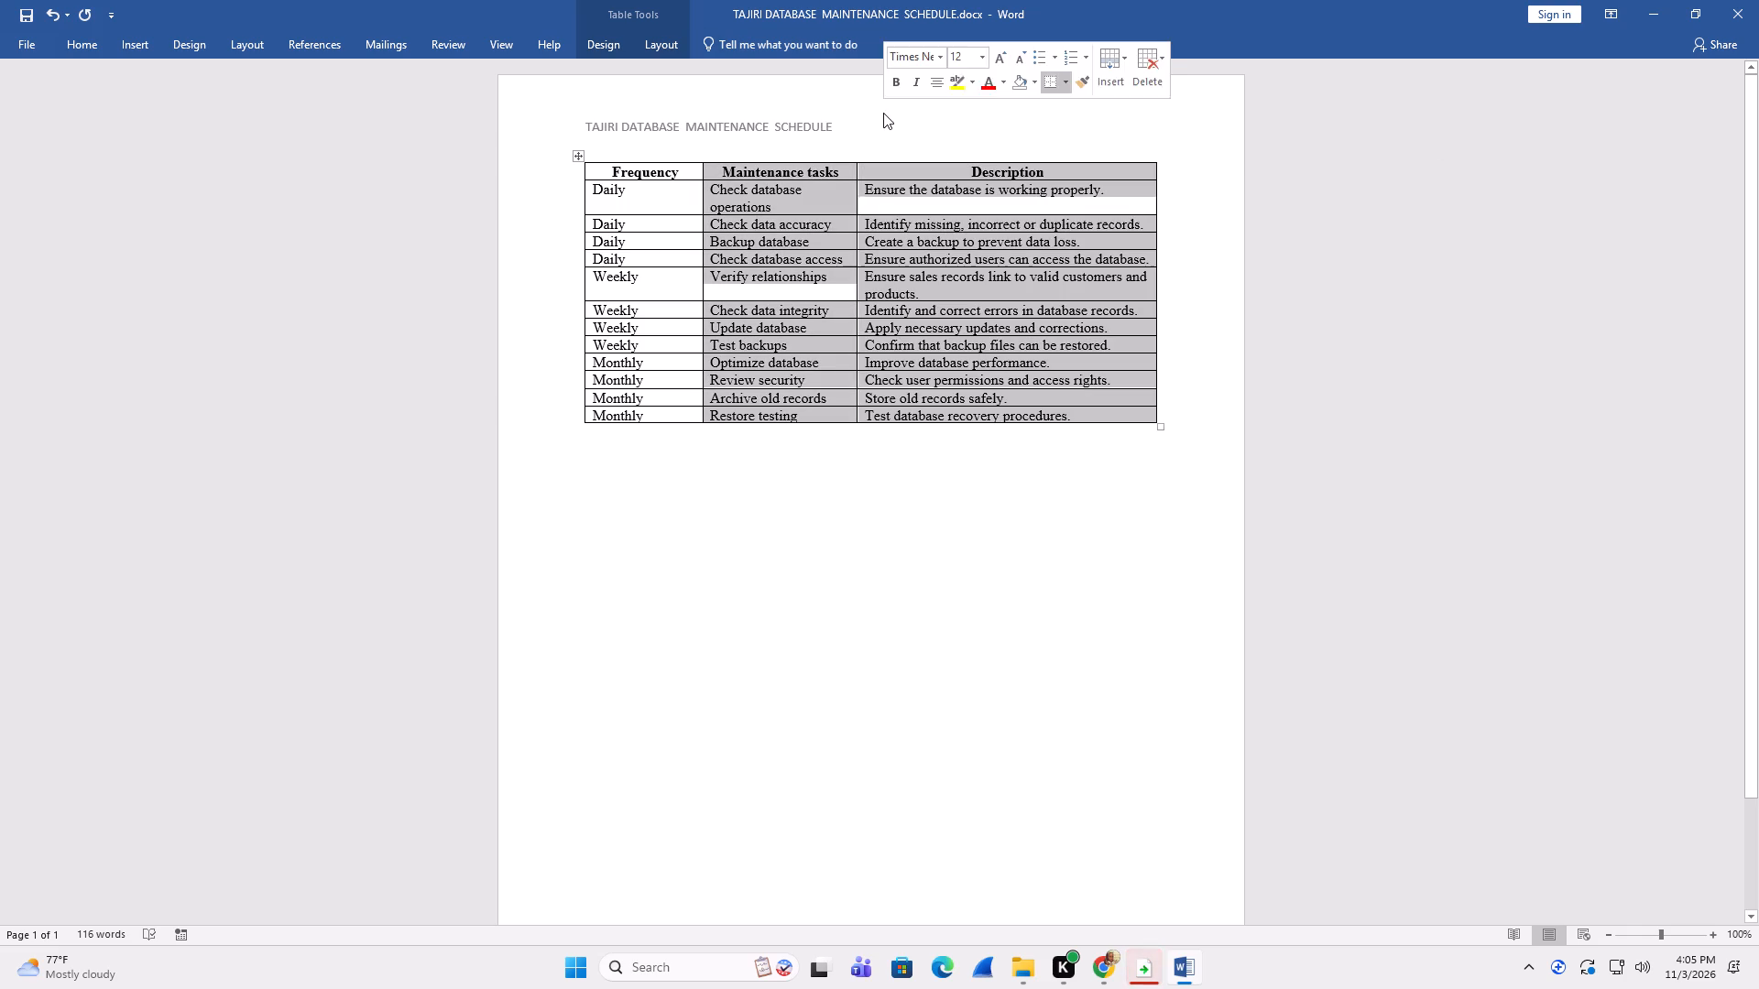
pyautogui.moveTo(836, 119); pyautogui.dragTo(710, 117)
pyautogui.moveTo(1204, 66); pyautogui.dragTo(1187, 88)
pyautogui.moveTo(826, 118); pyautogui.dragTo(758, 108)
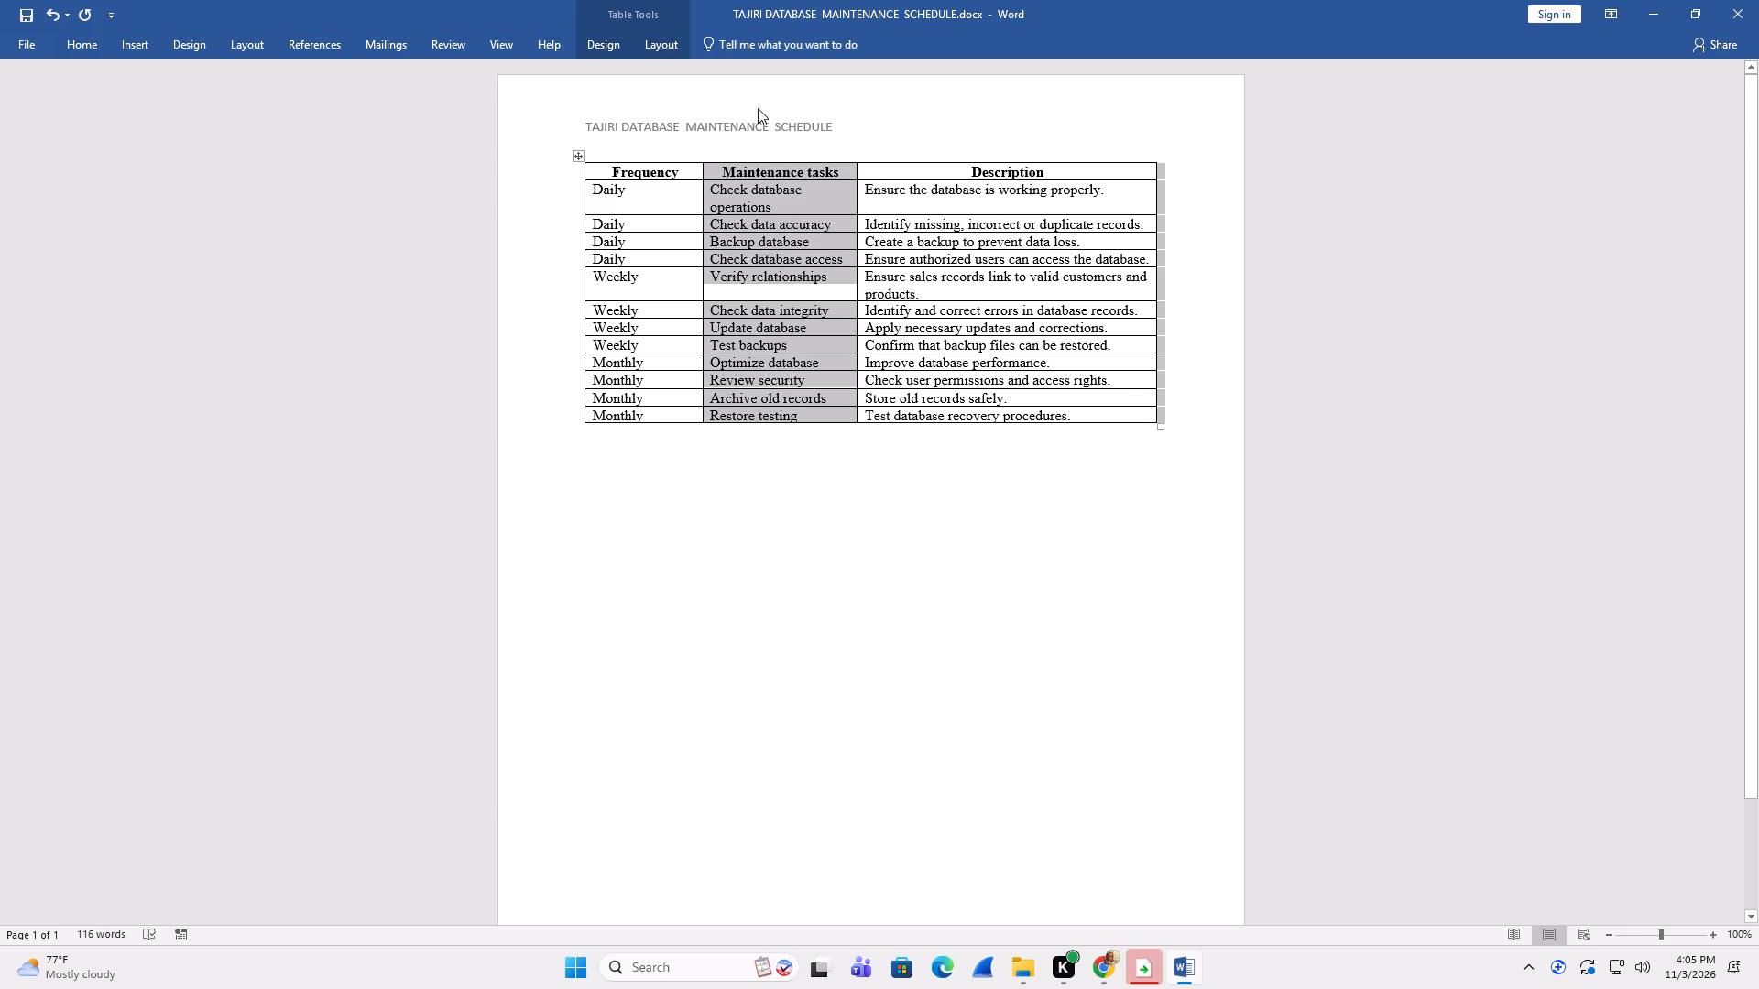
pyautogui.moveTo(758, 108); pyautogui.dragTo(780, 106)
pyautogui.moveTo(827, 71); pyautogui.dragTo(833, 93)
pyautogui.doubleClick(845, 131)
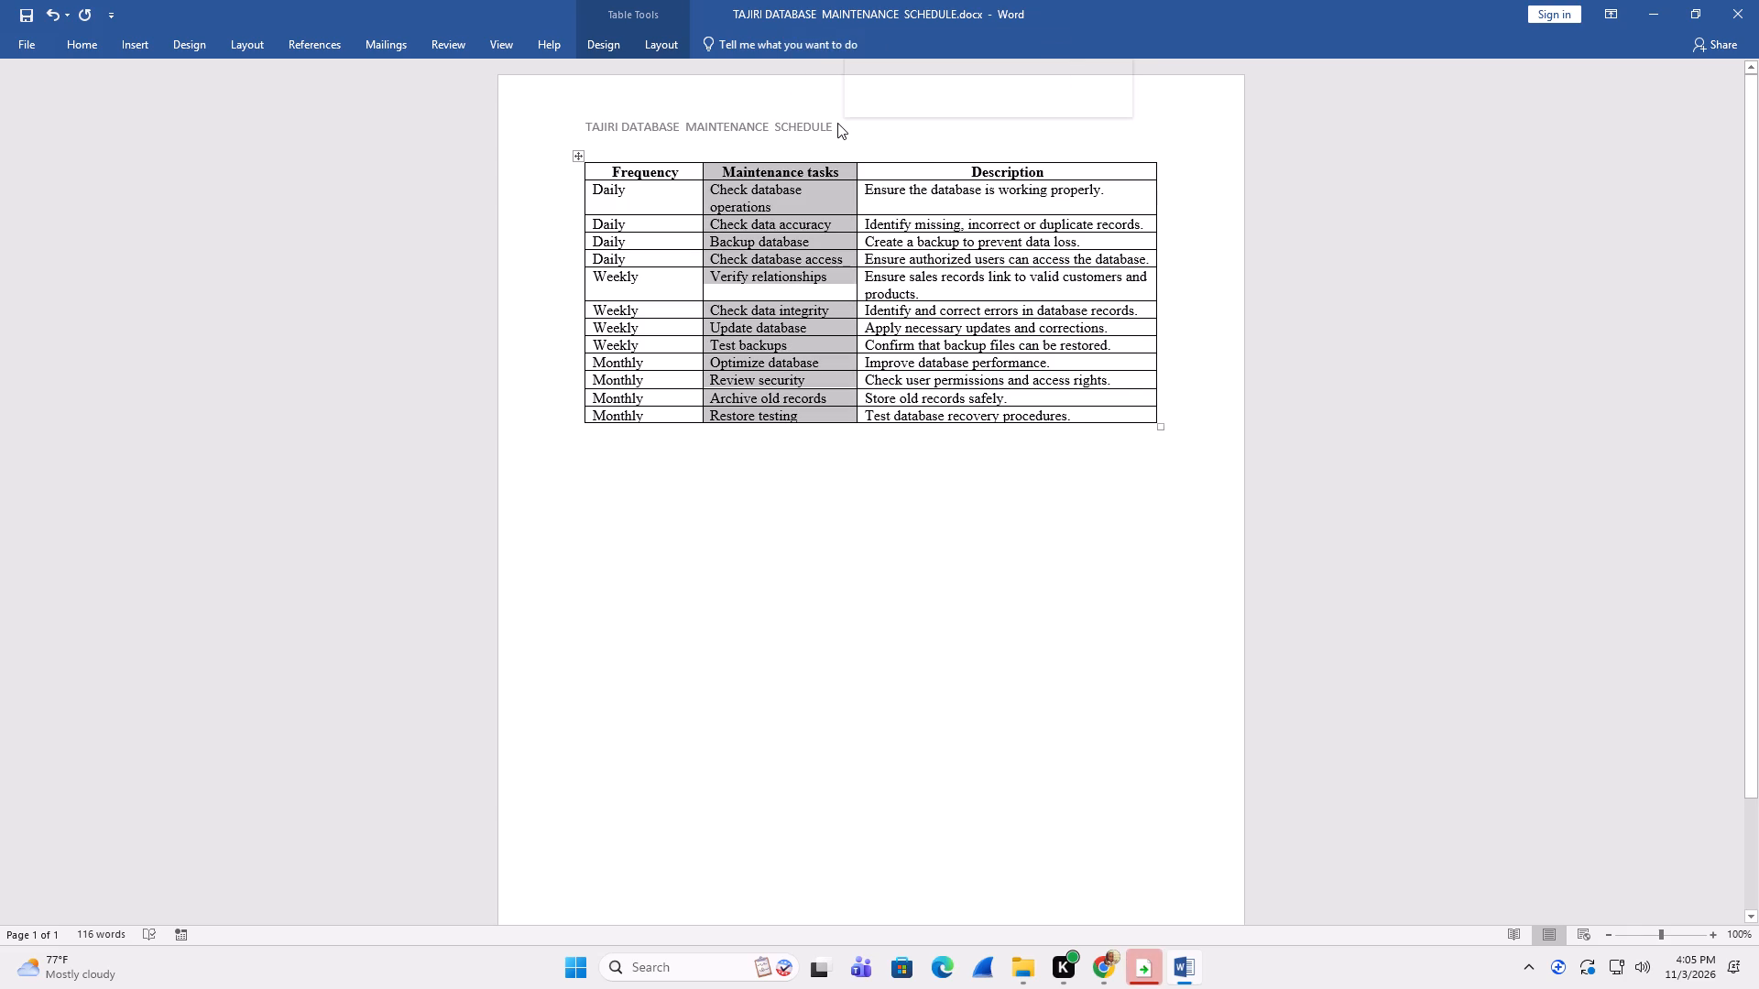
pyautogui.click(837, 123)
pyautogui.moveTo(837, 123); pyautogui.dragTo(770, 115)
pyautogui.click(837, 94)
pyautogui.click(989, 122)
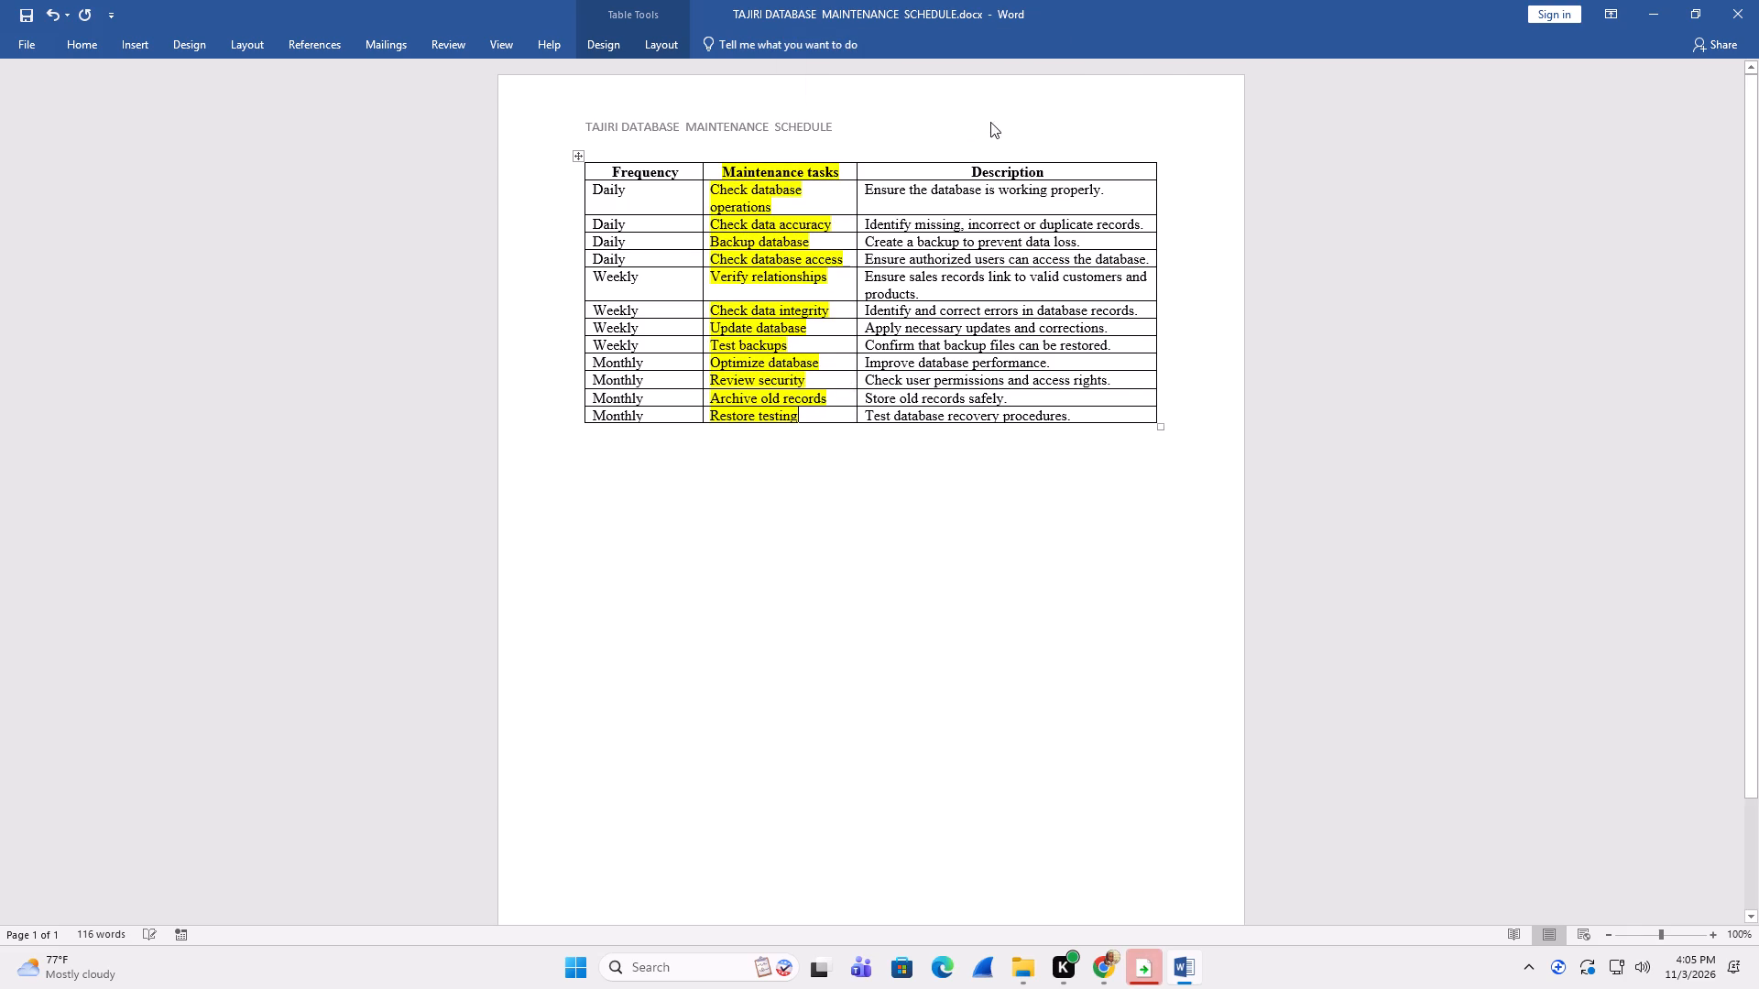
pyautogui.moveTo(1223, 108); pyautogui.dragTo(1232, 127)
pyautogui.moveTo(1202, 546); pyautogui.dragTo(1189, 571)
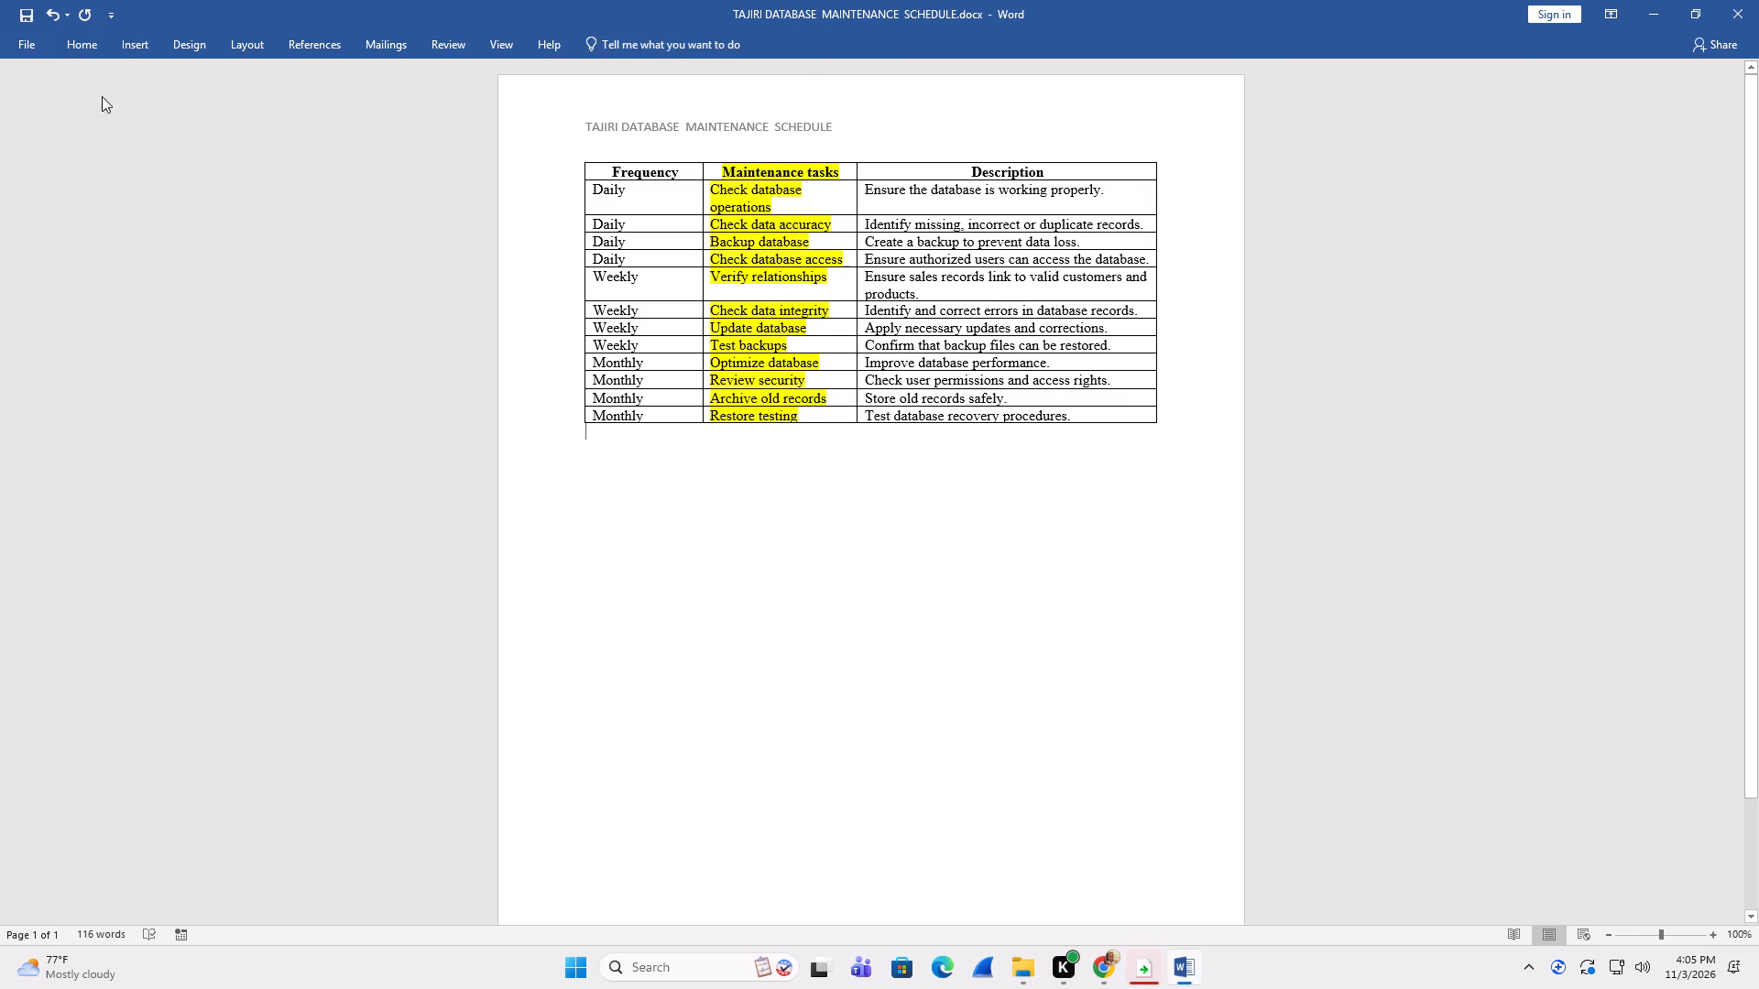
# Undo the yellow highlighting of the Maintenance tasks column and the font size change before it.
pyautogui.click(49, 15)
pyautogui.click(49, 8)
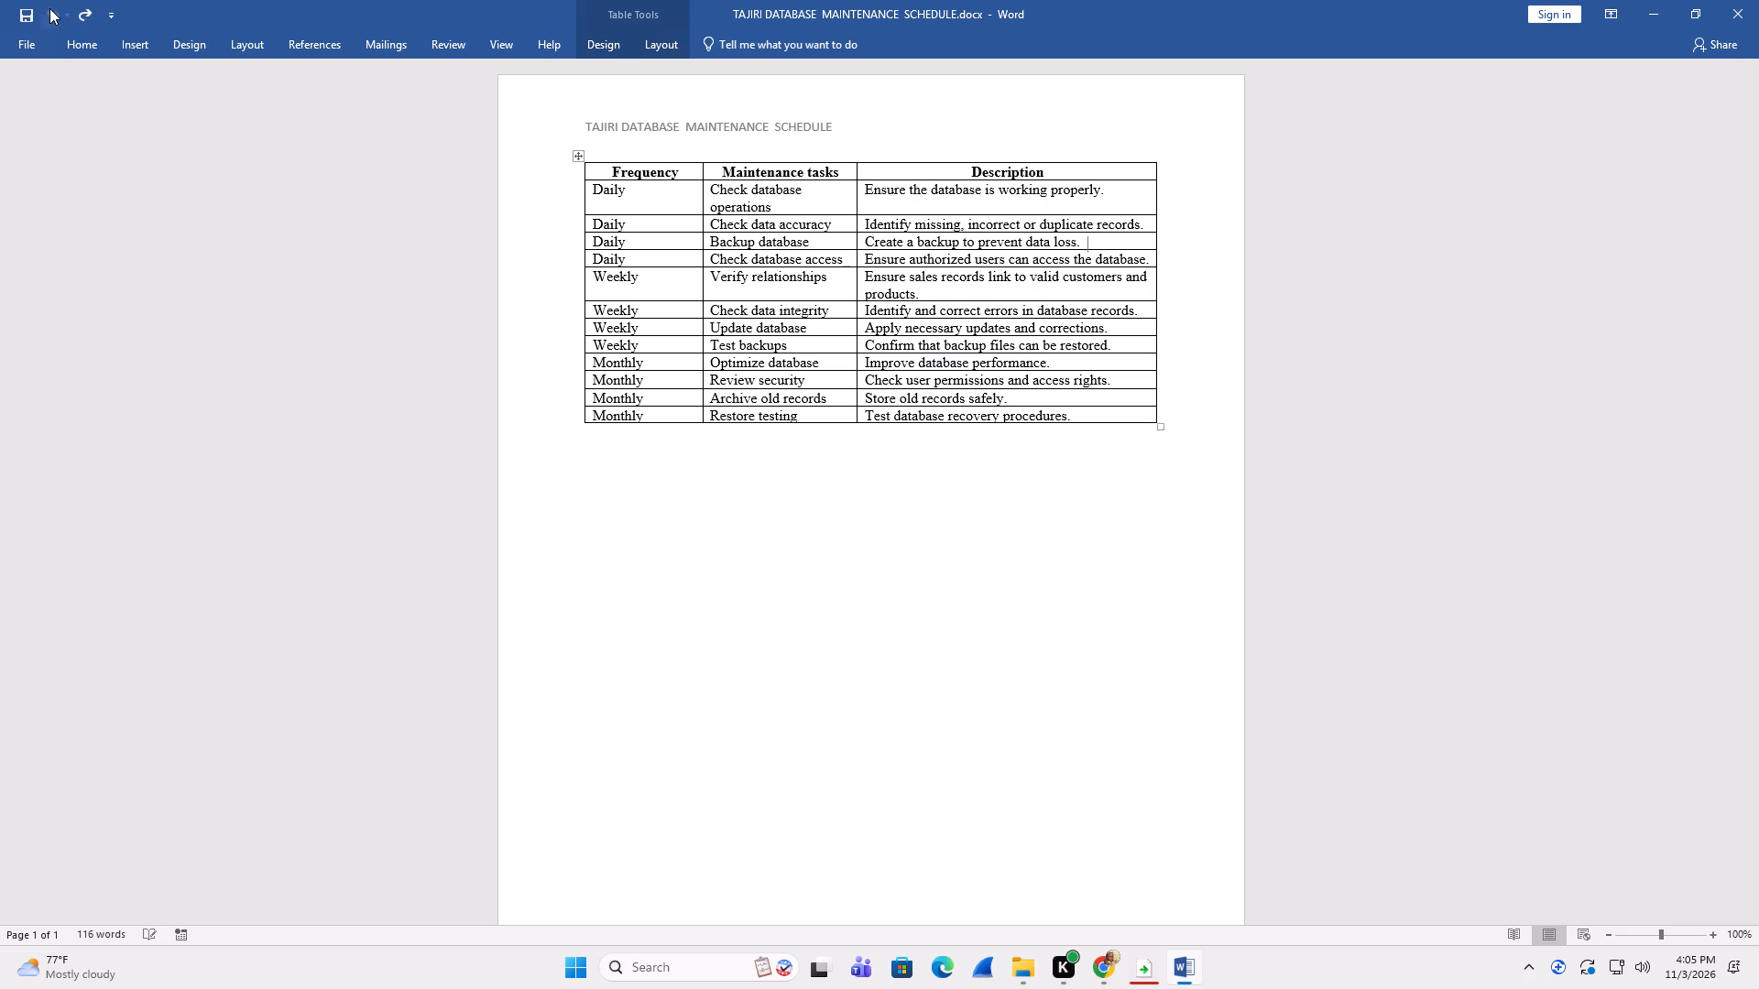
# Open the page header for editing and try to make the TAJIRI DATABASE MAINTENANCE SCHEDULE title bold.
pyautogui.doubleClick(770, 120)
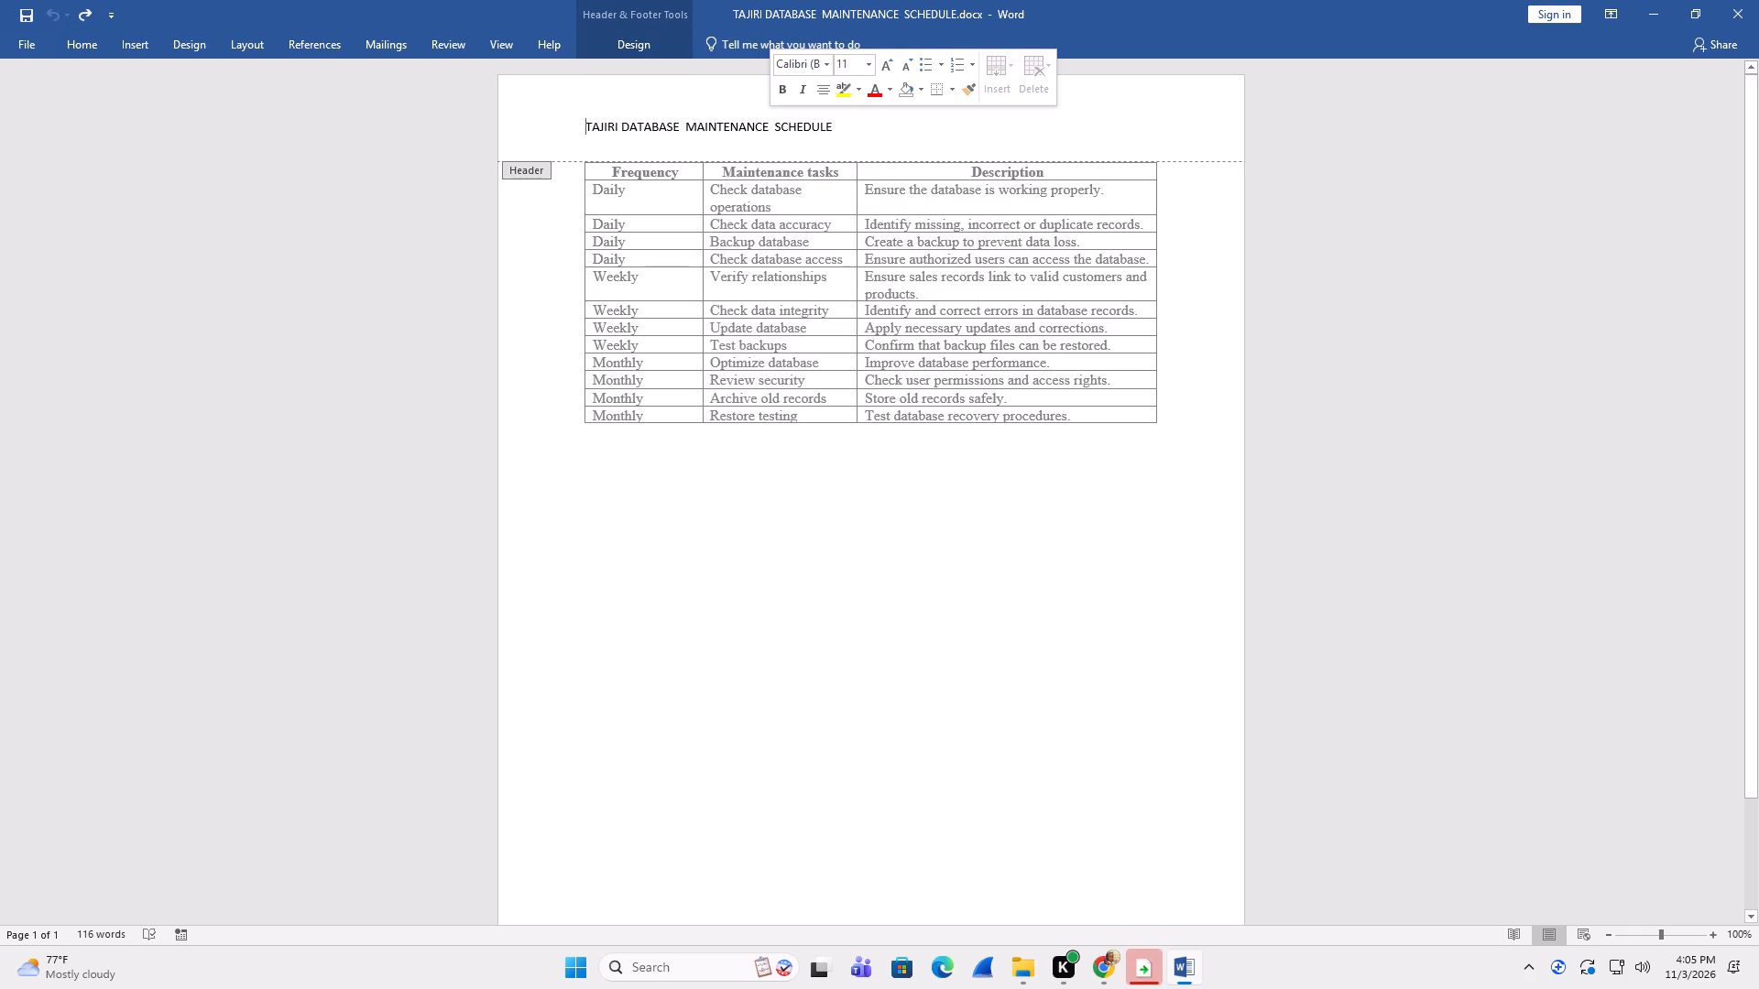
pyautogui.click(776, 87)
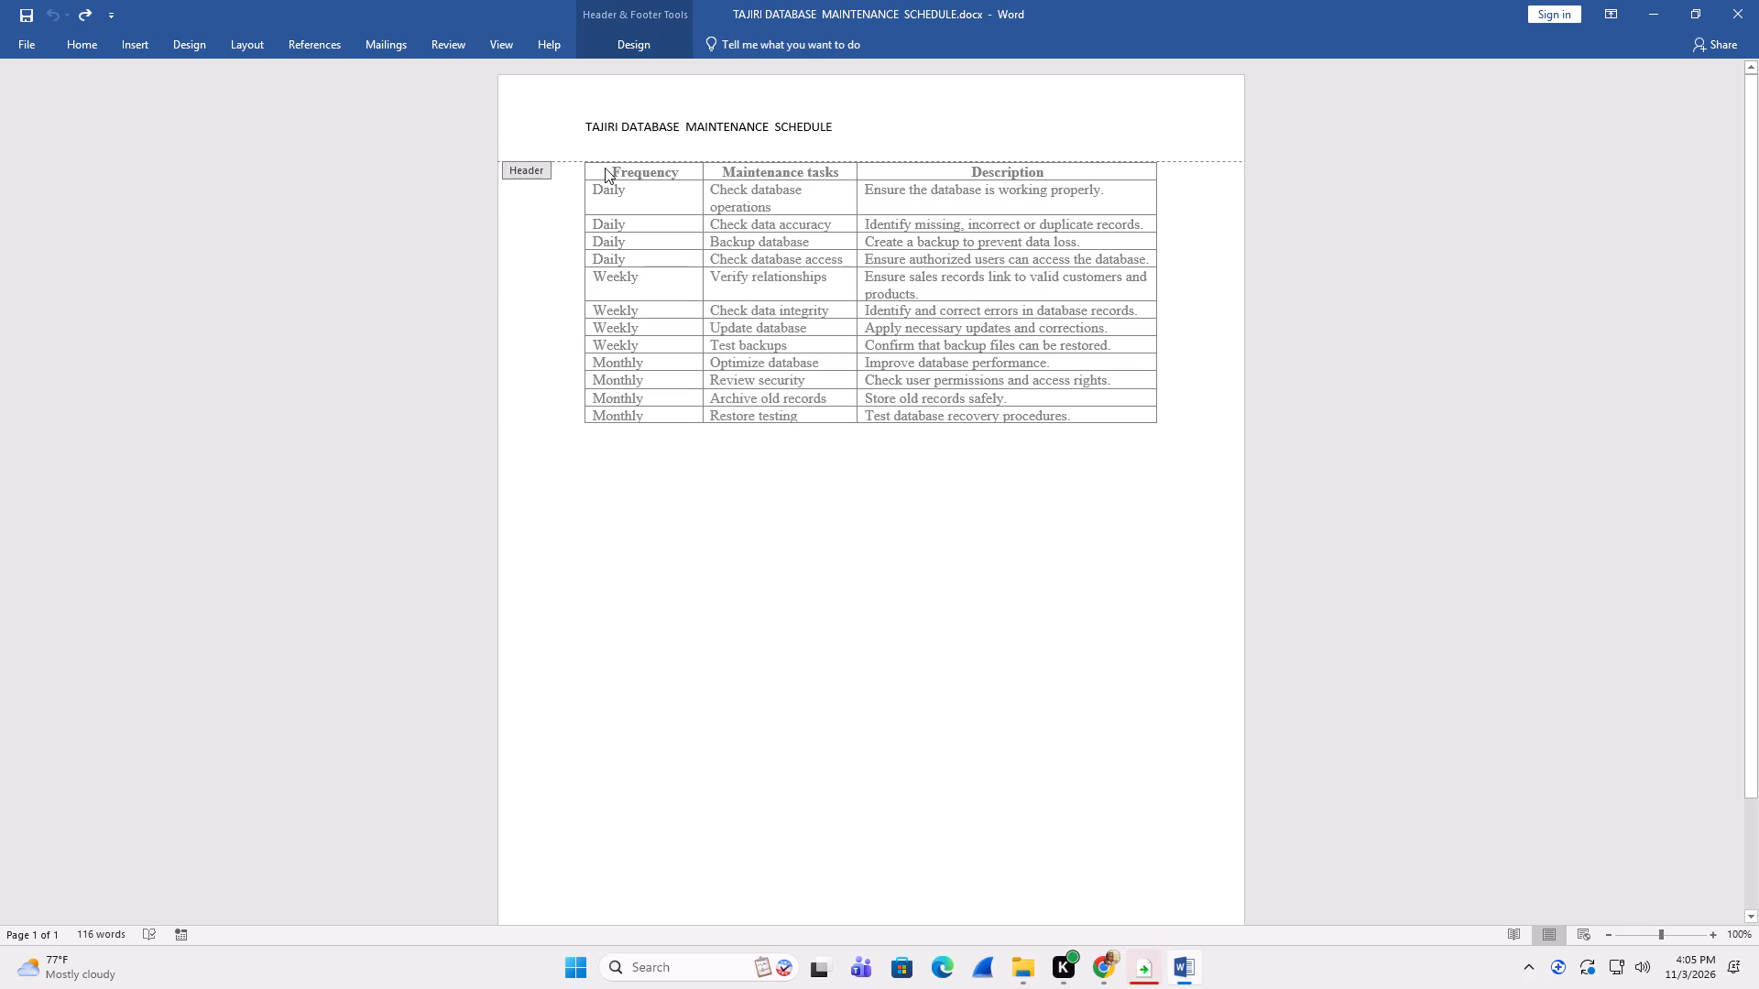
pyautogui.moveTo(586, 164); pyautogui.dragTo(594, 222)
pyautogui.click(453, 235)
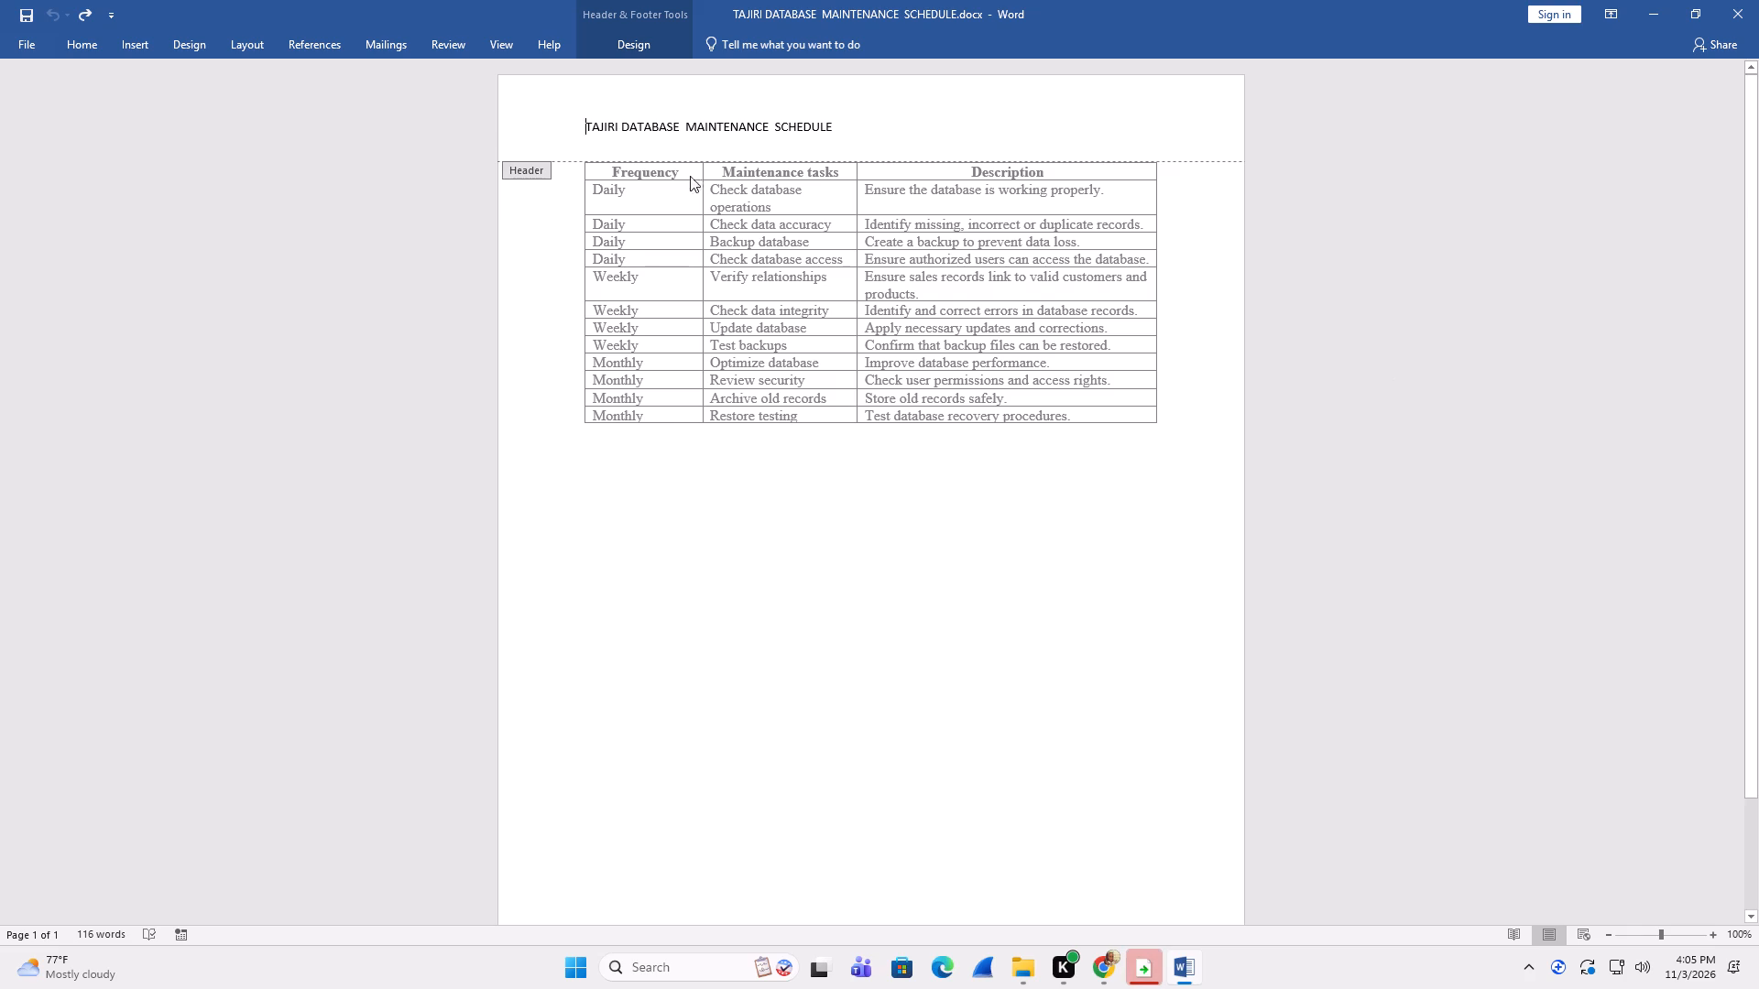
# Close the TAJIRI DATABASE MAINTENANCE SCHEDULE document.
pyautogui.click(1743, 15)
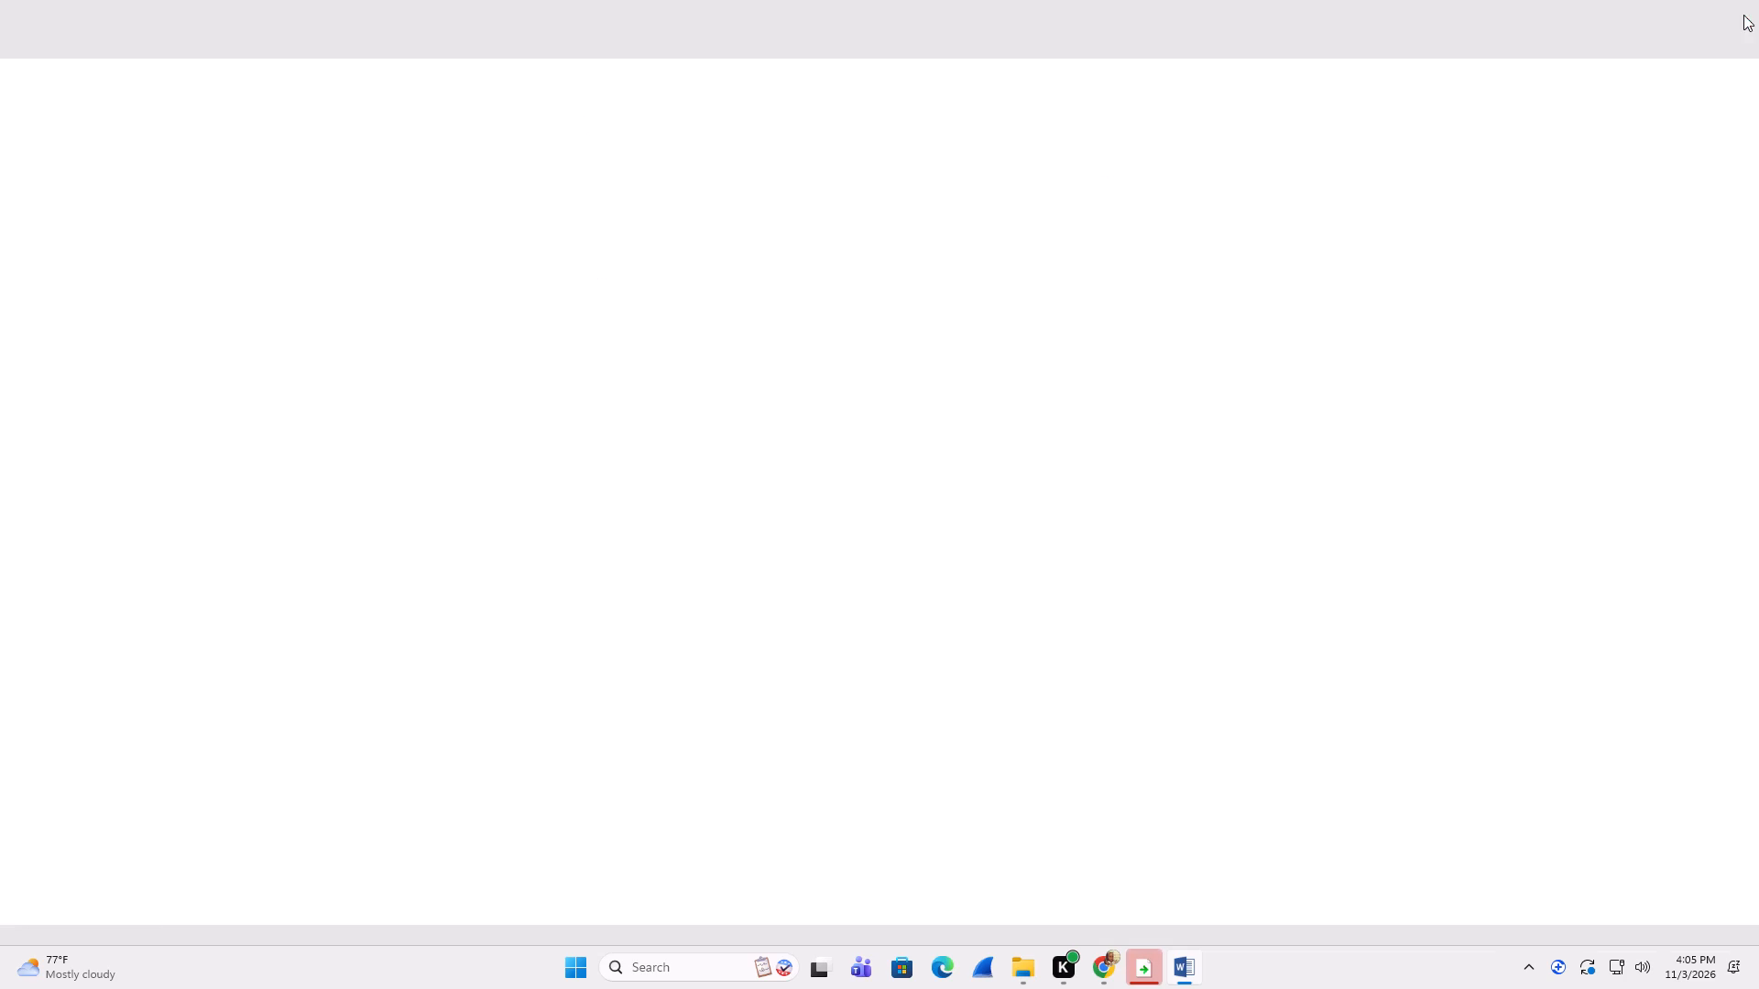
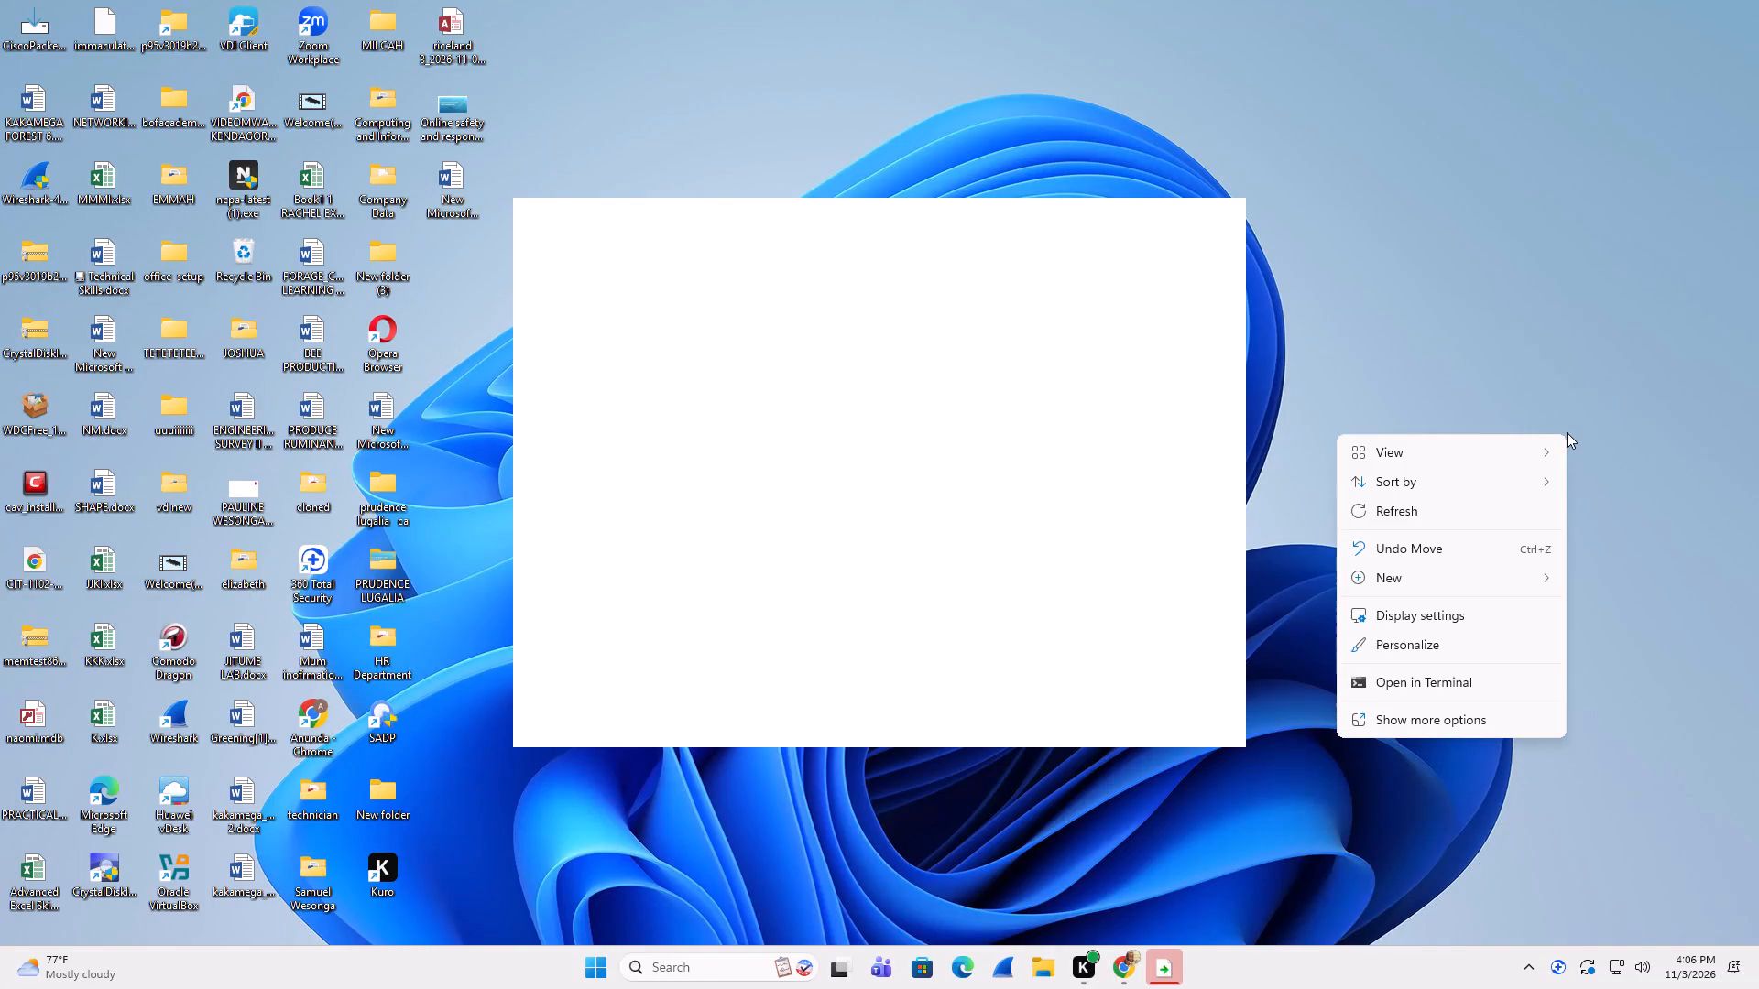
# Create a new Microsoft Access database on the desktop, keep its default file name, and open it.
pyautogui.click(1397, 575)
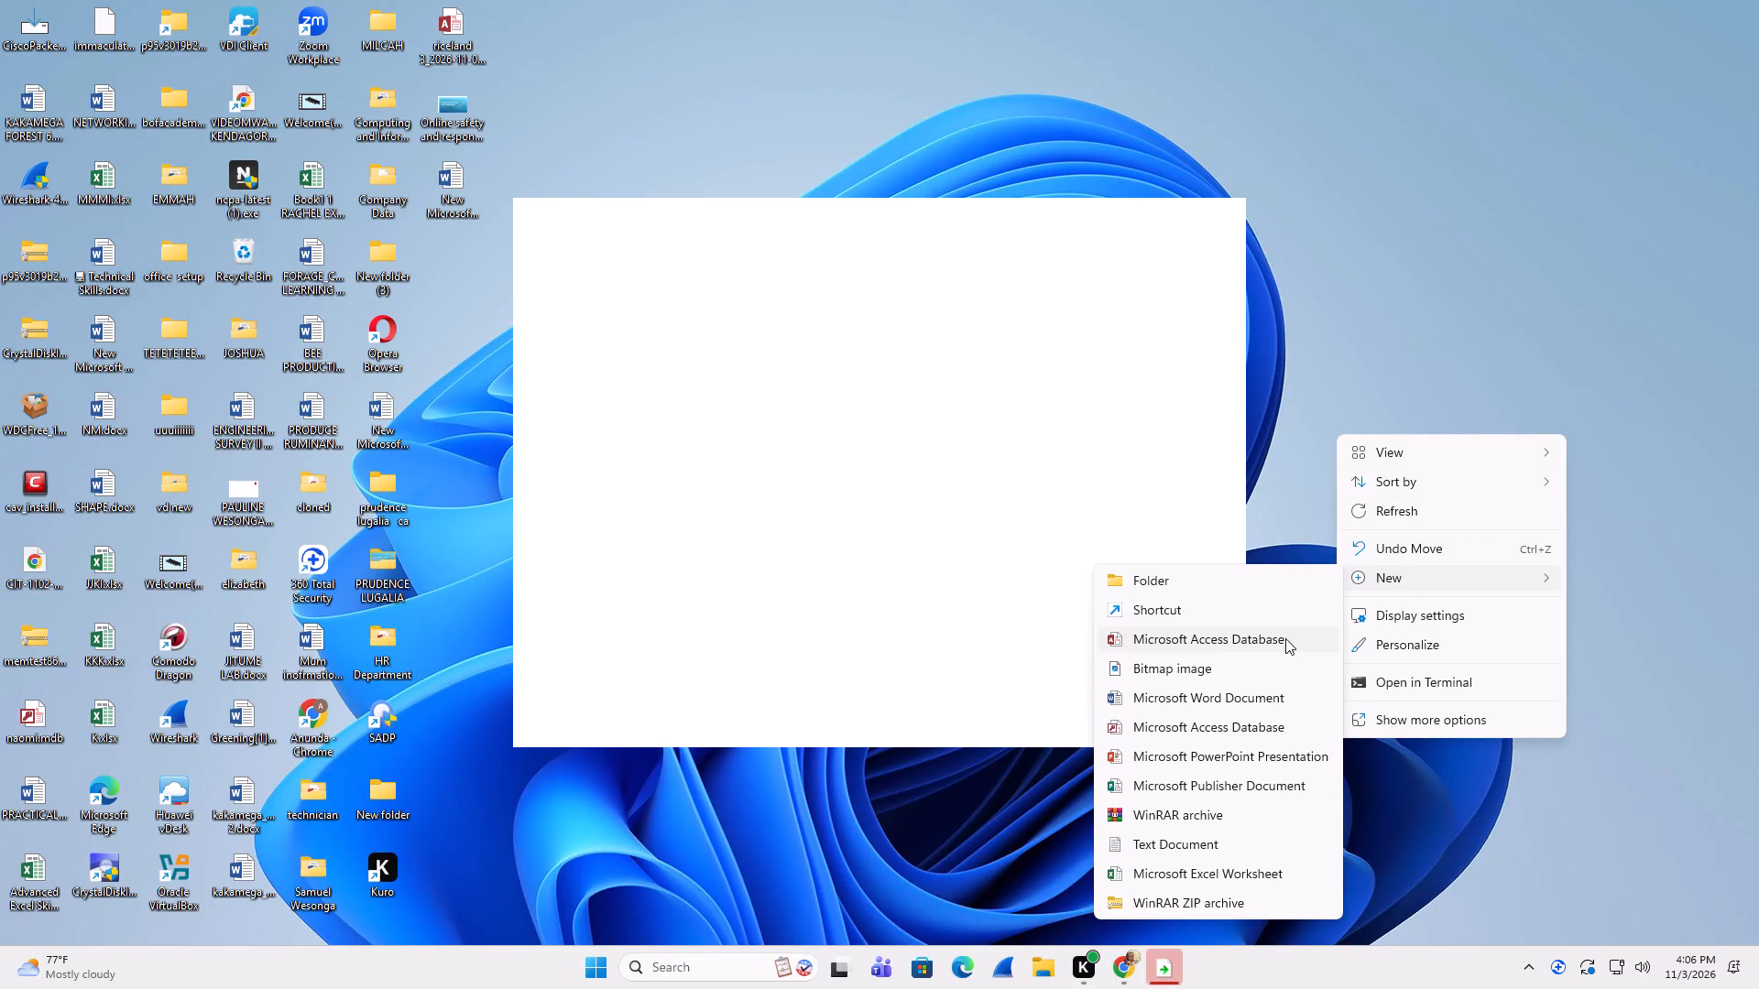
pyautogui.click(1187, 637)
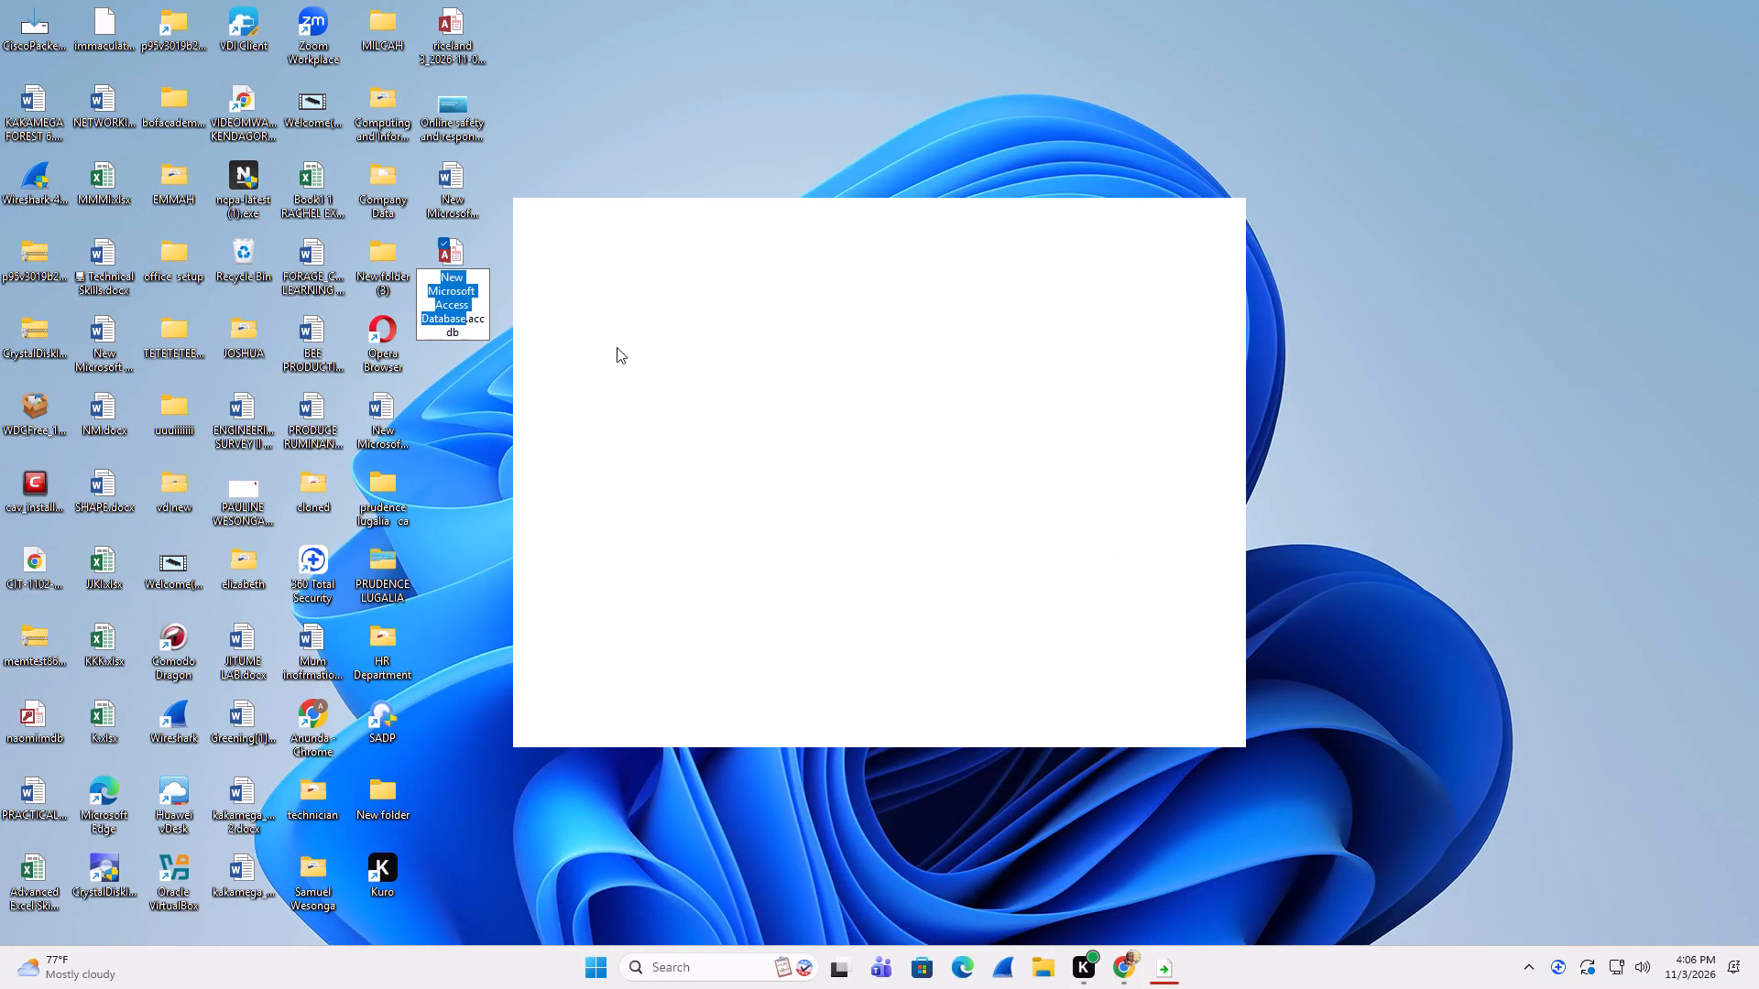
pyautogui.doubleClick(473, 296)
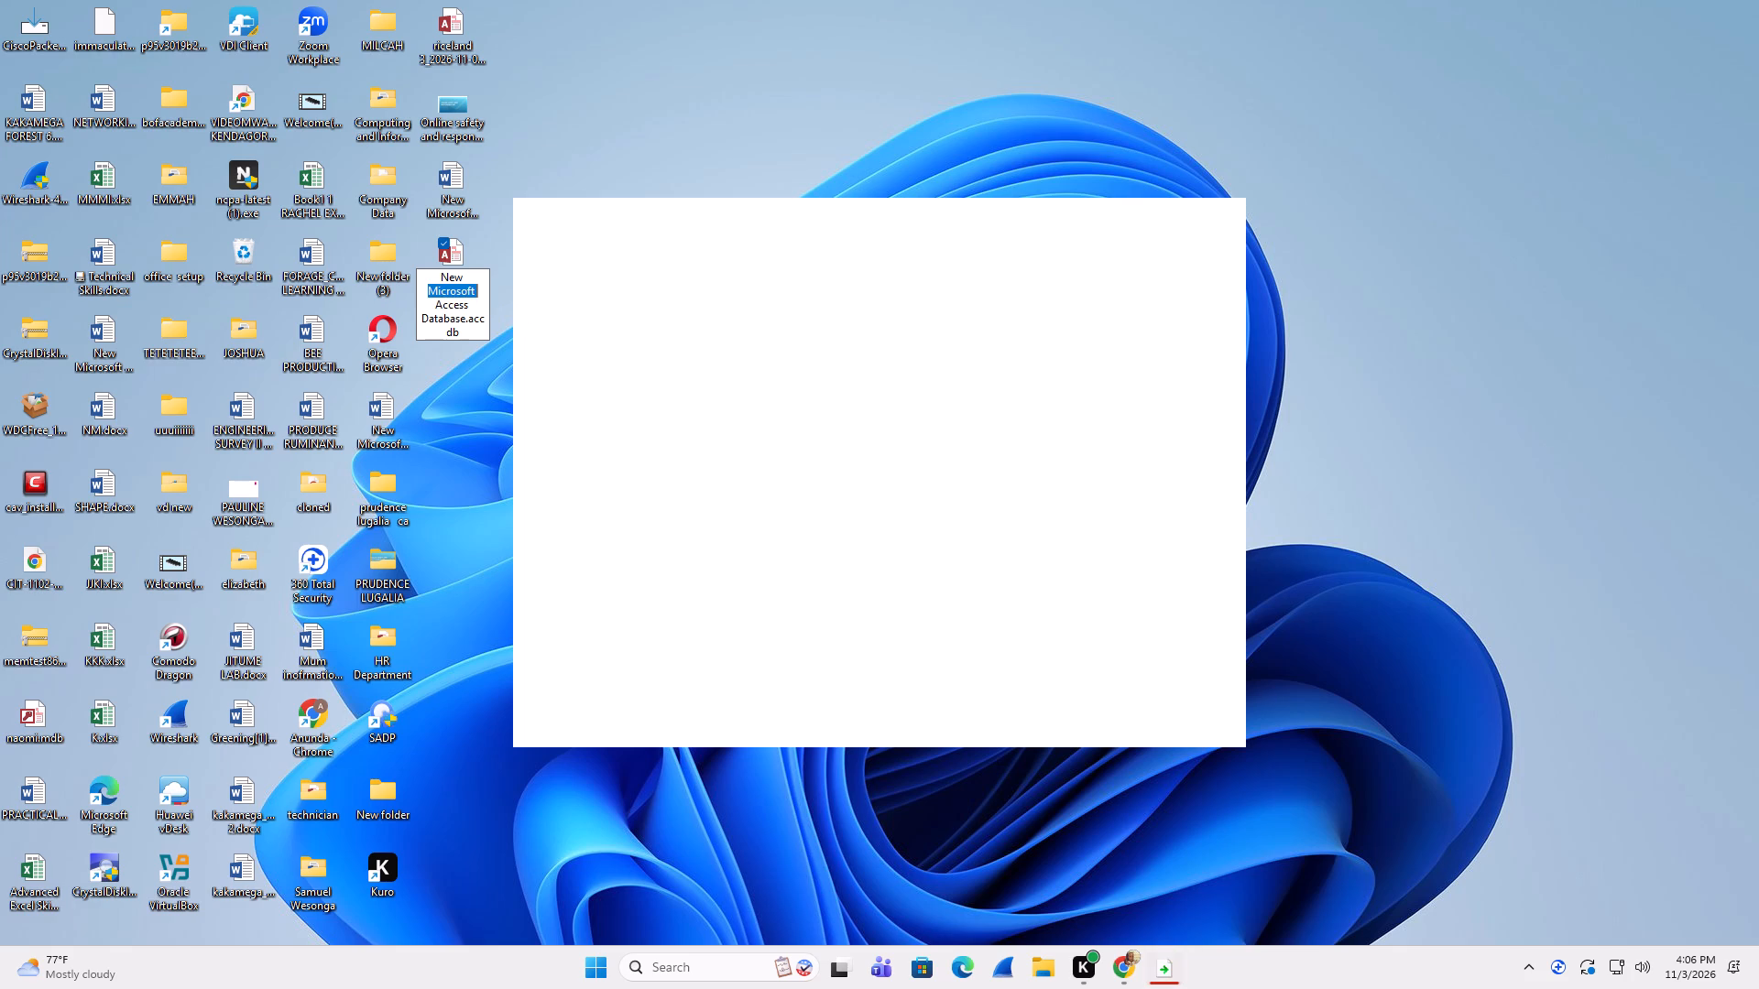
pyautogui.click(500, 281)
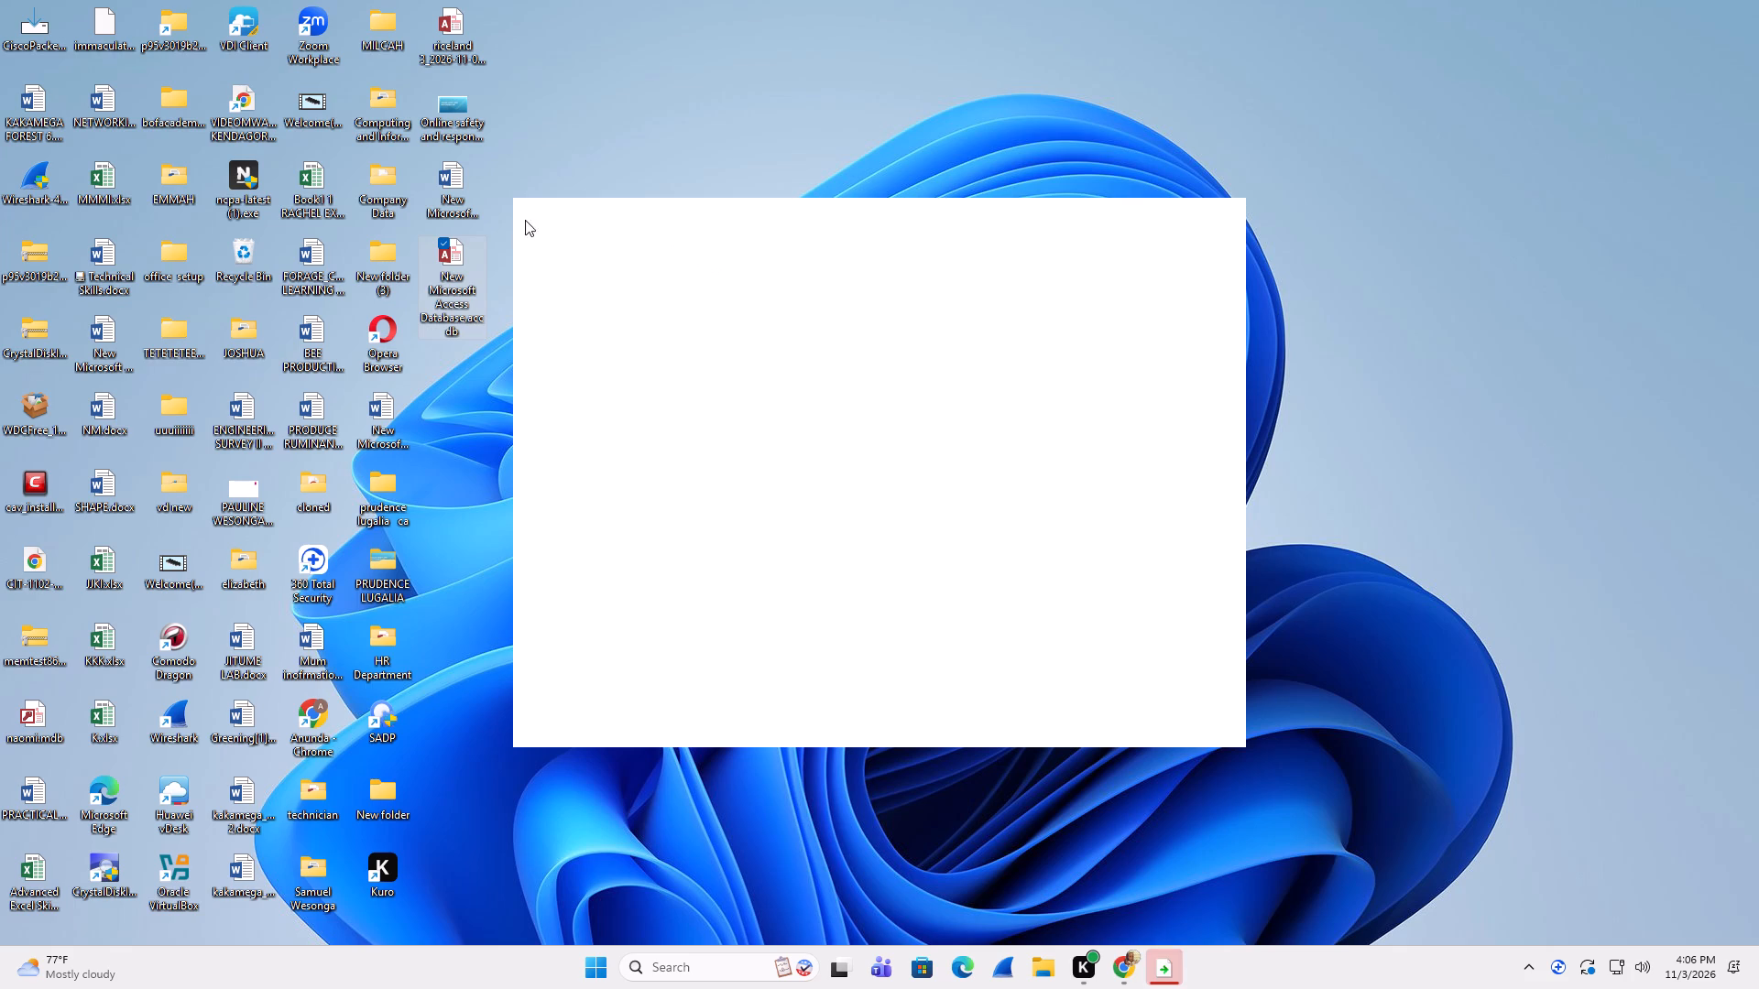
pyautogui.doubleClick(443, 269)
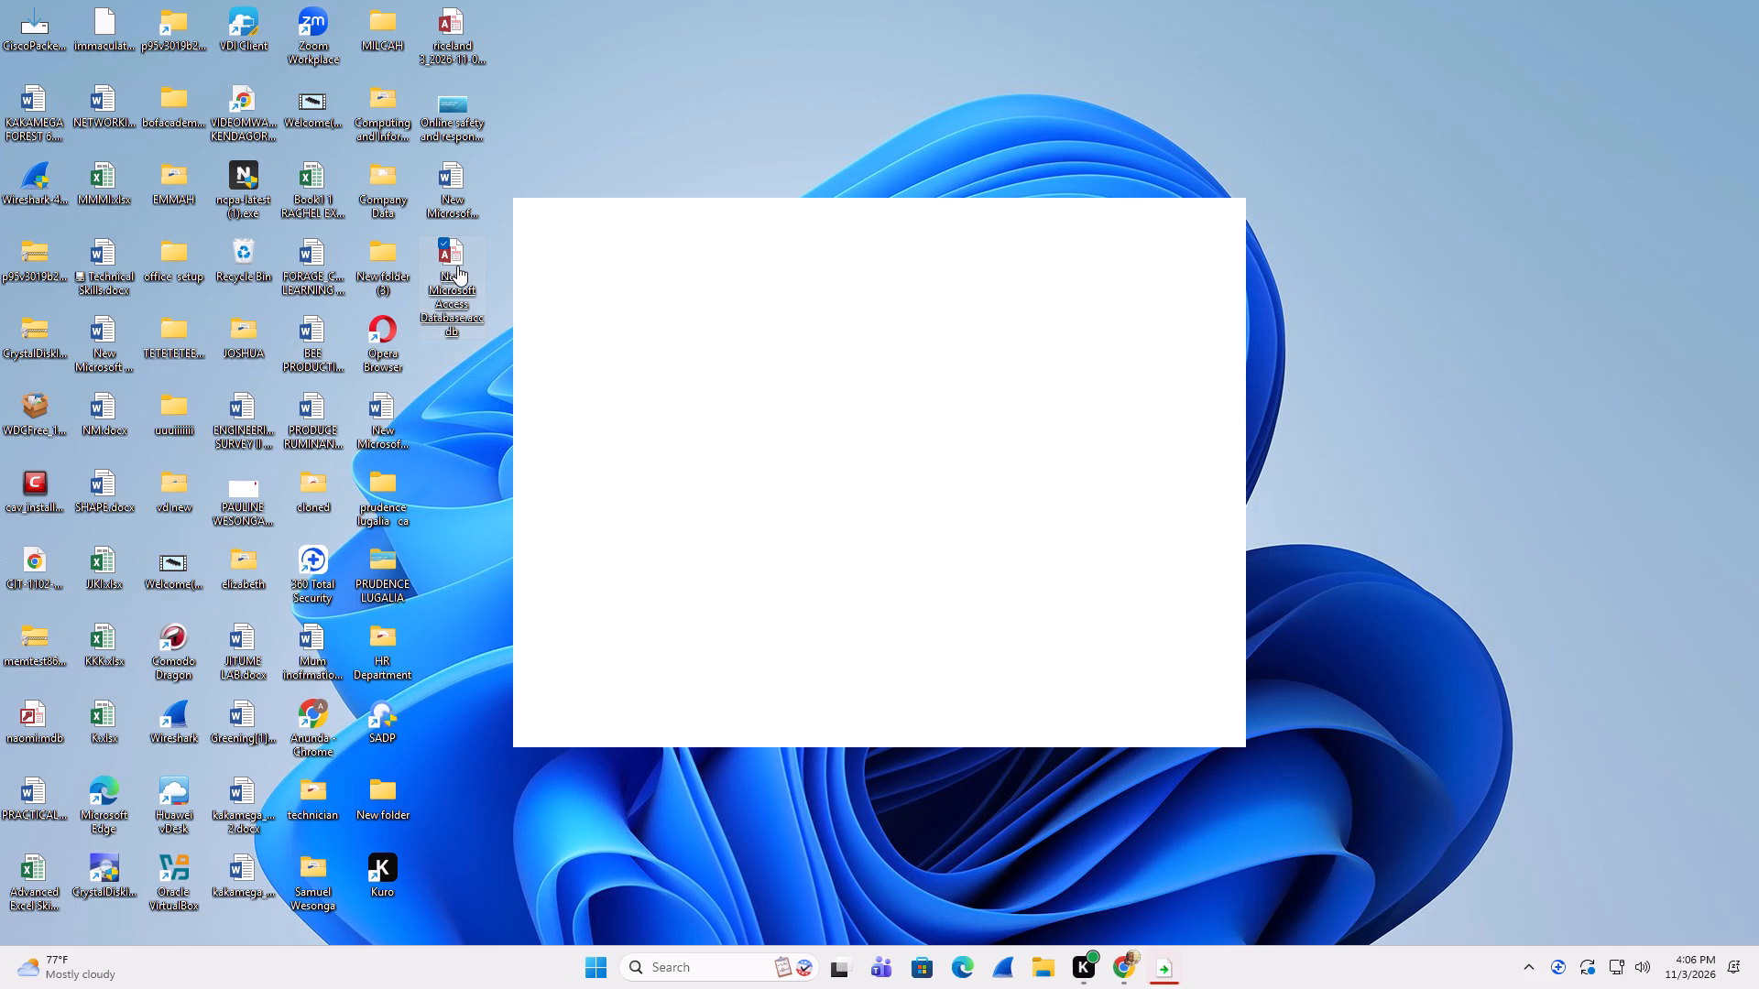
pyautogui.doubleClick(457, 266)
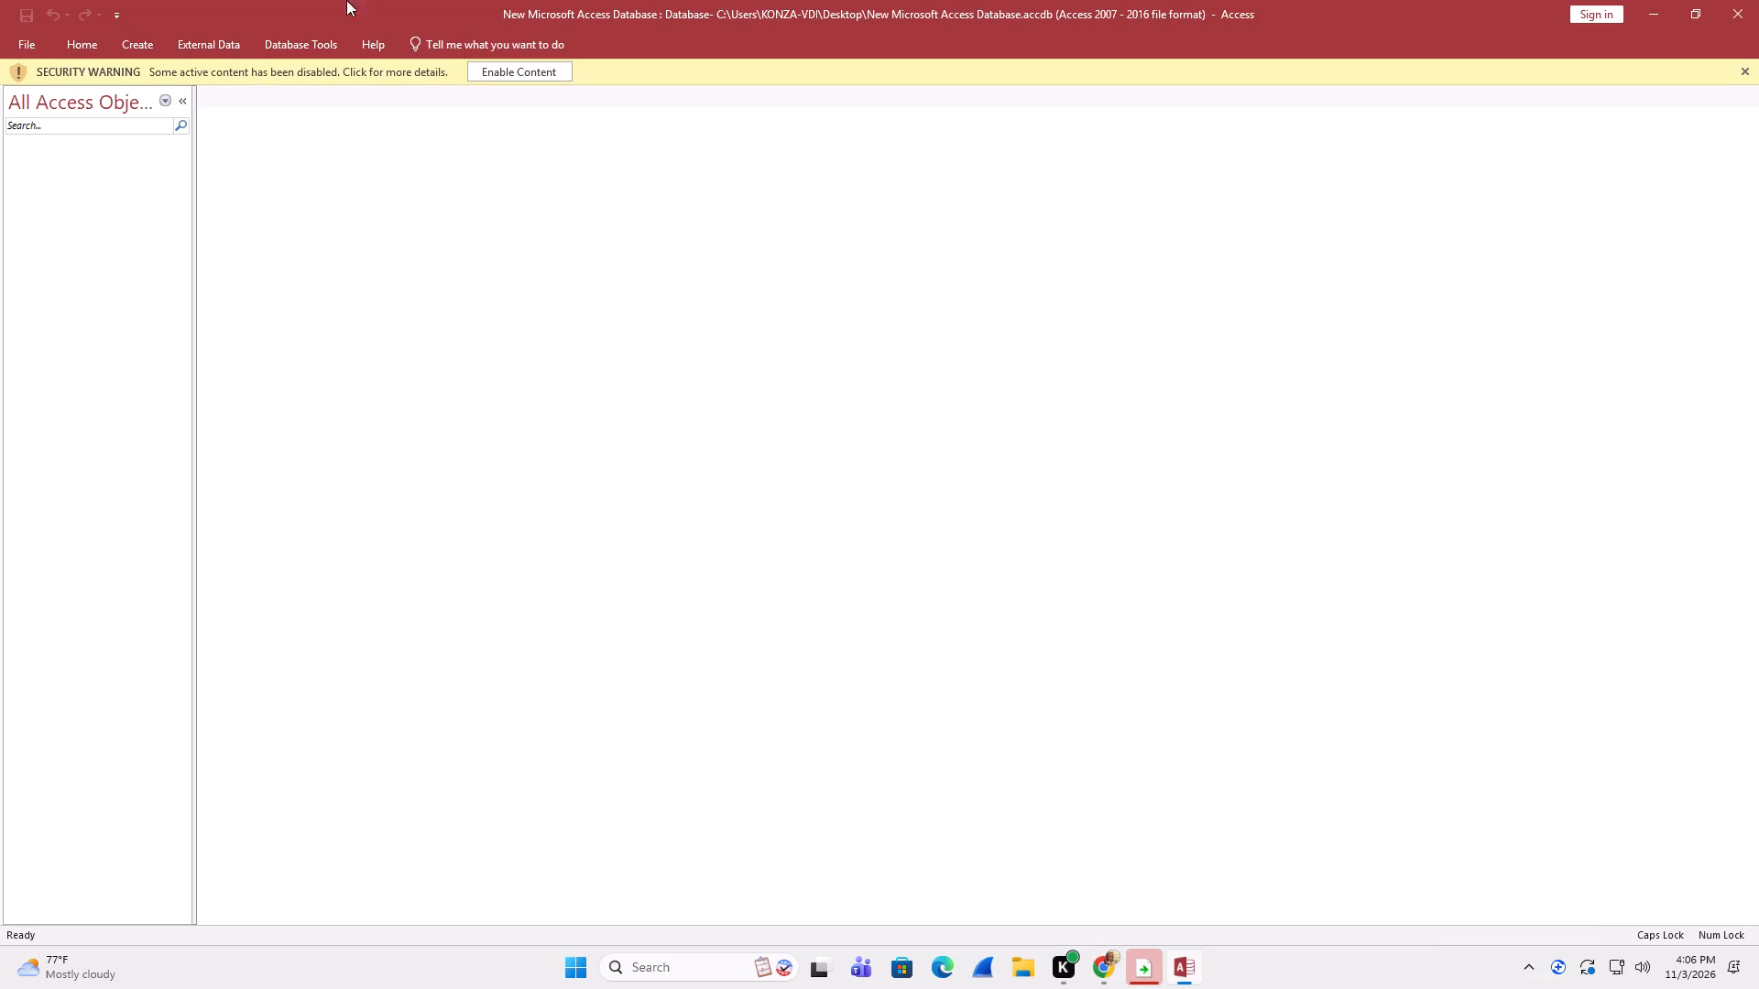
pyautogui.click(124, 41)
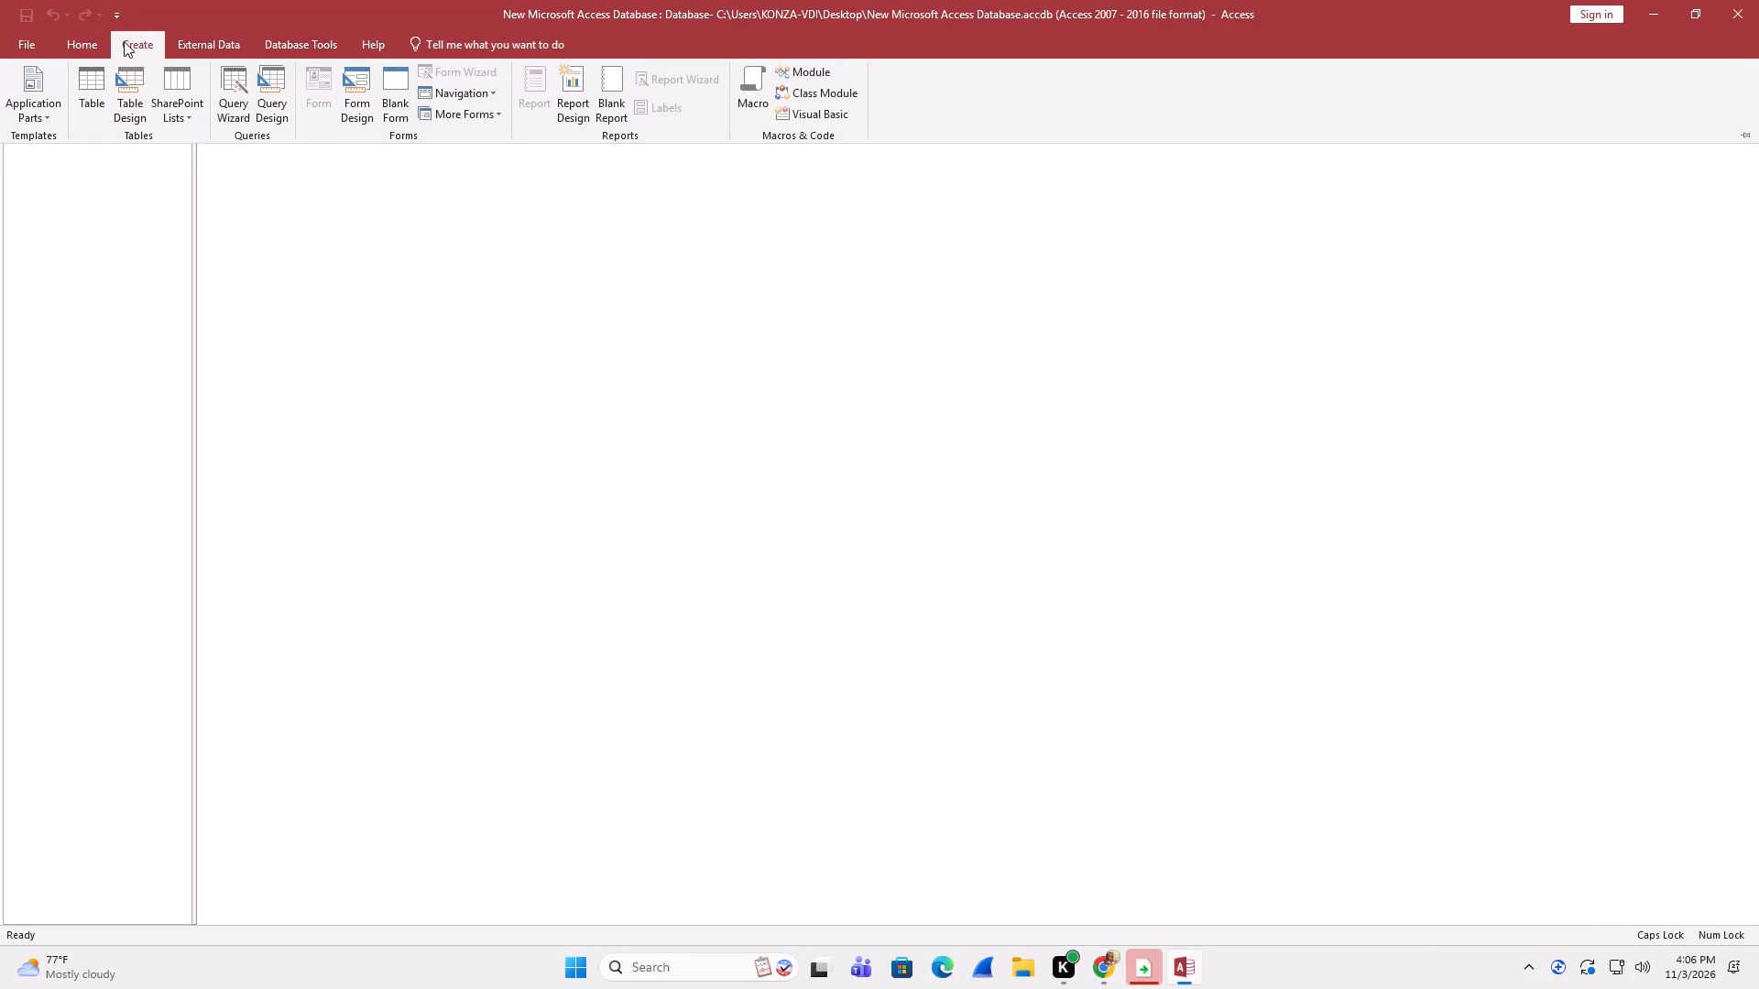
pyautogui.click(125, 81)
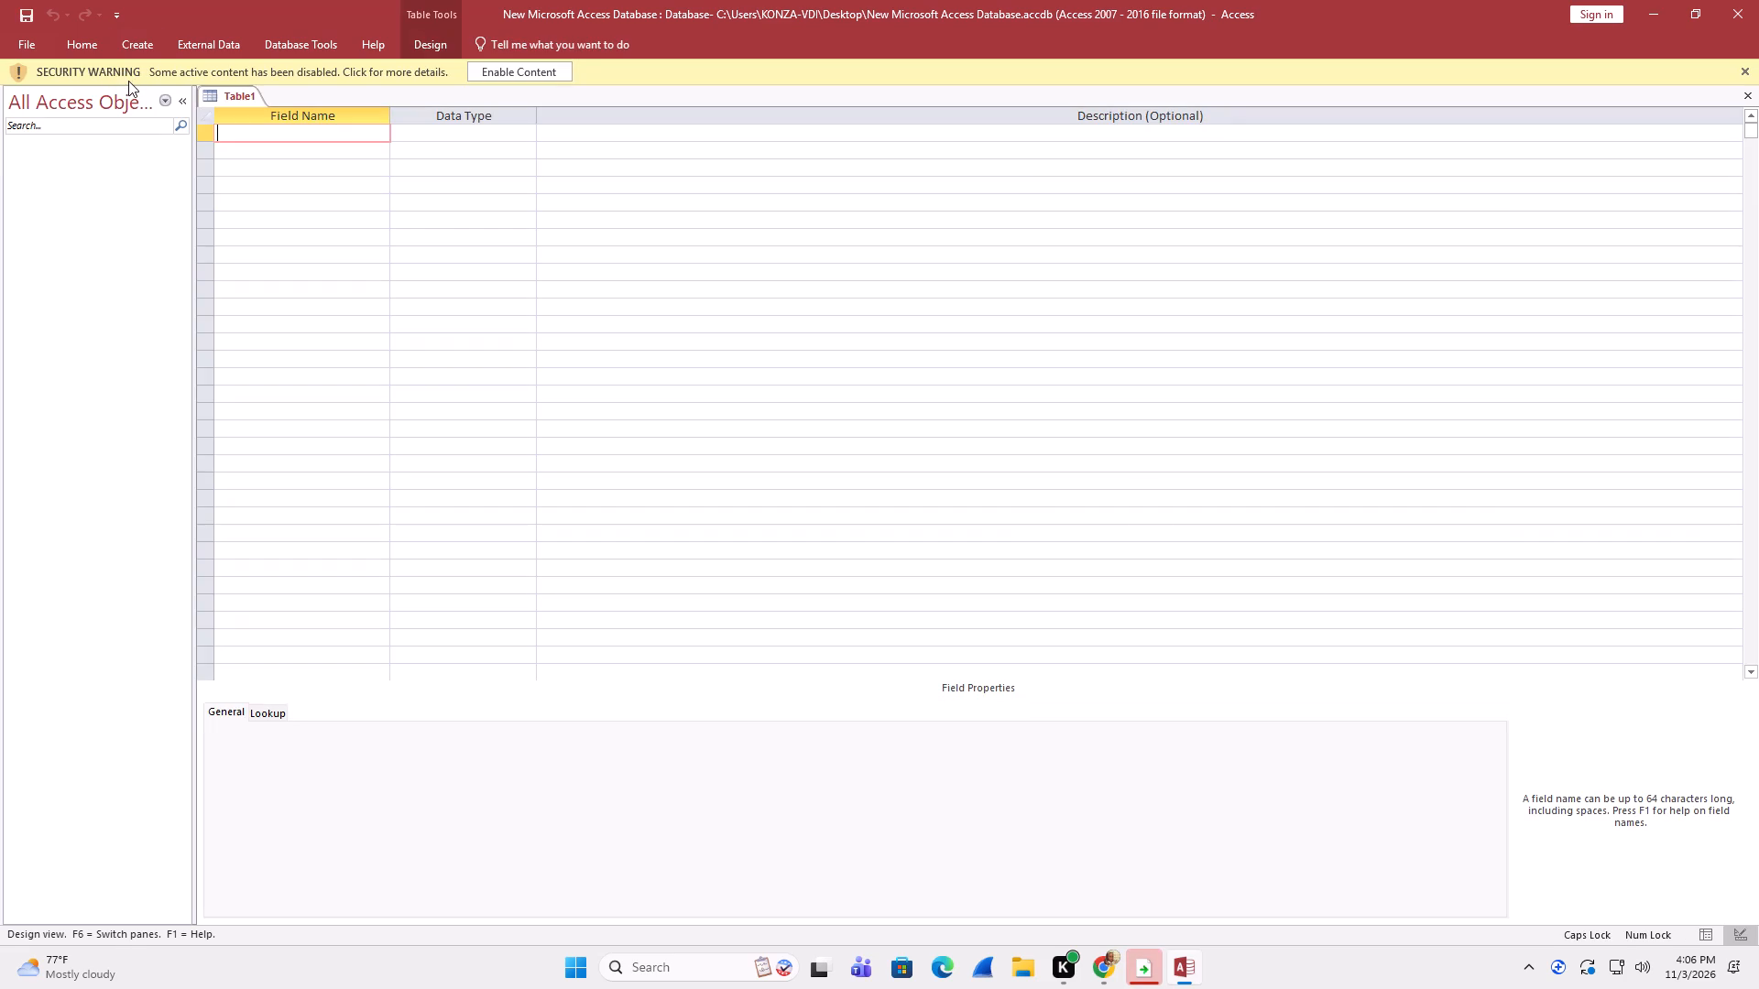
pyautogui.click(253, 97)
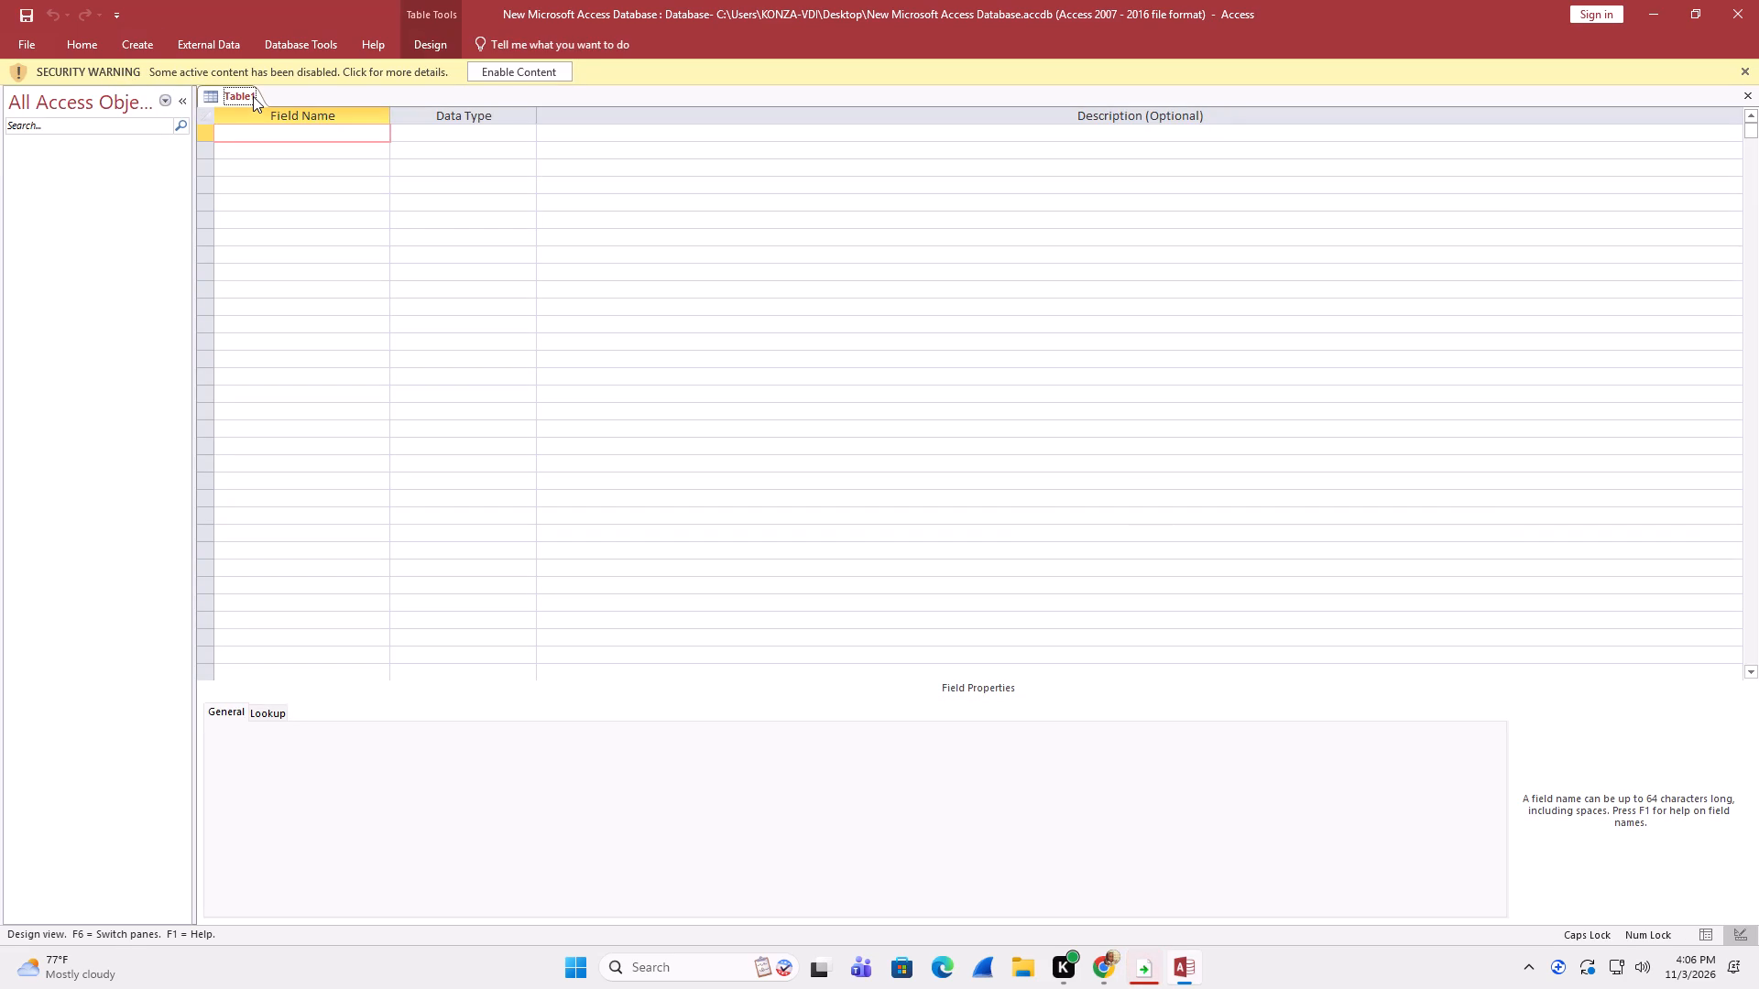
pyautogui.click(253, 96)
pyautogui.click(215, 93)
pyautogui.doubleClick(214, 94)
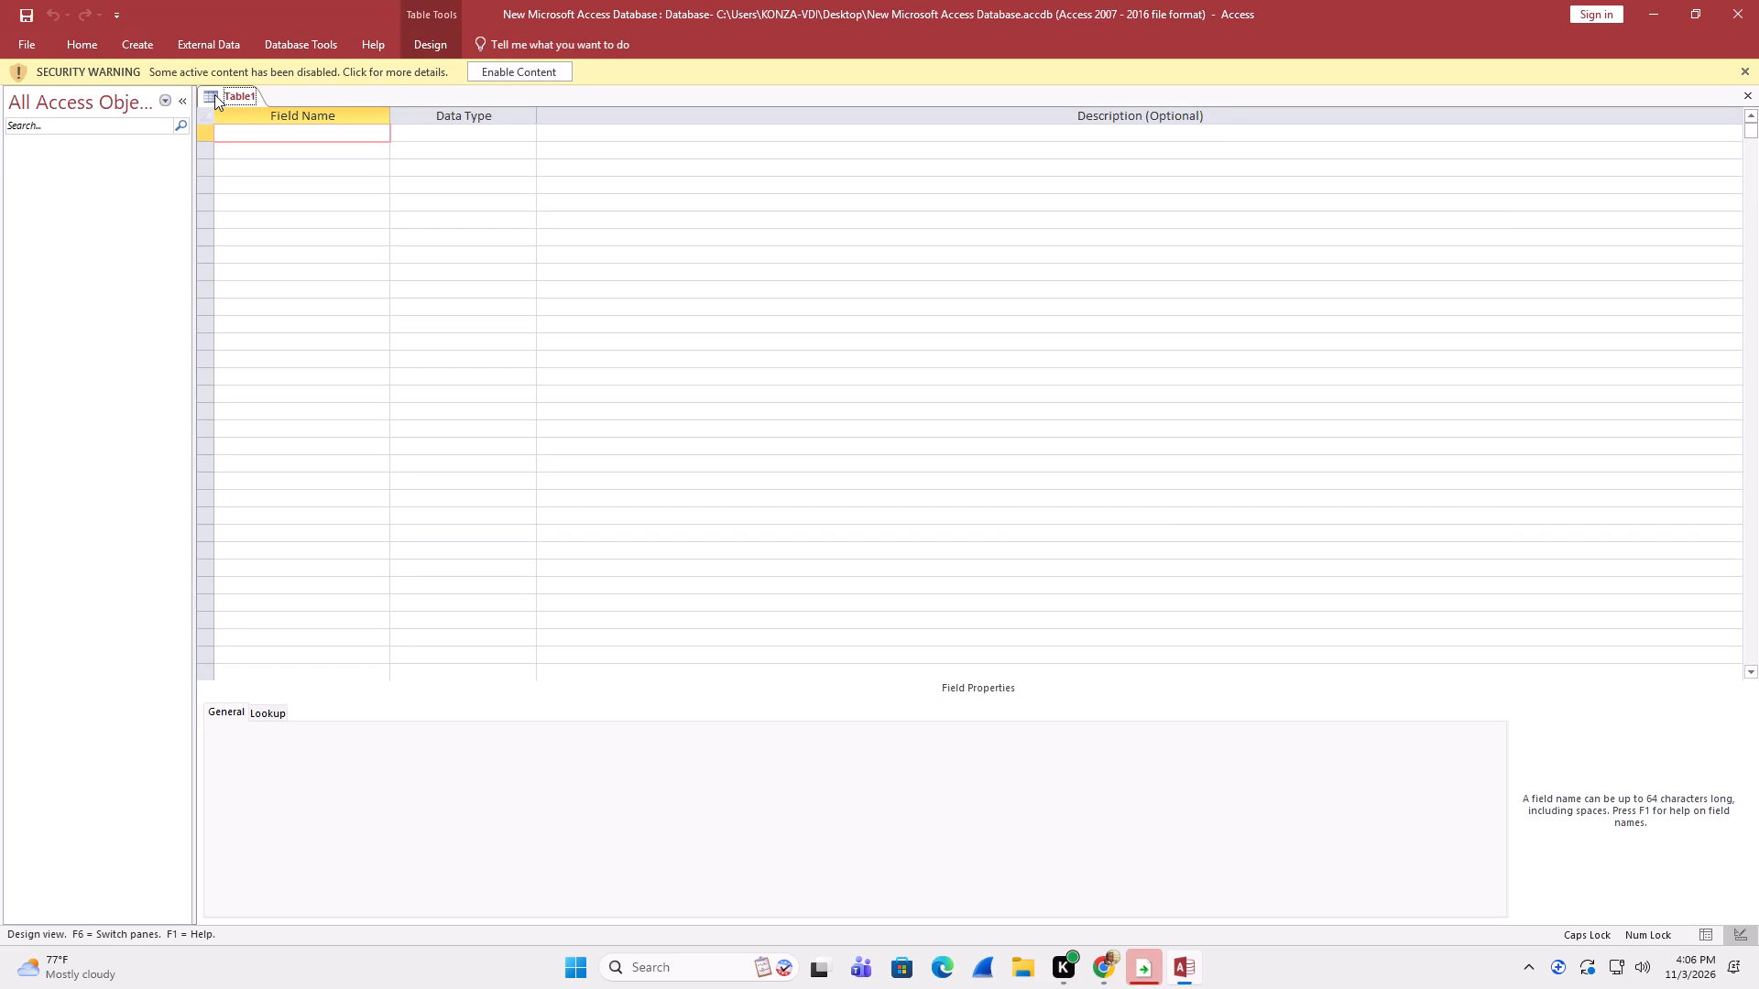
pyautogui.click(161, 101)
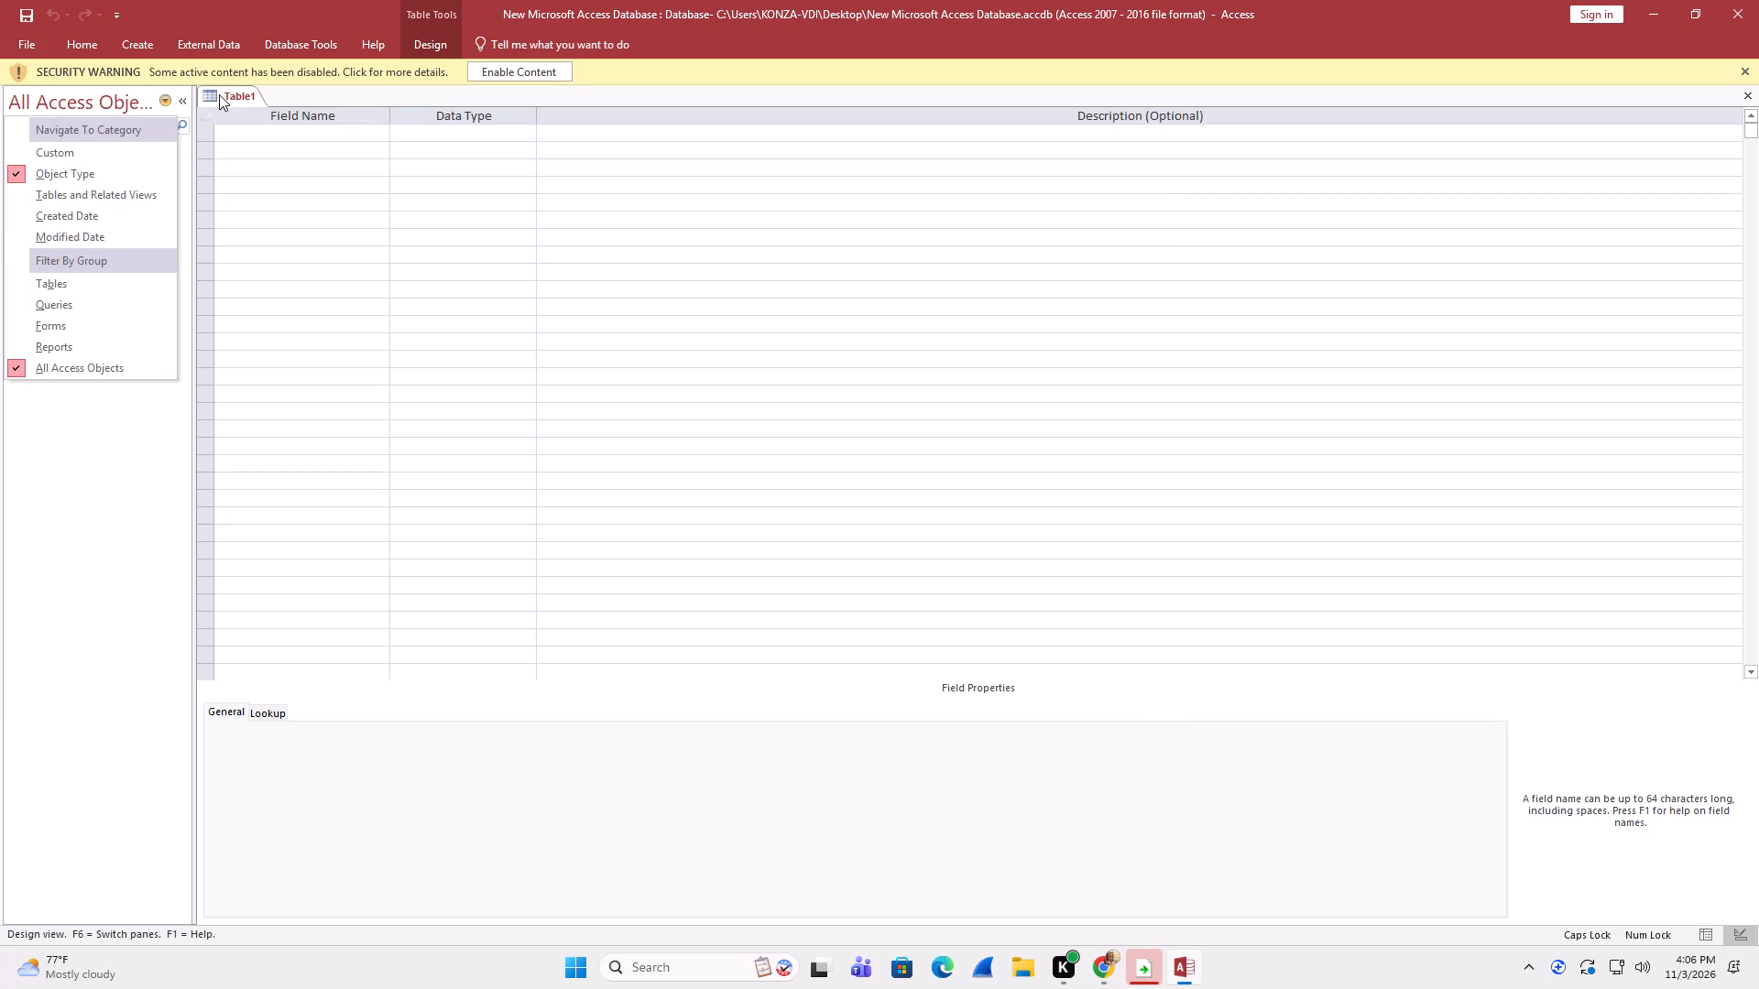
# Enable the disabled active content of the new database.
pyautogui.click(542, 71)
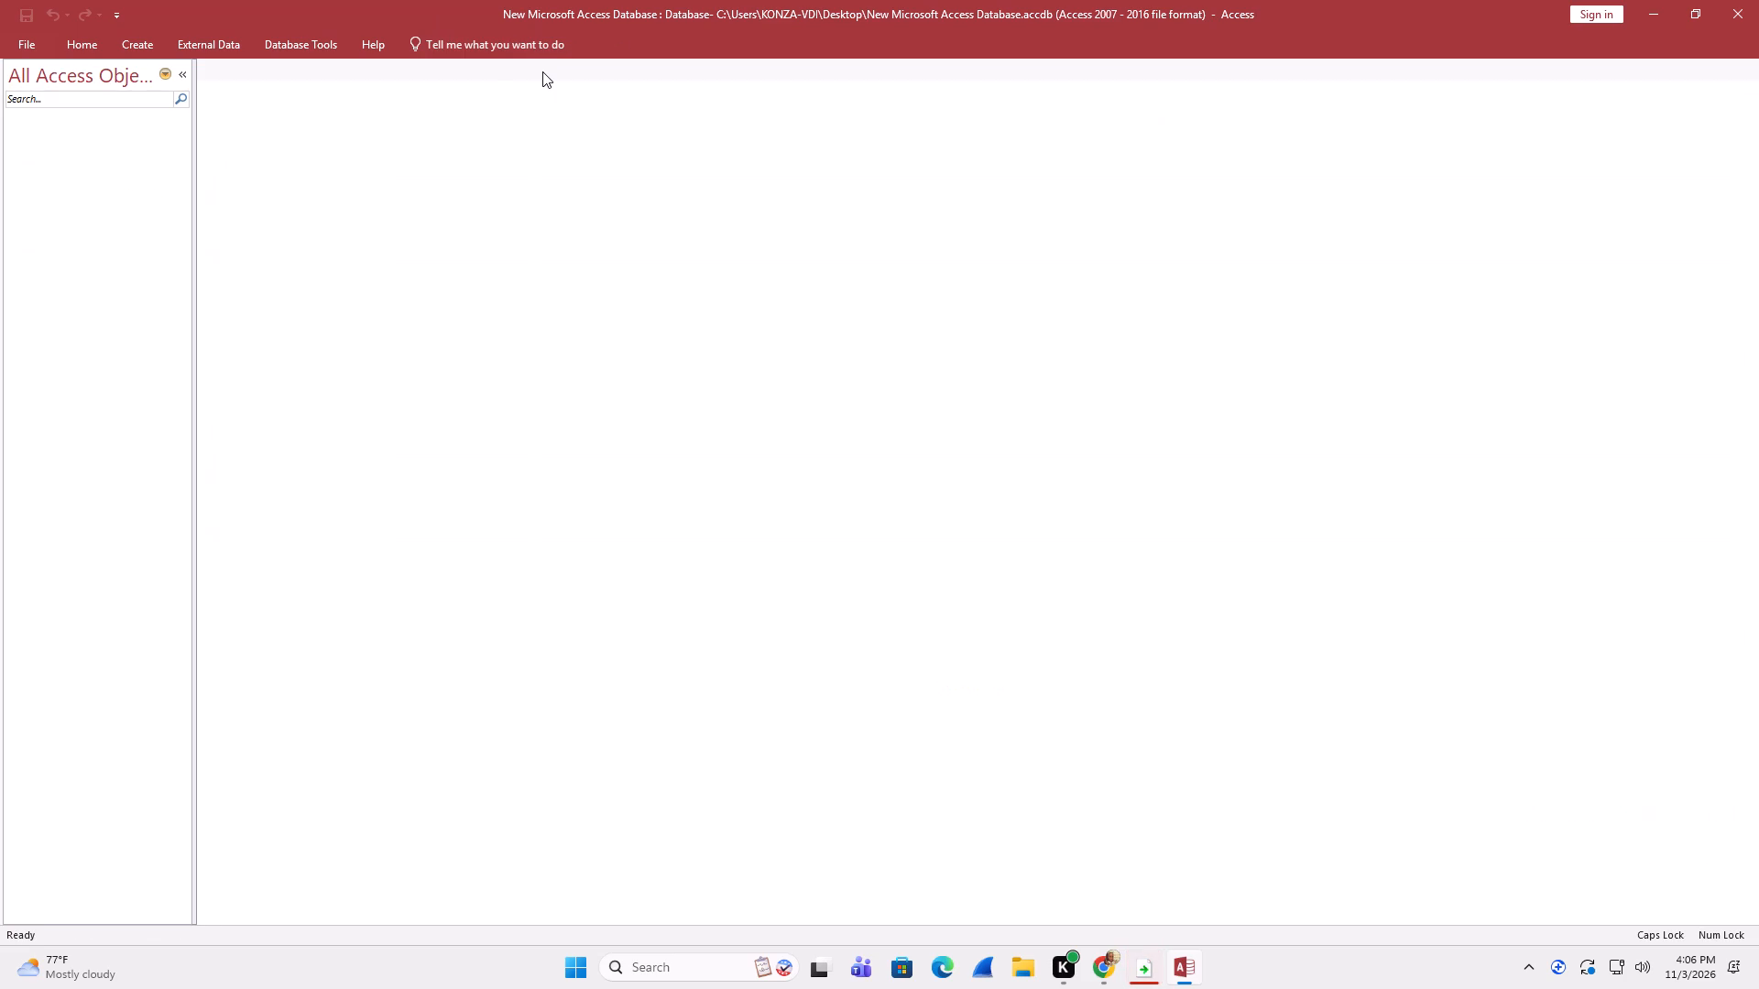
# Start a new table in Design view and add a Customer ID field with the AutoNumber data type.
pyautogui.click(119, 38)
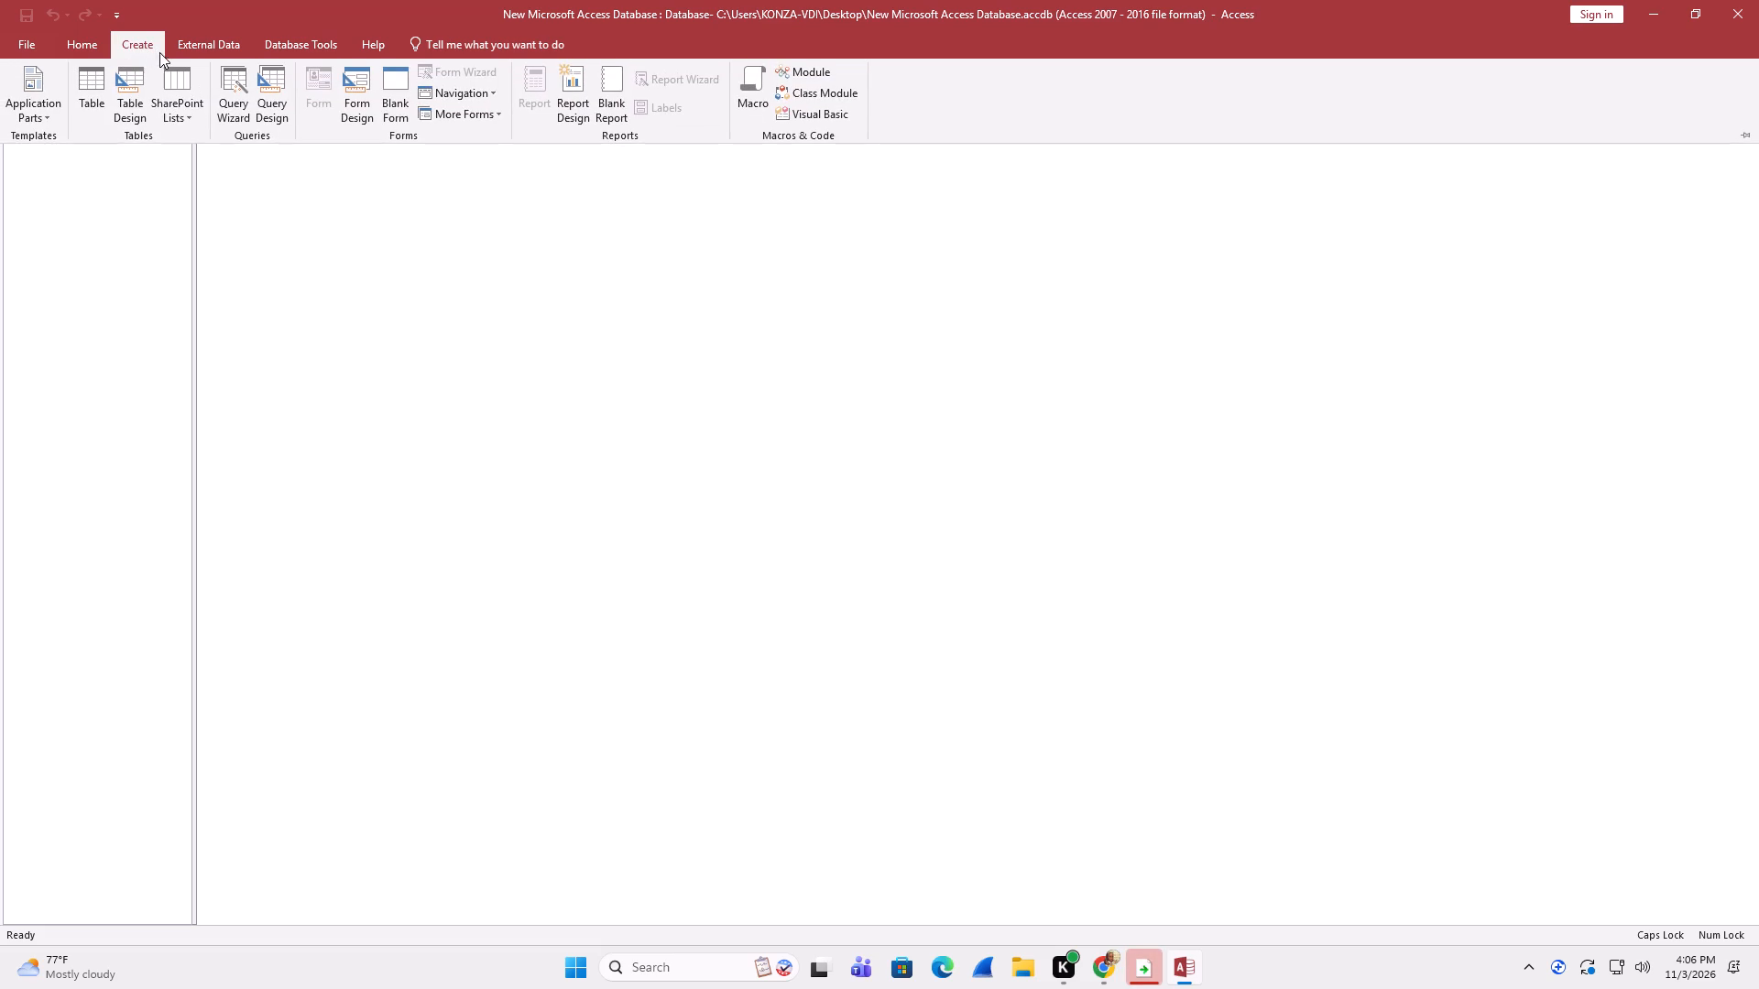
pyautogui.click(136, 75)
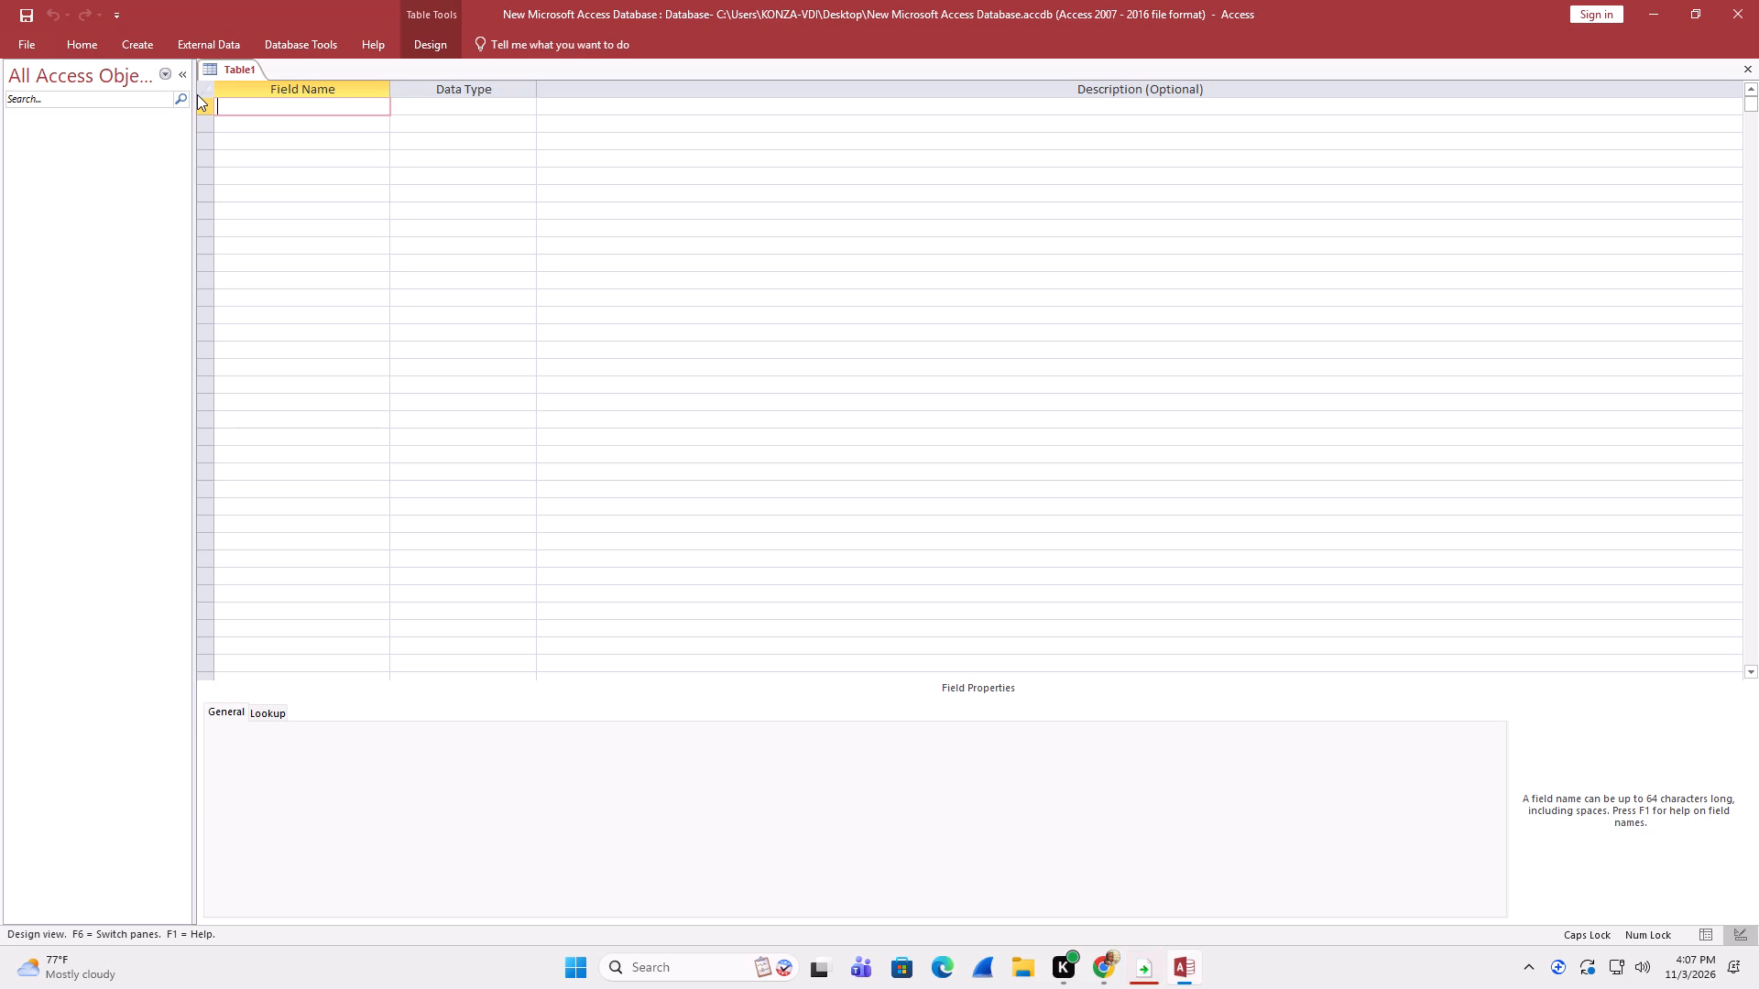
pyautogui.press('c')
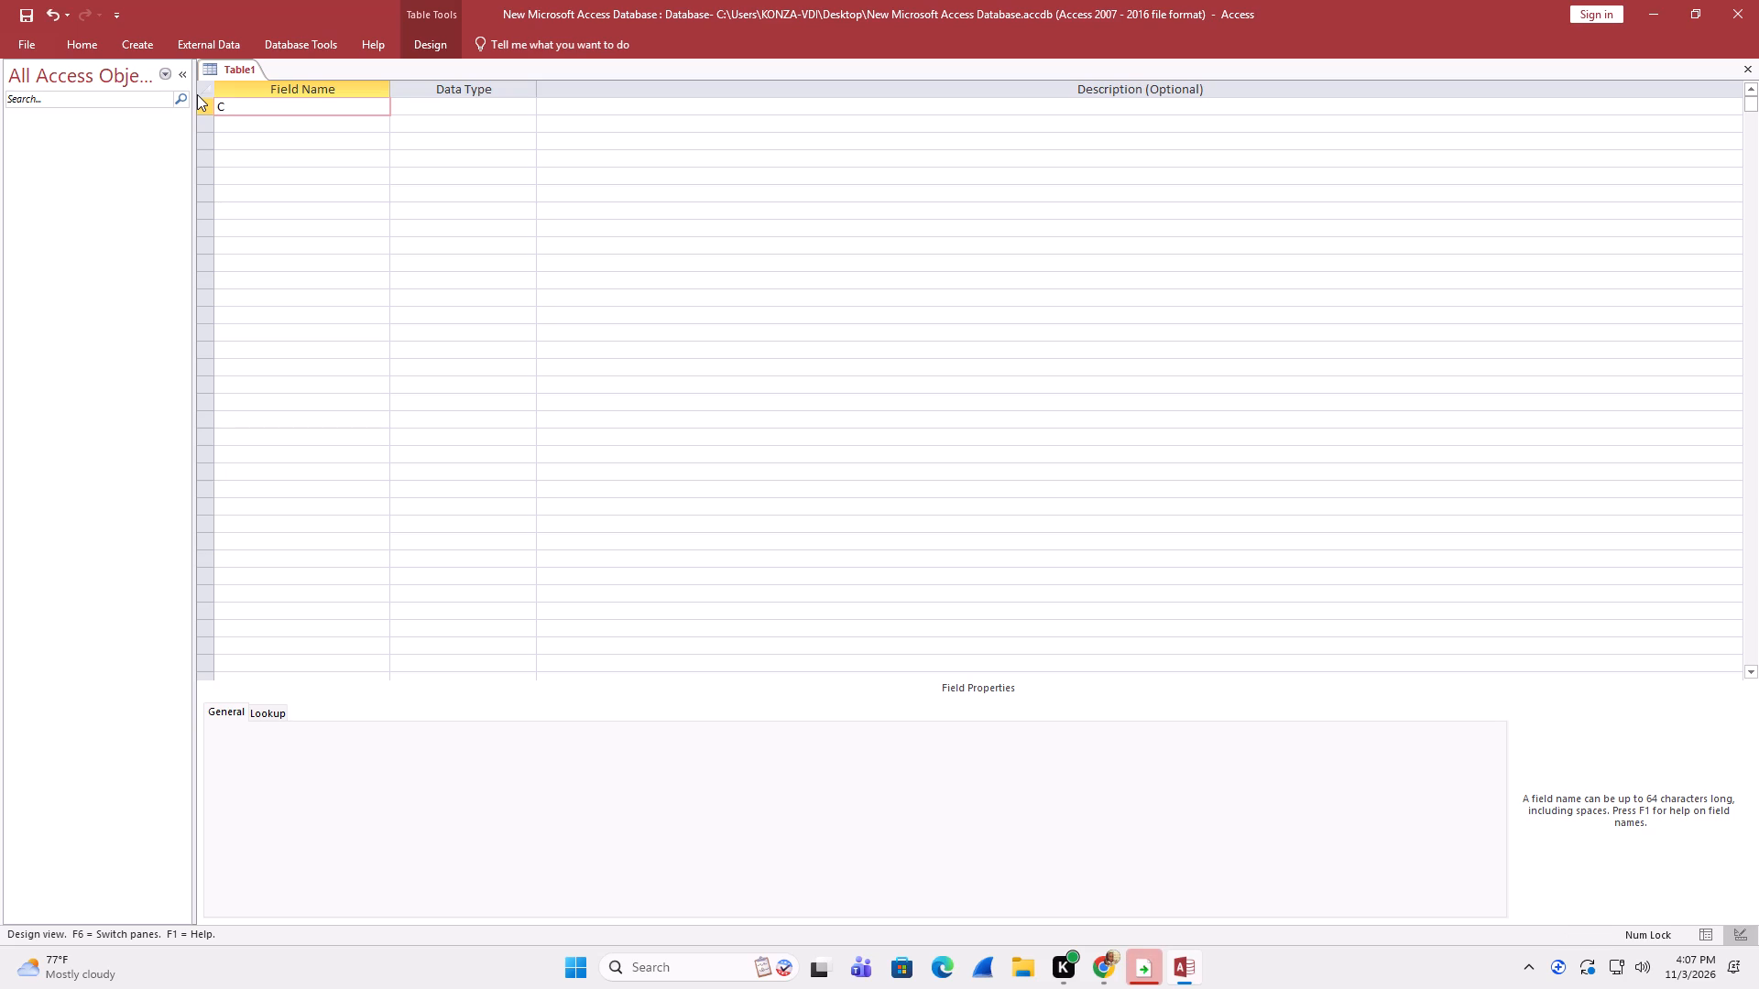
pyautogui.write('ustomer')
pyautogui.press('space')
pyautogui.write('ID')
pyautogui.click(458, 108)
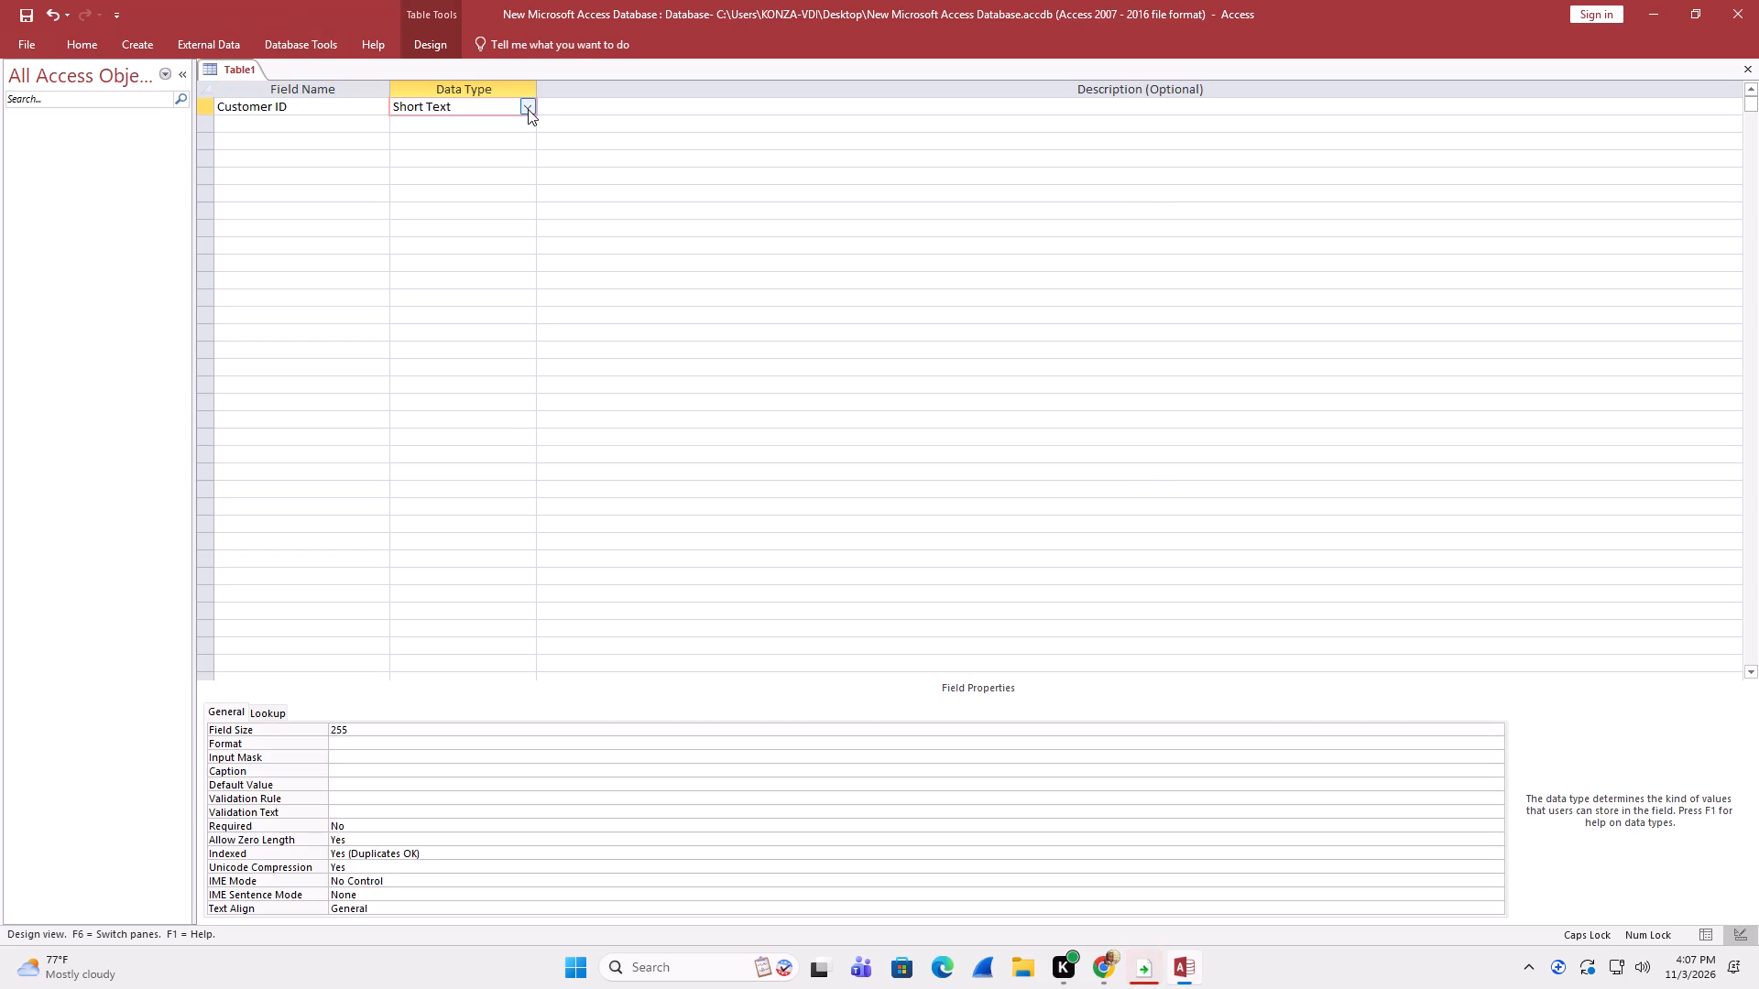
pyautogui.click(528, 109)
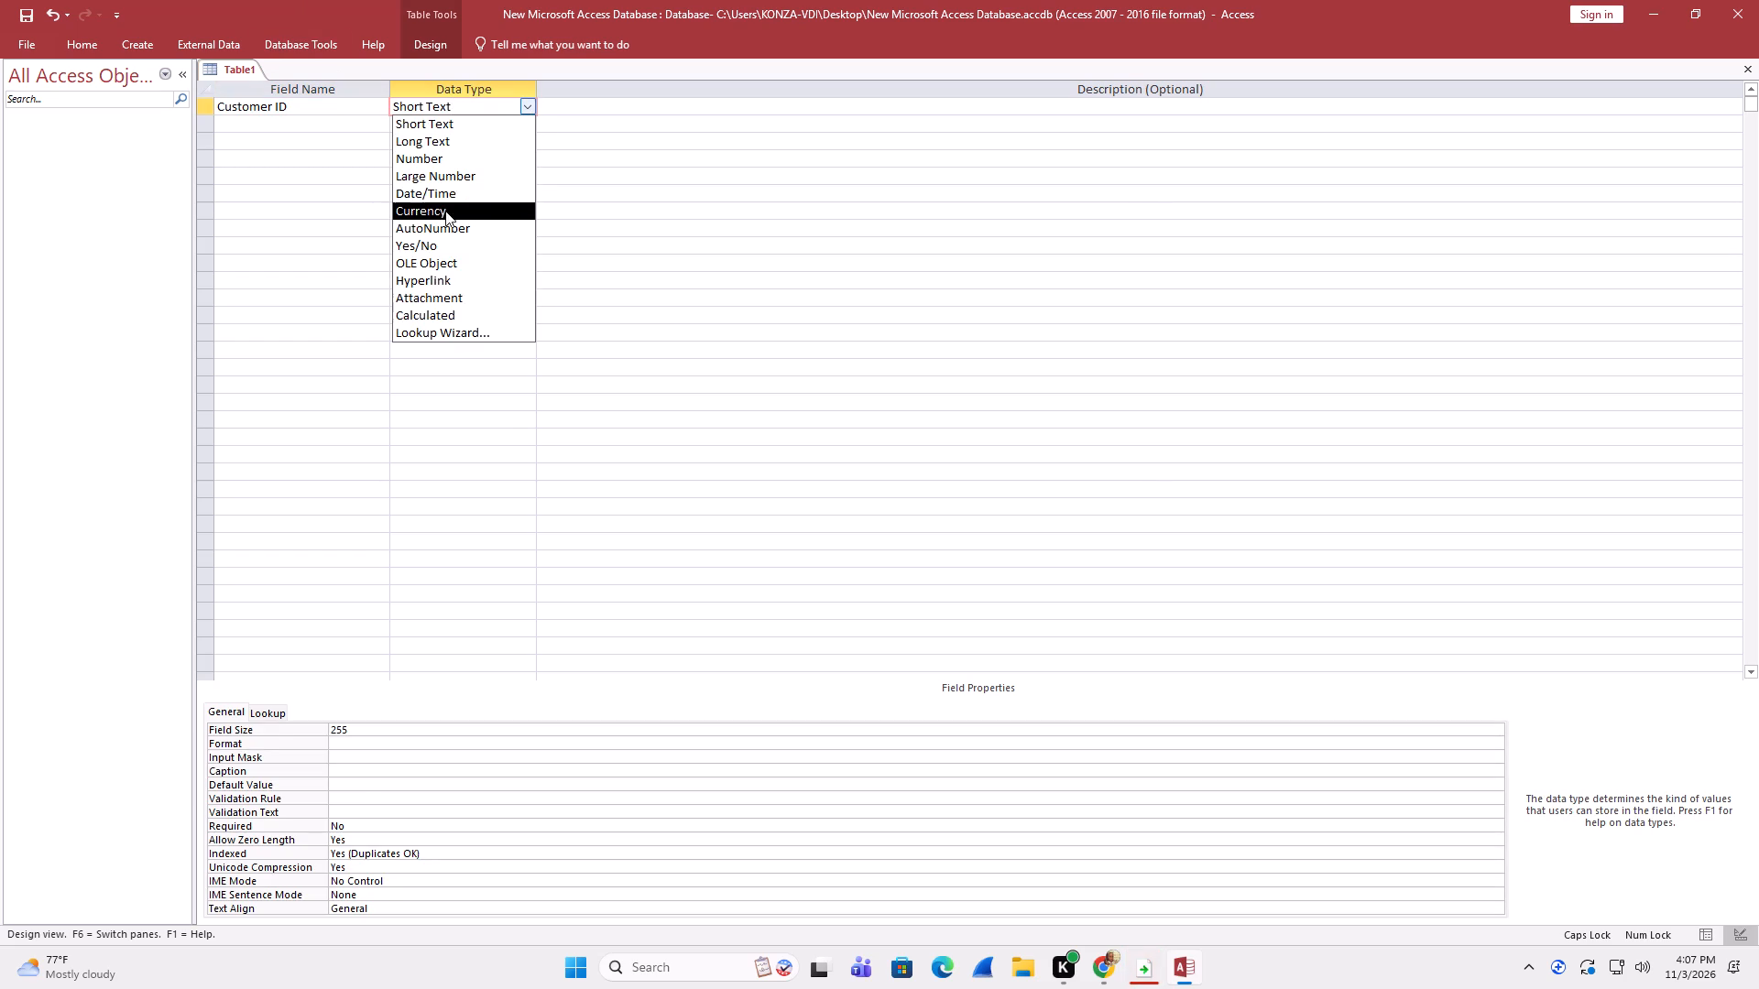
pyautogui.click(443, 227)
# Enter CustomerName as the name of the table's second field.
pyautogui.click(244, 121)
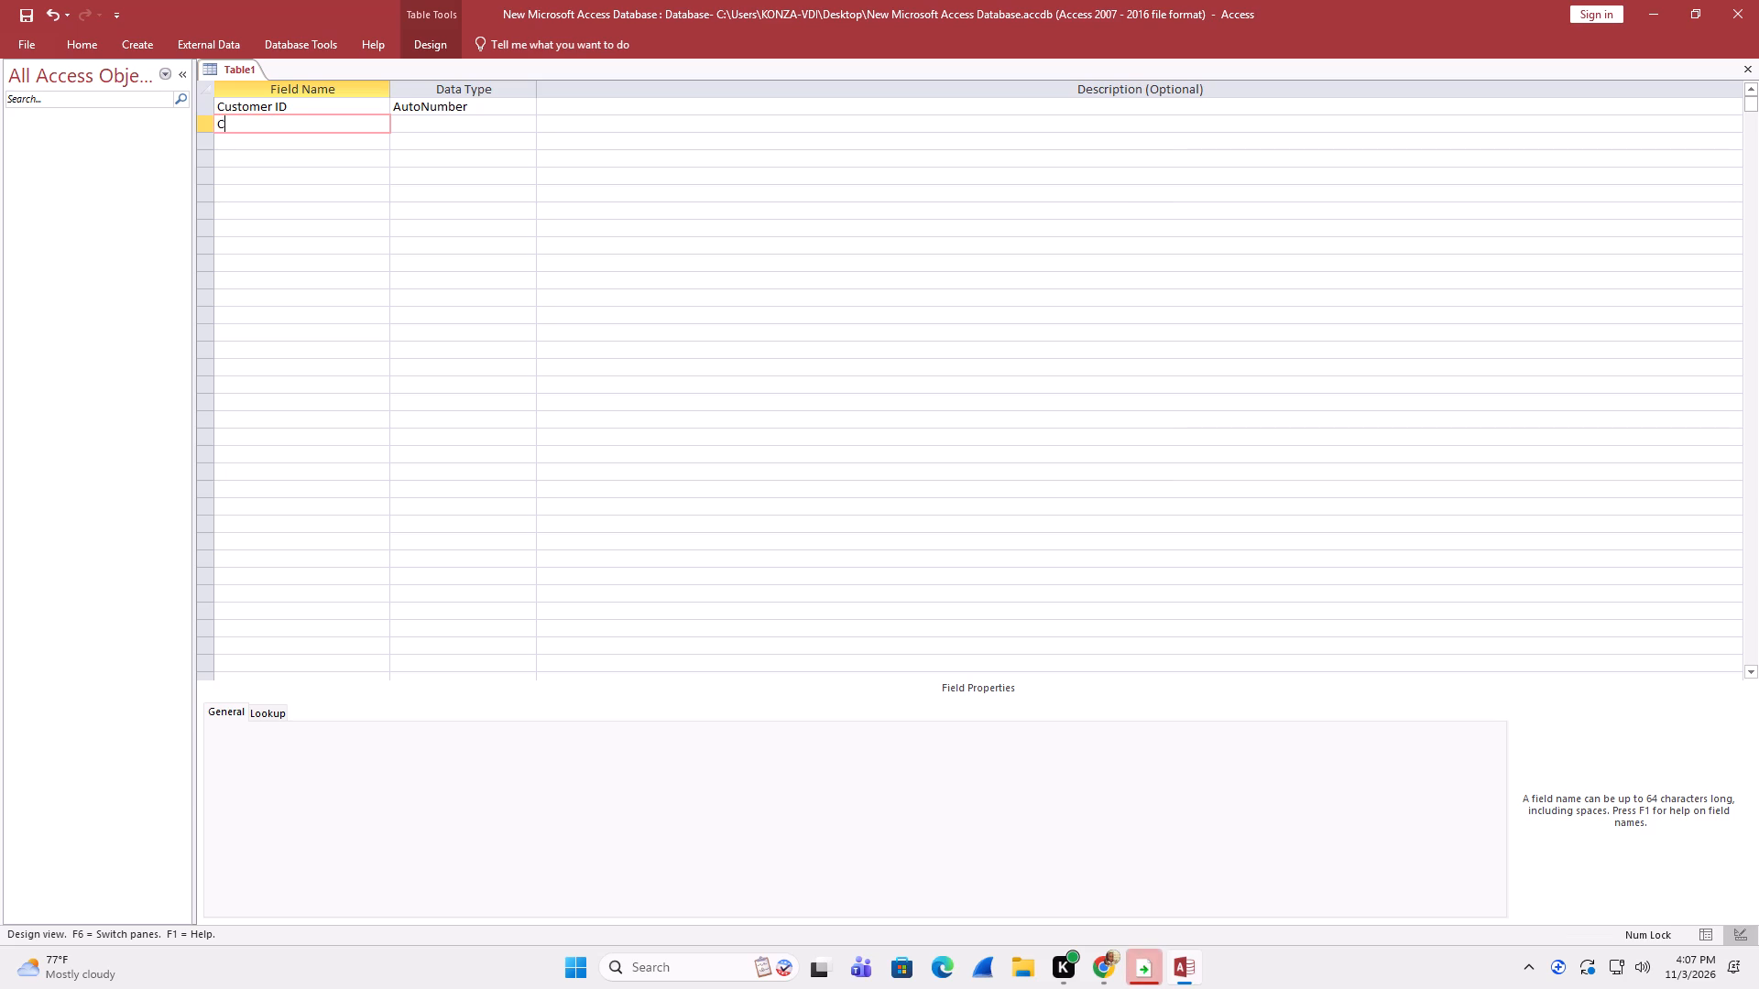
pyautogui.write('us')
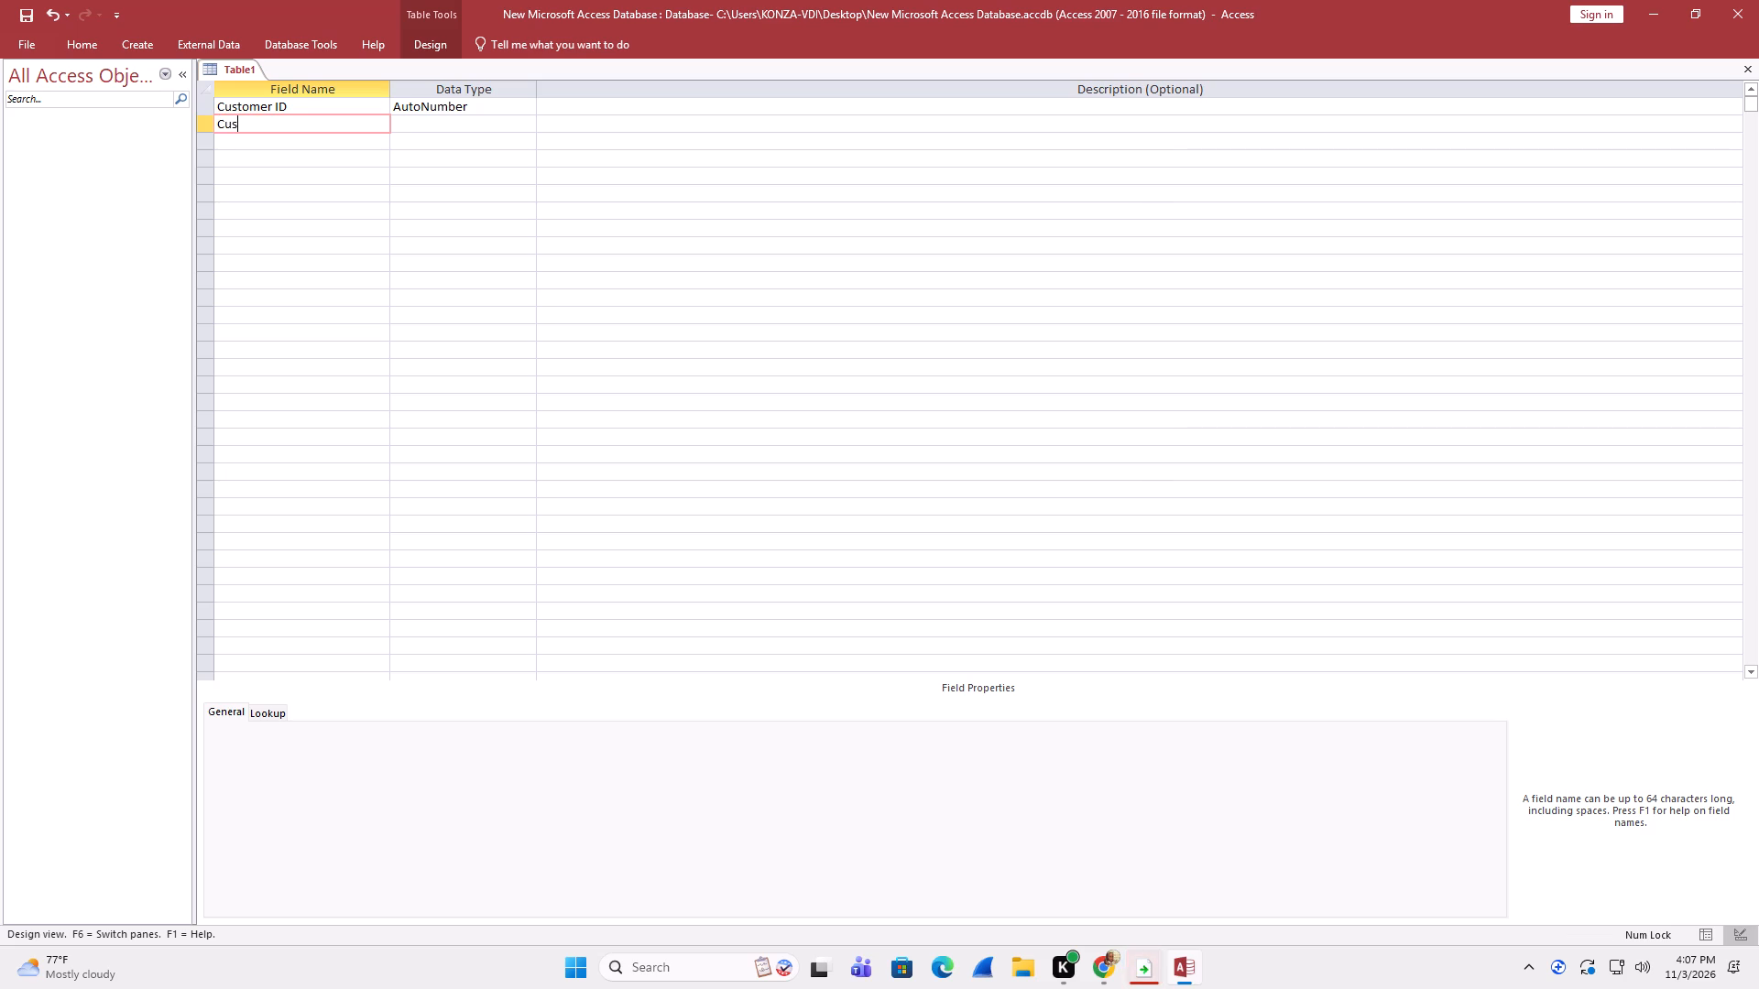
pyautogui.press('t')
pyautogui.write('omer')
pyautogui.press('space')
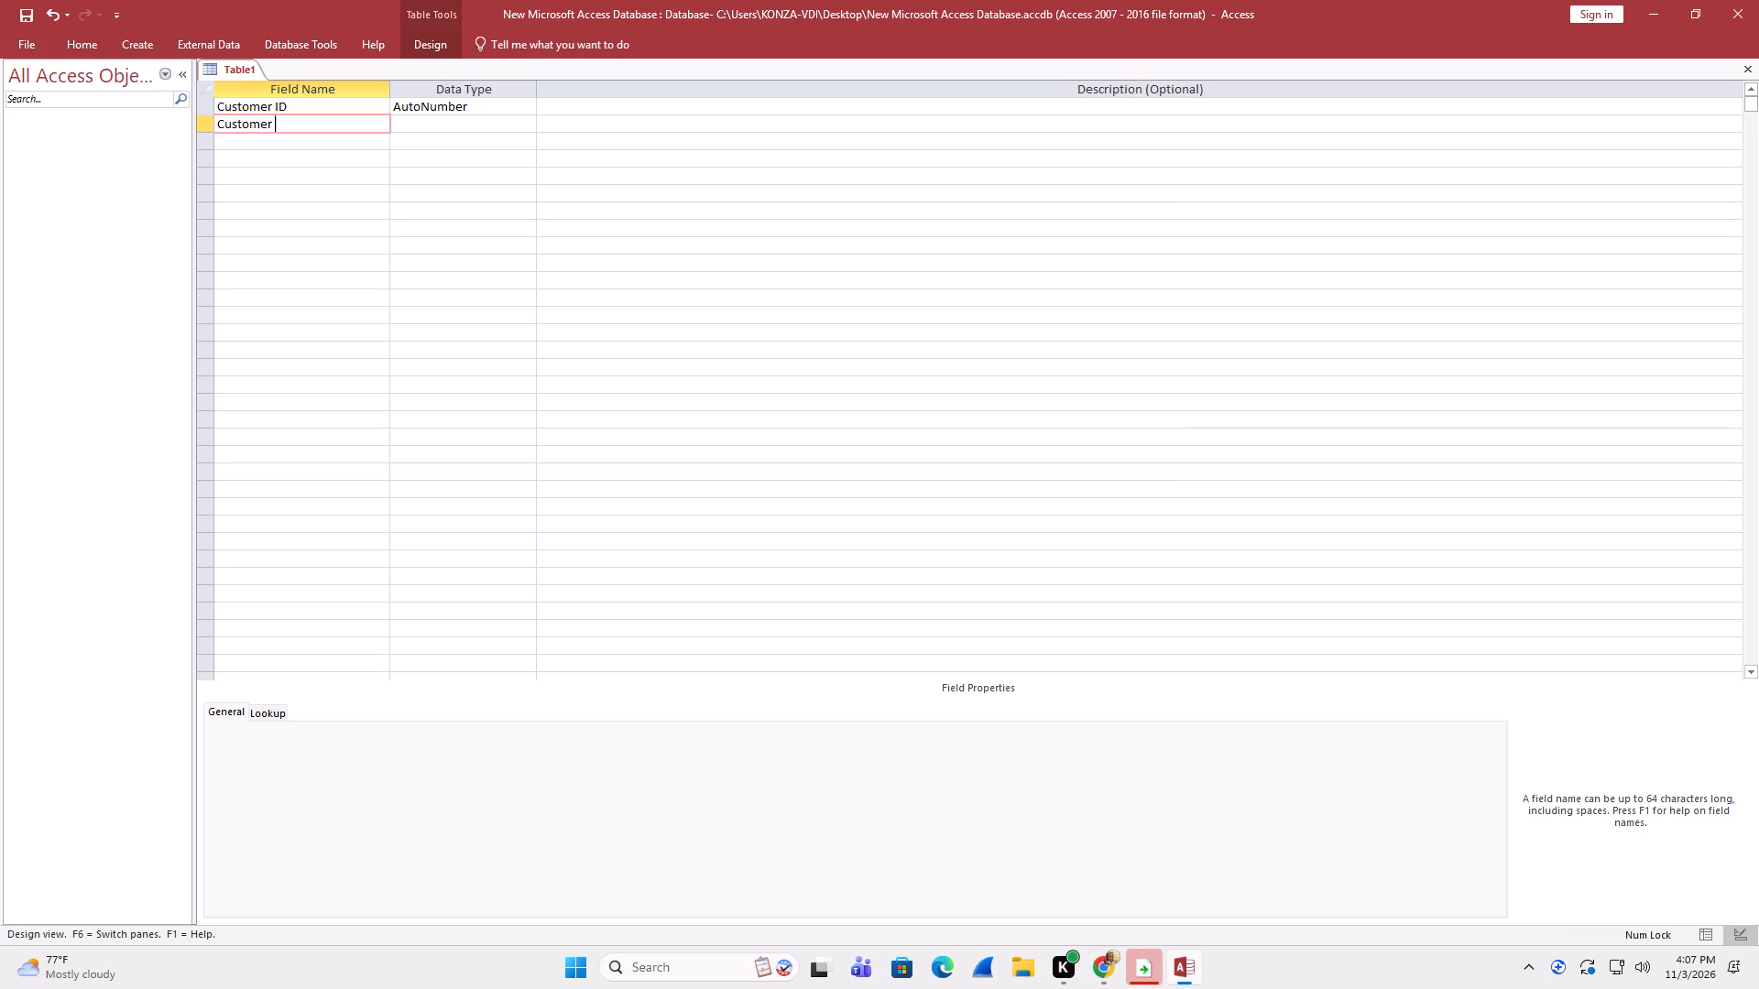
pyautogui.press('BackSpace')
pyautogui.write('ame')
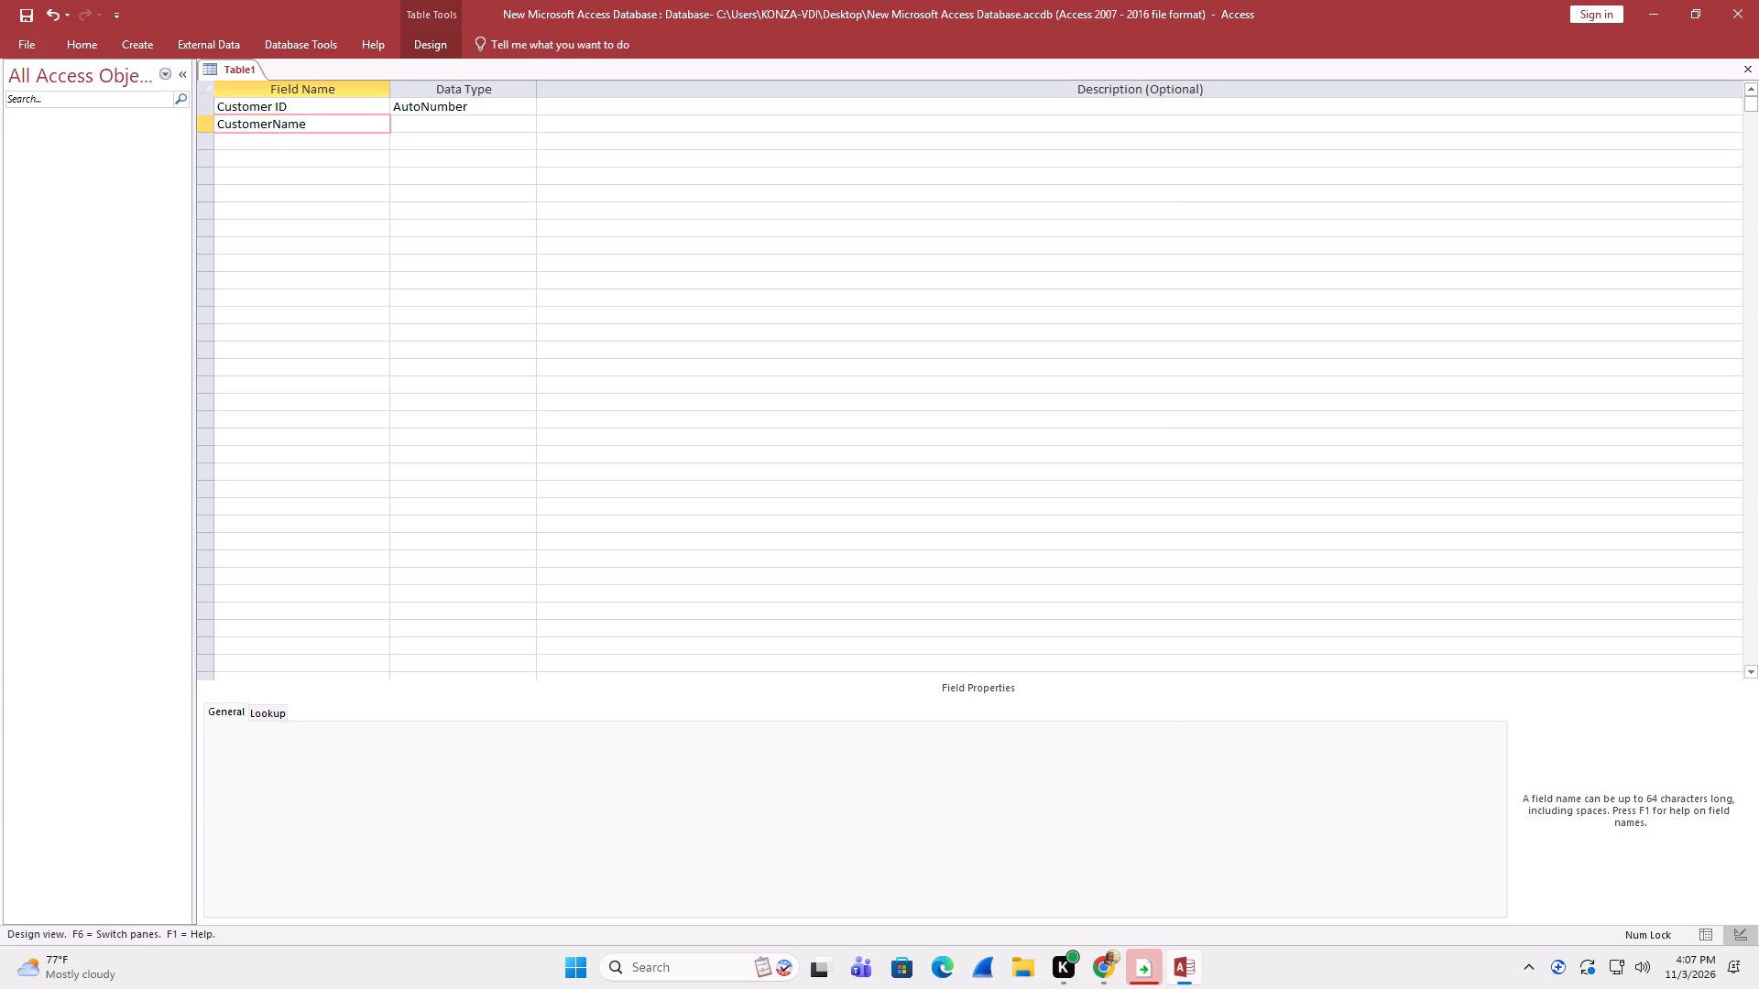
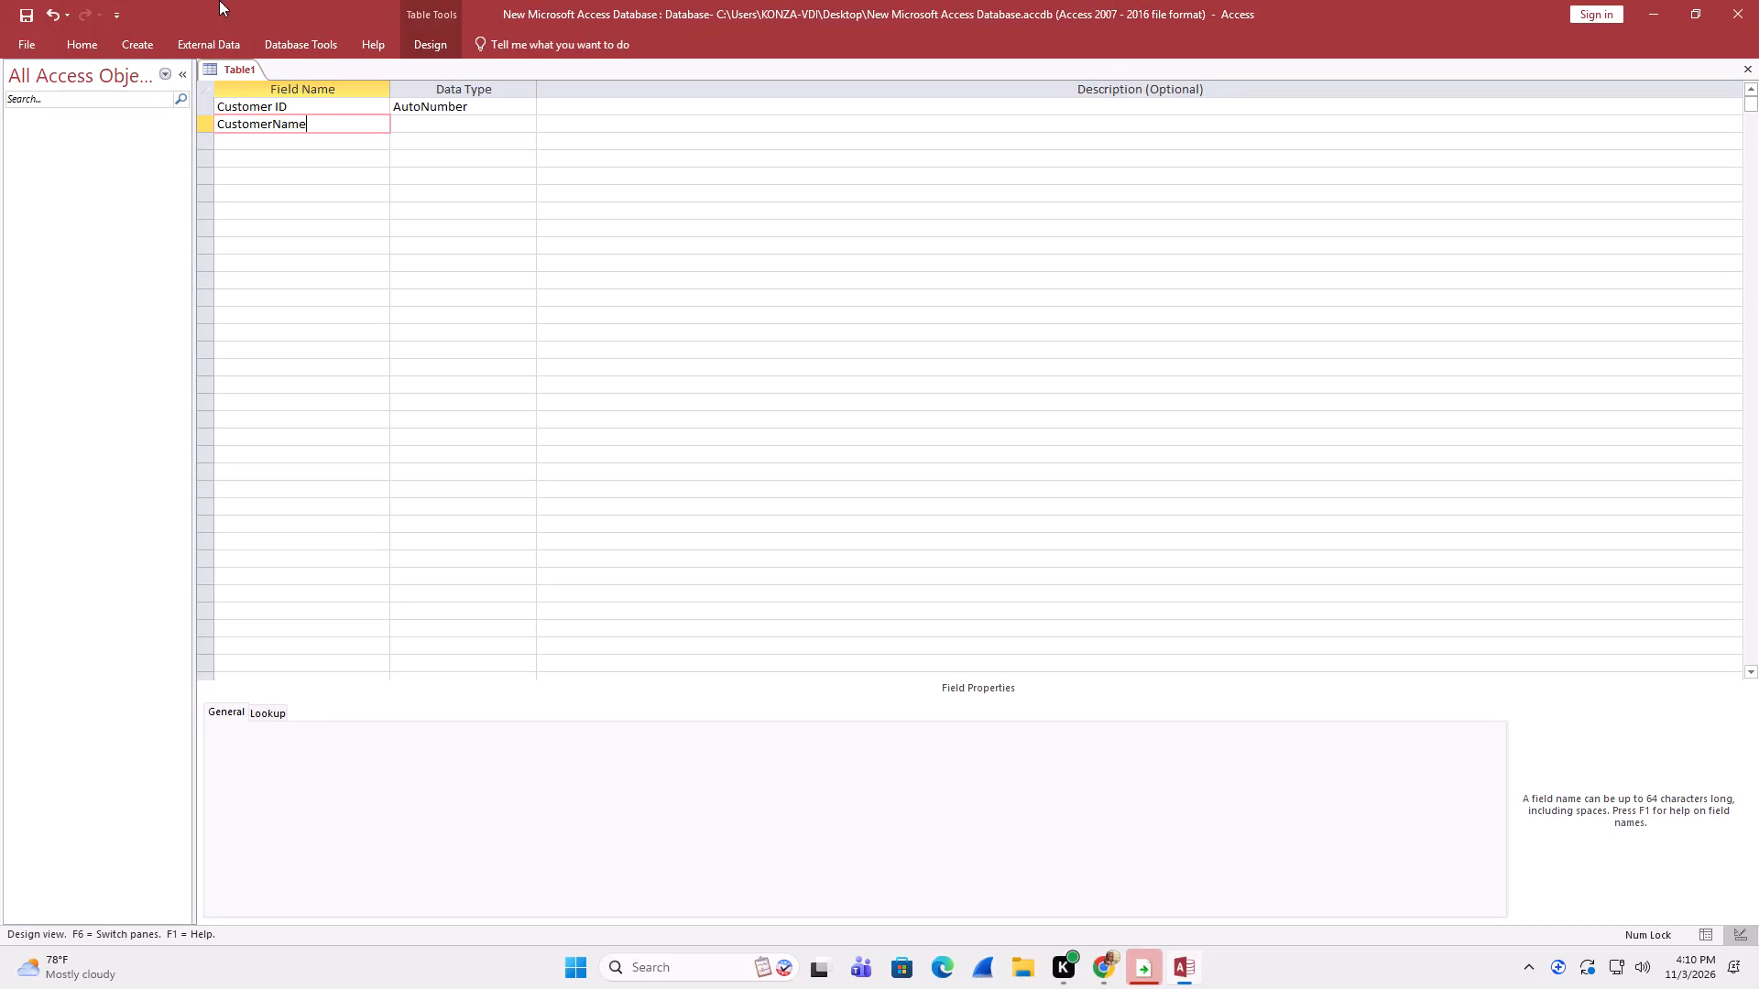
# Set the CustomerName field's data type to Short Text.
pyautogui.click(432, 122)
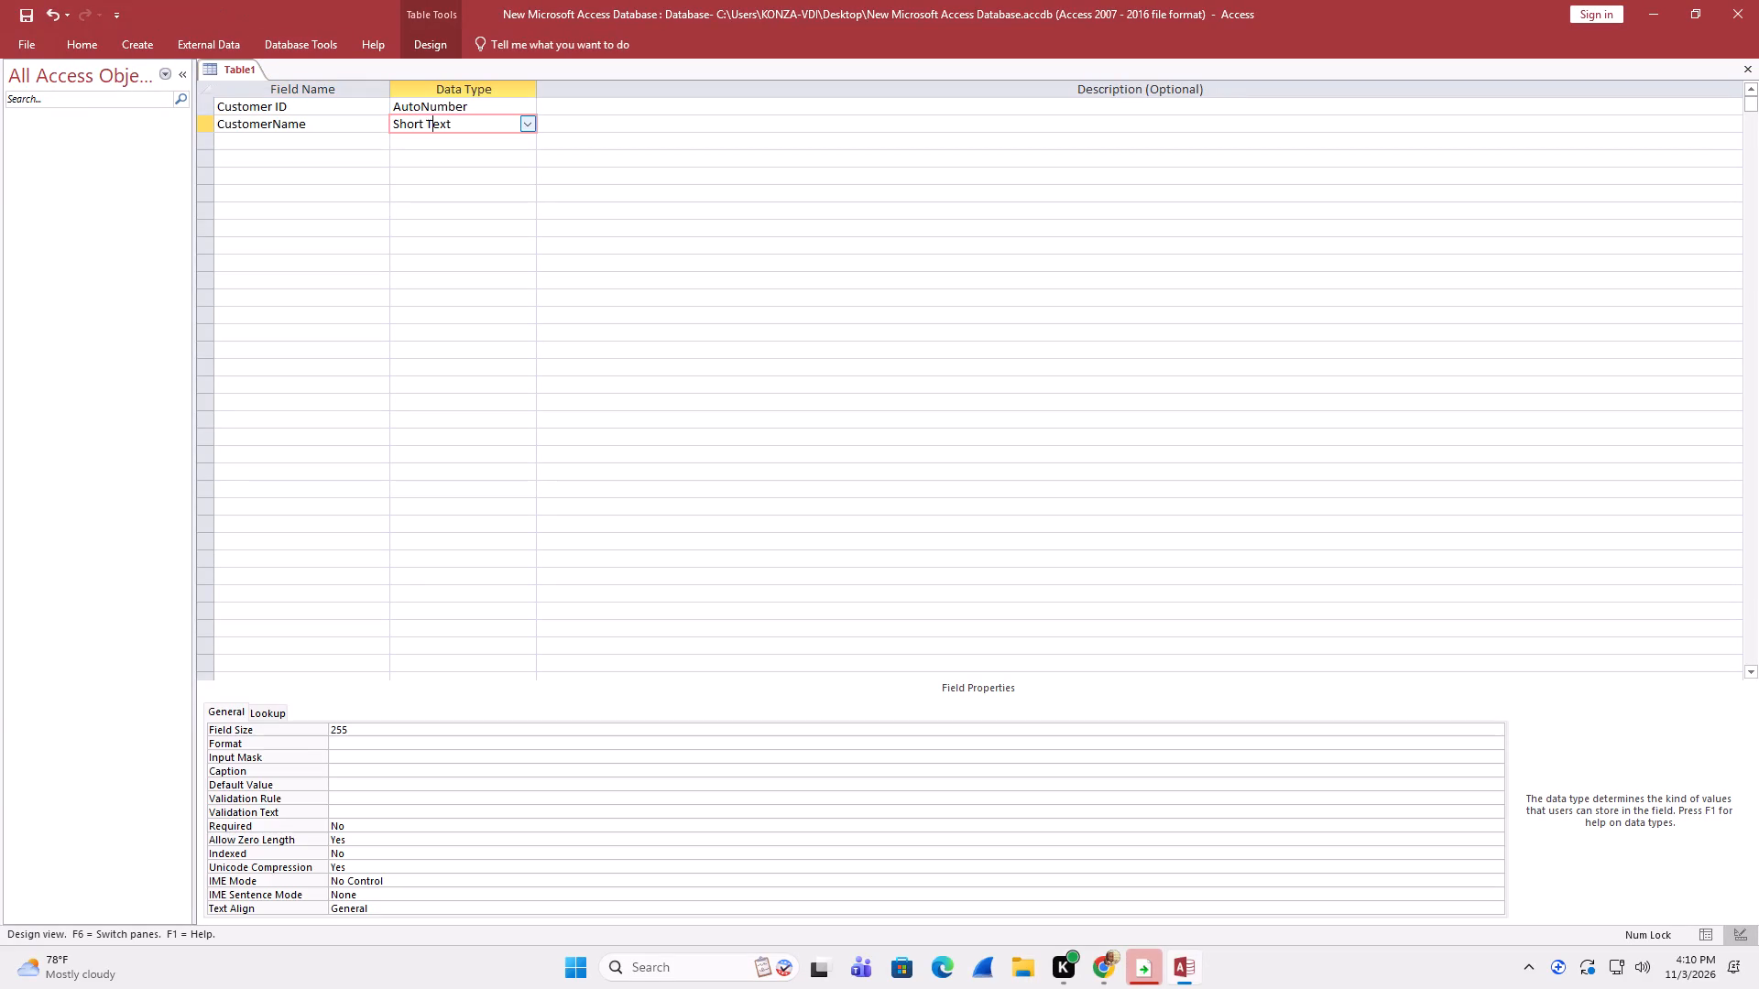
pyautogui.click(529, 130)
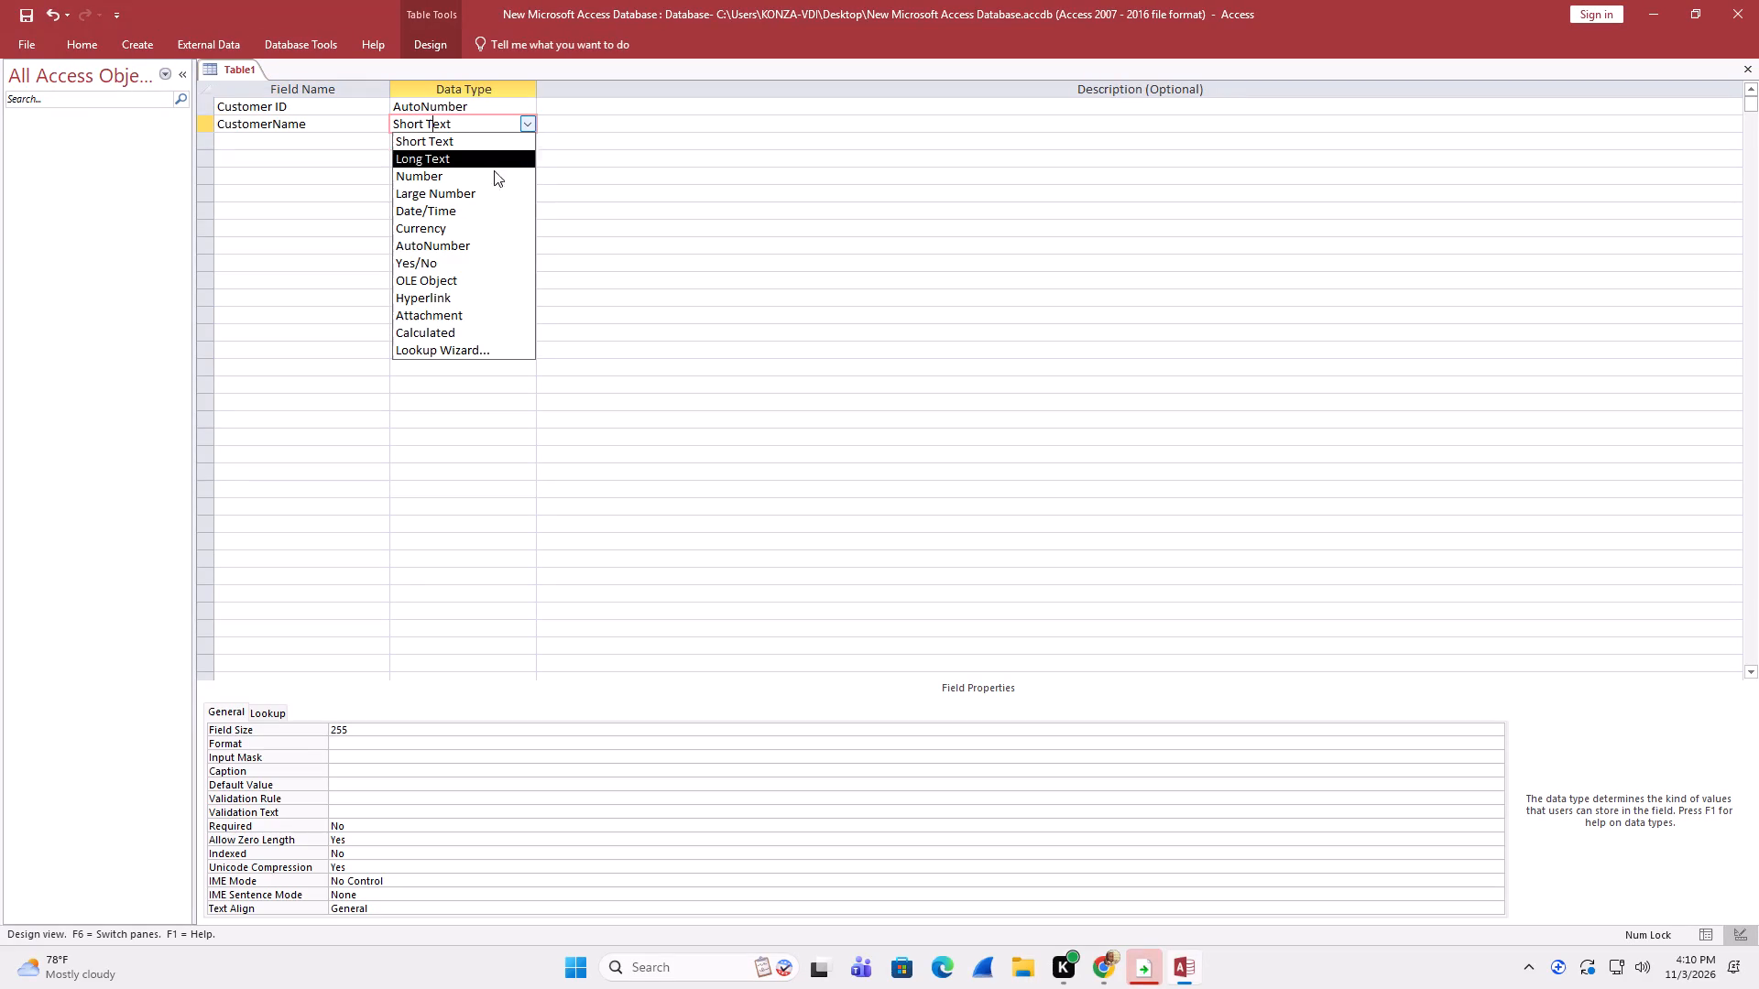
pyautogui.click(447, 136)
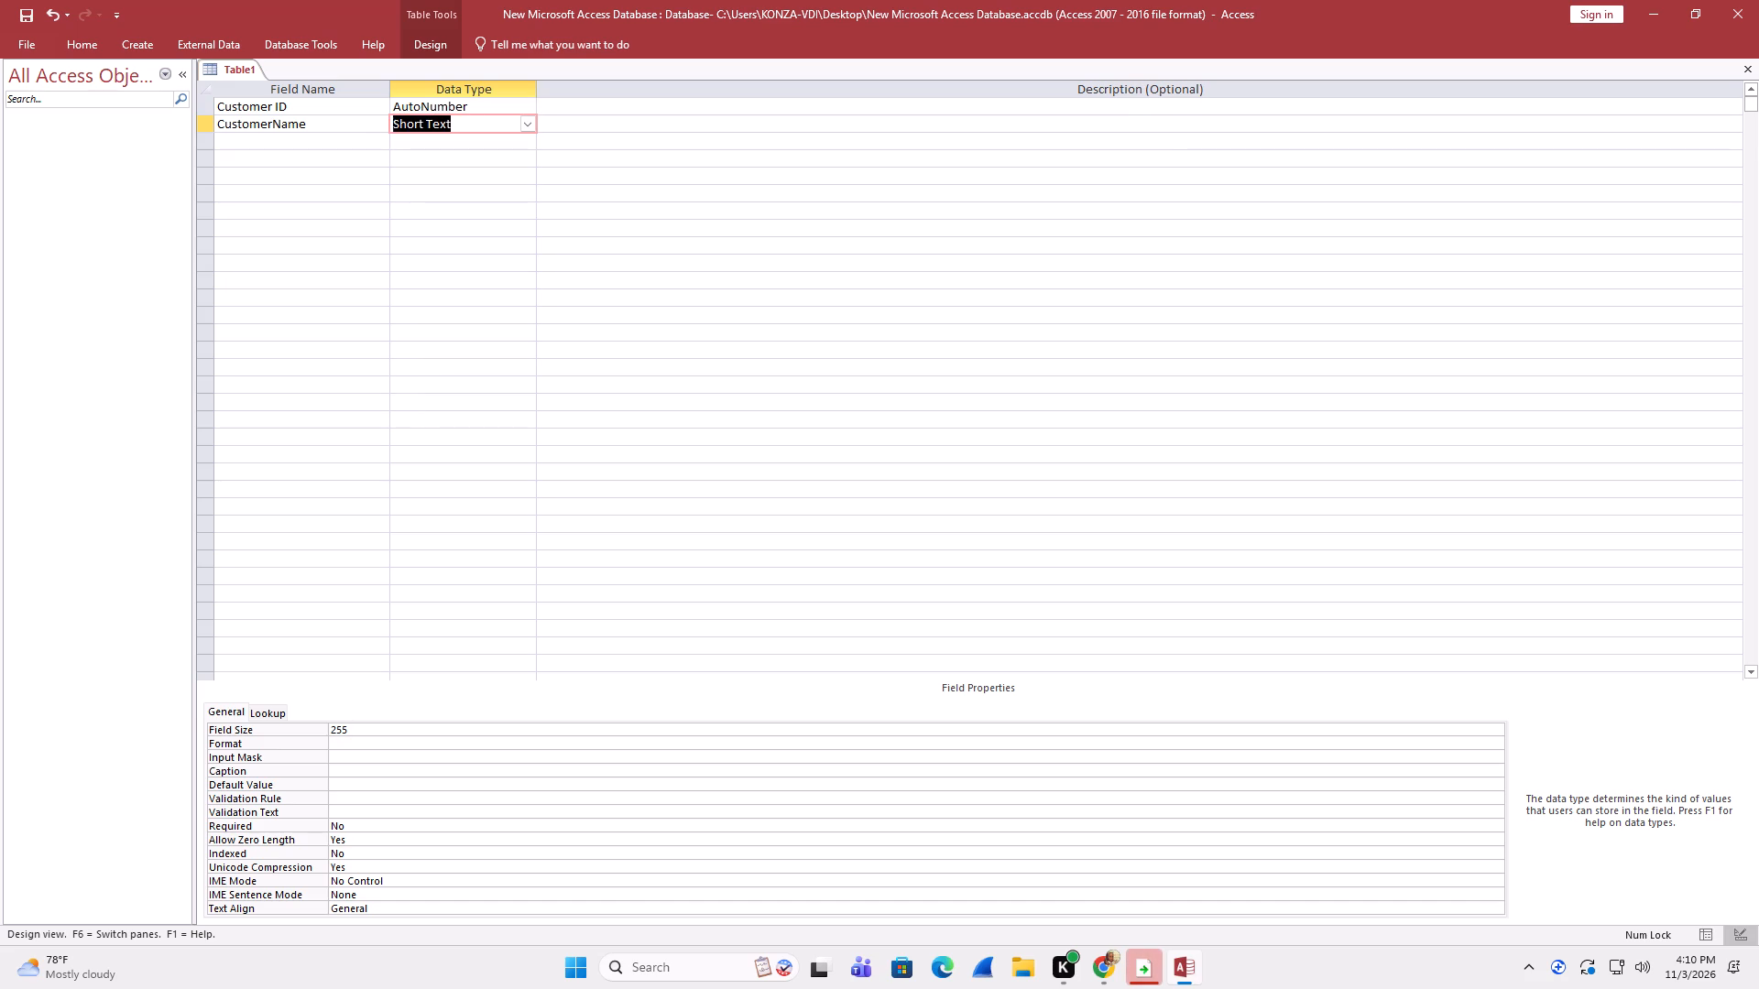
# Add a third field named Price with the Currency data type.
pyautogui.click(323, 147)
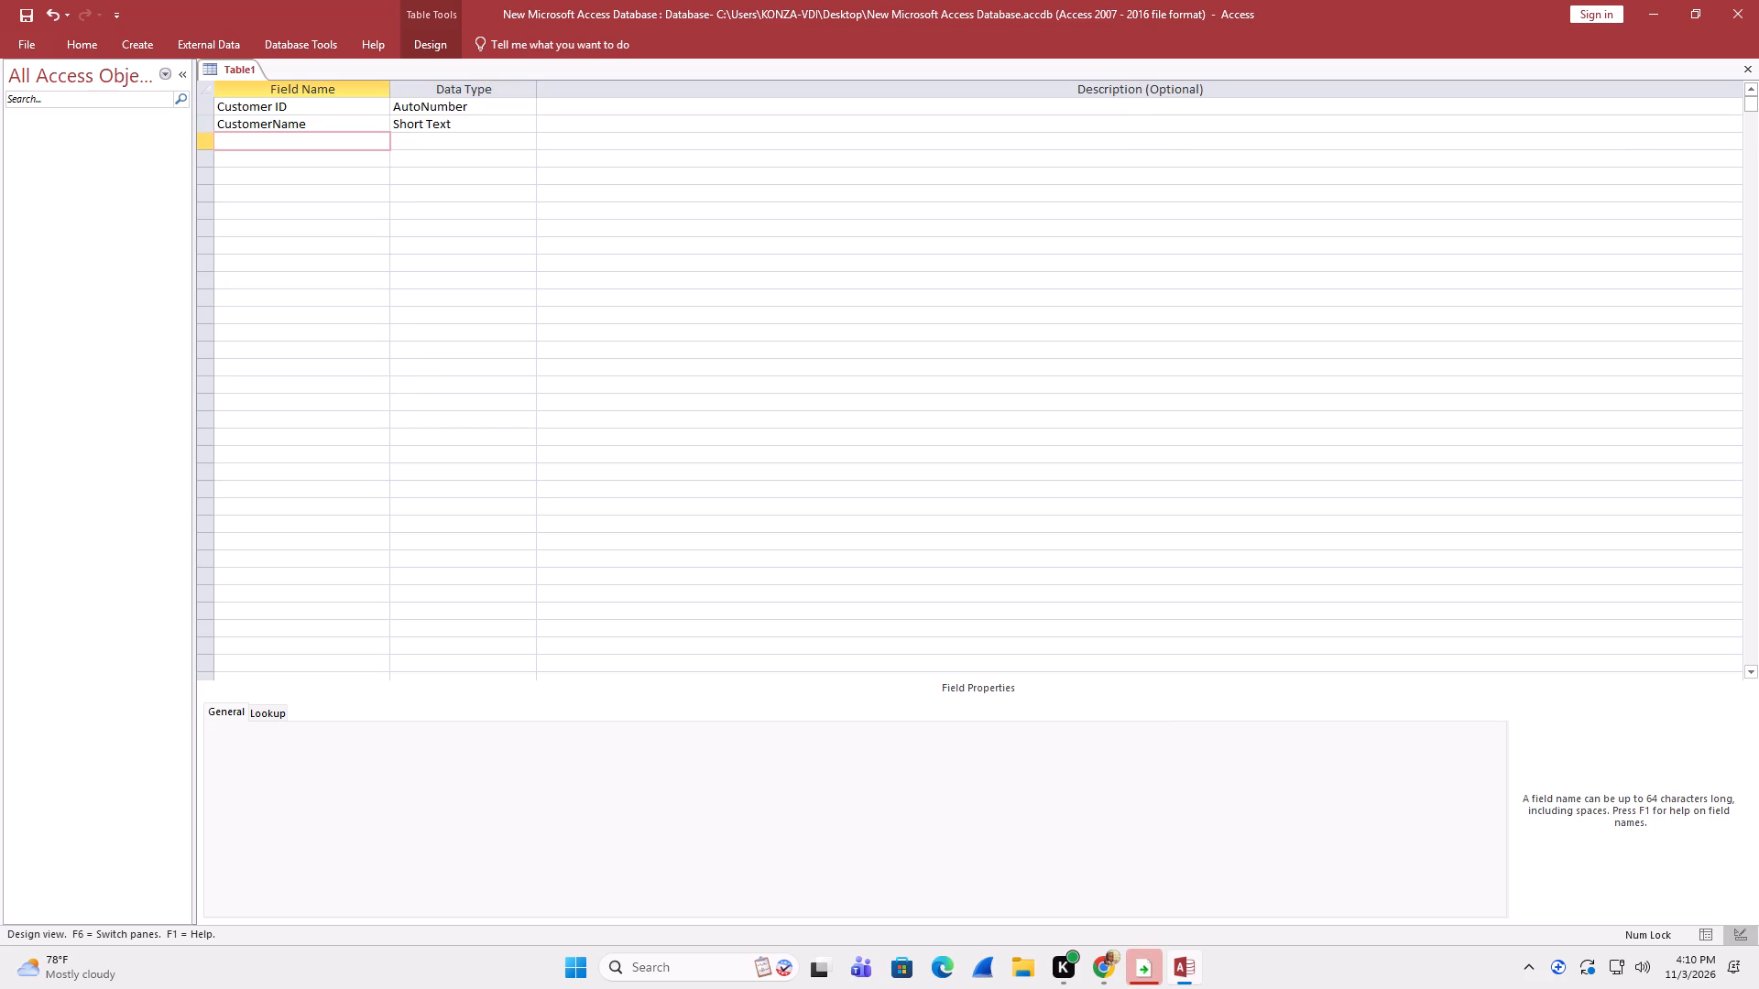
pyautogui.write('rice')
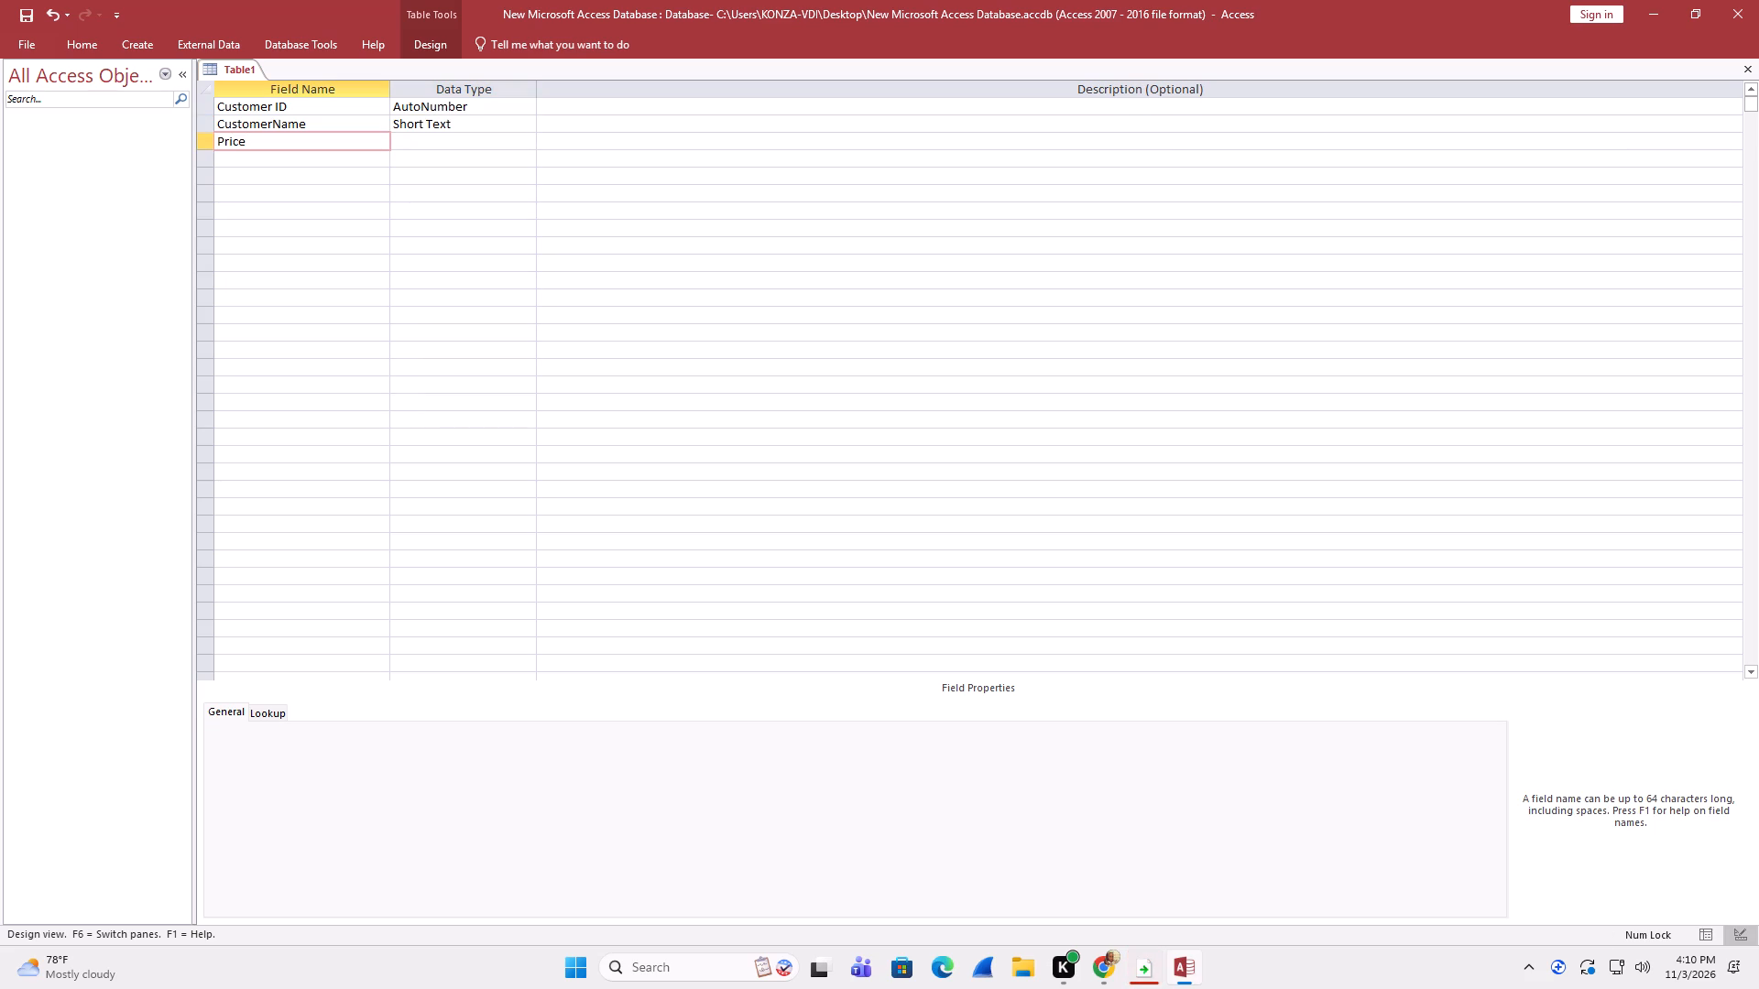
pyautogui.click(421, 144)
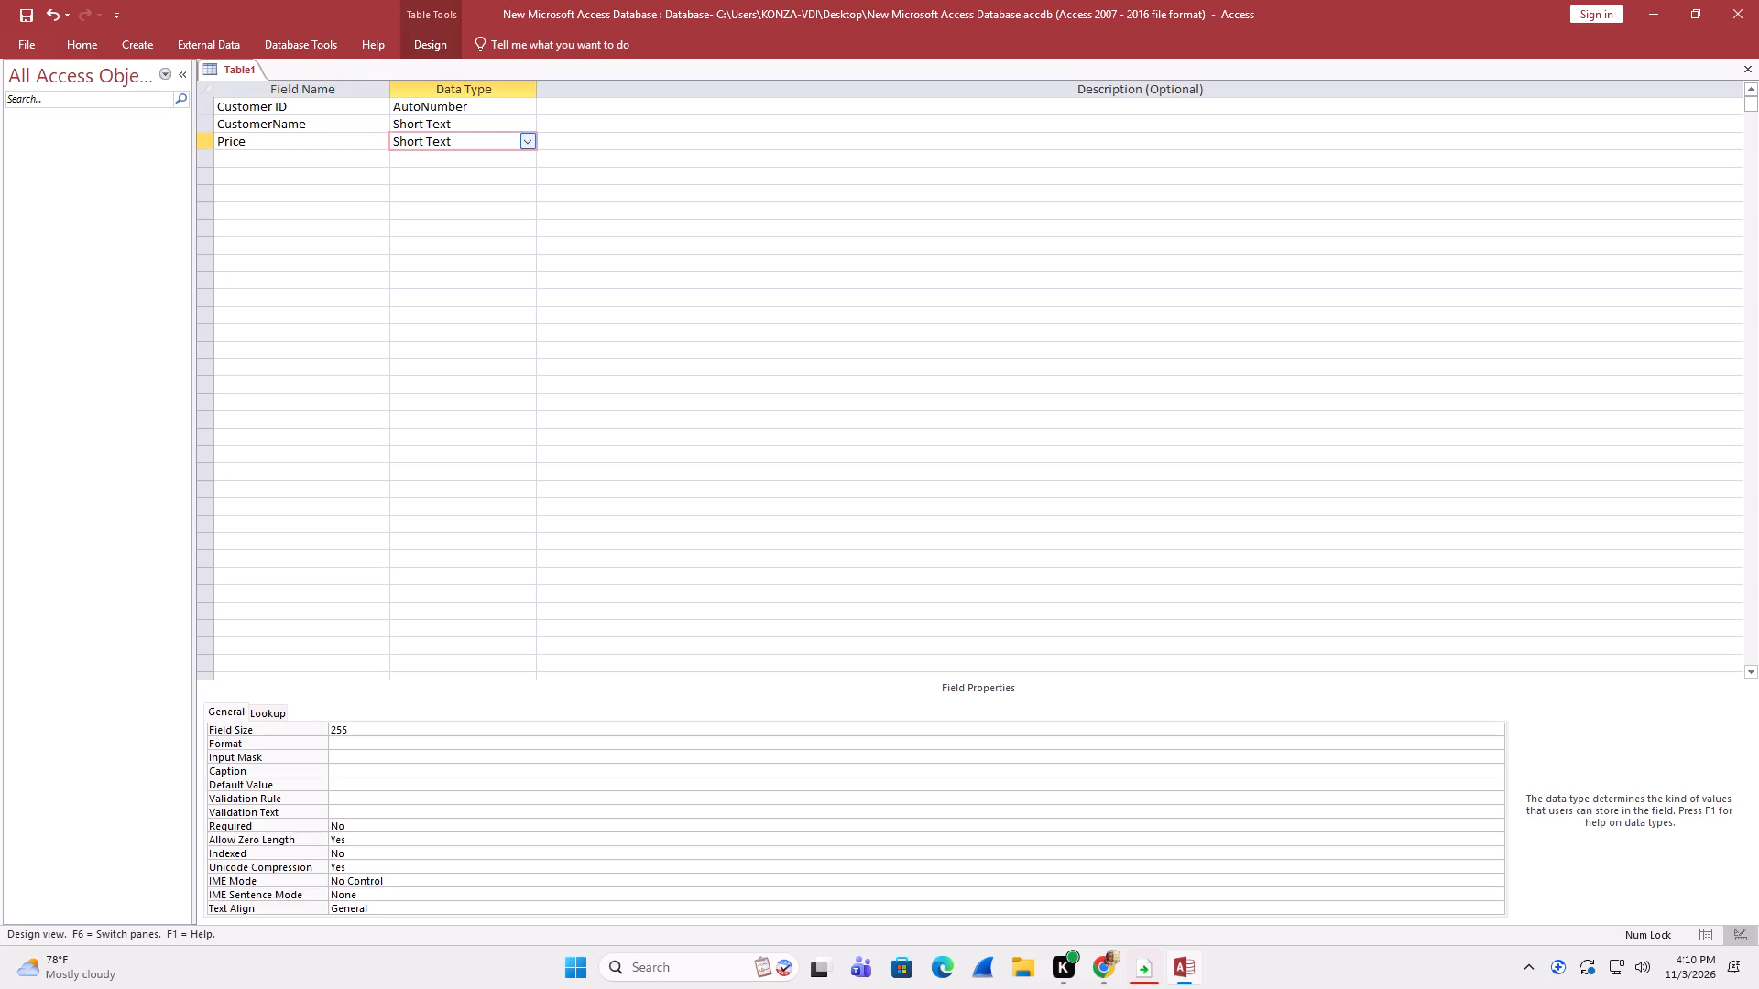
pyautogui.click(531, 142)
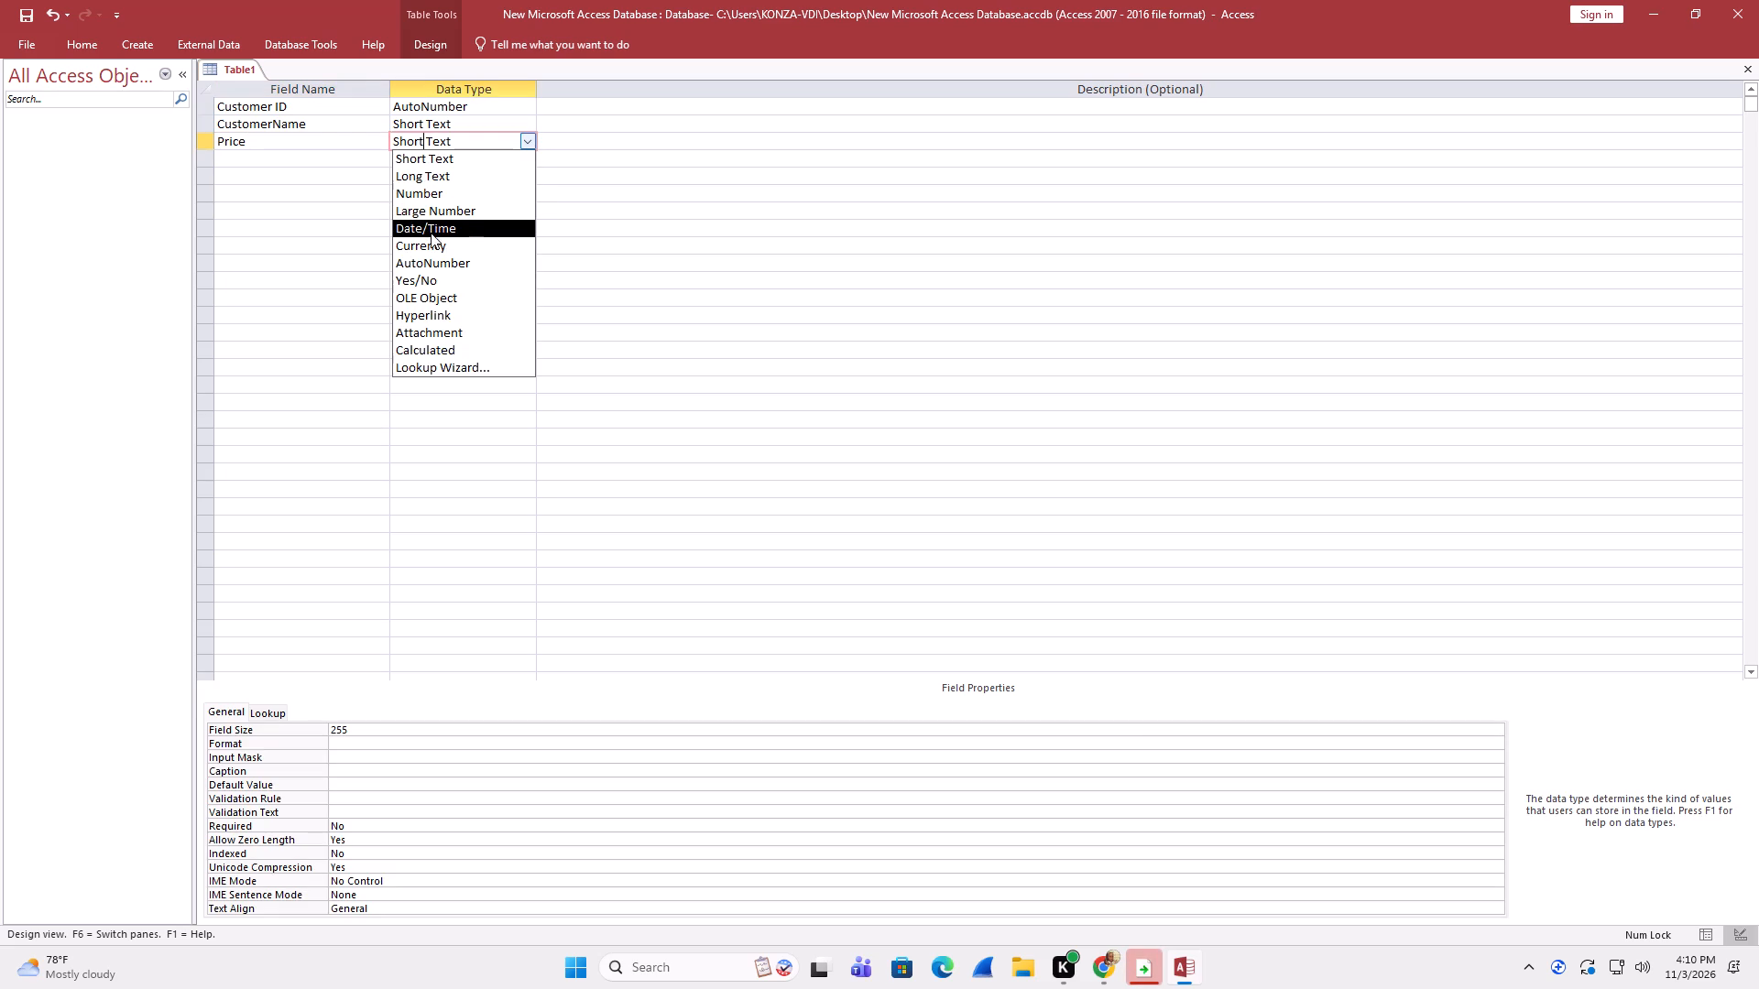
pyautogui.click(431, 239)
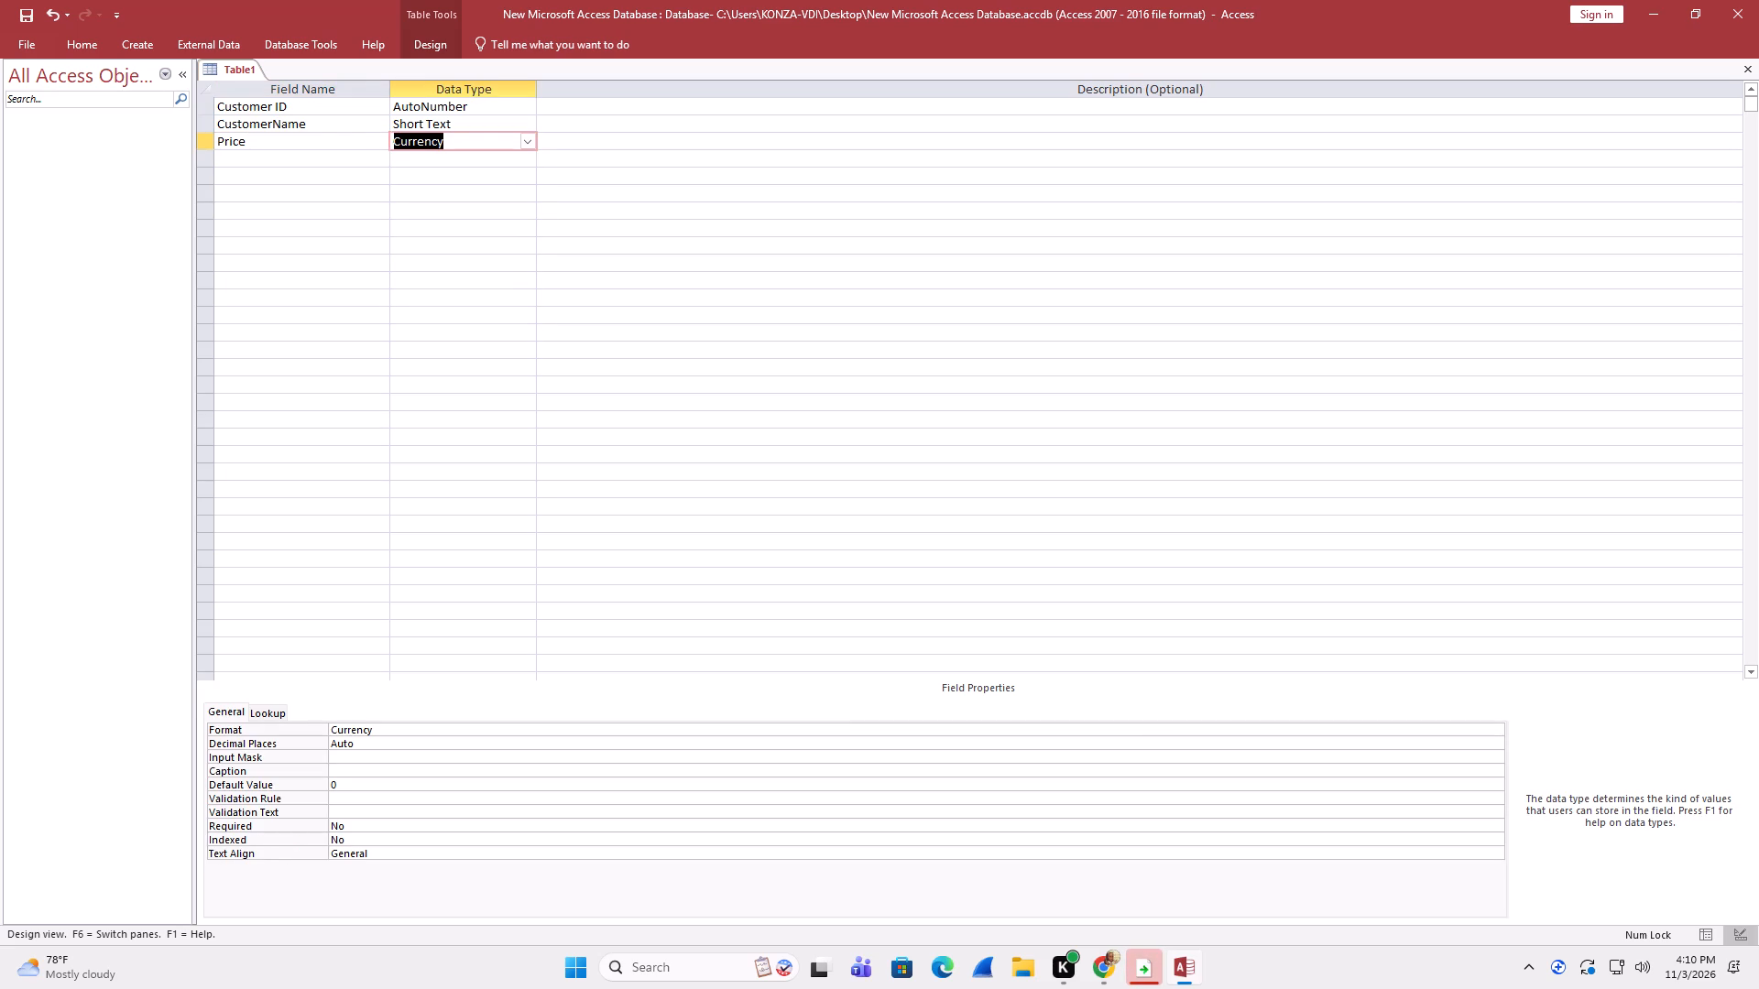
# Add a fourth field named Quantity with the Number data type.
pyautogui.click(284, 152)
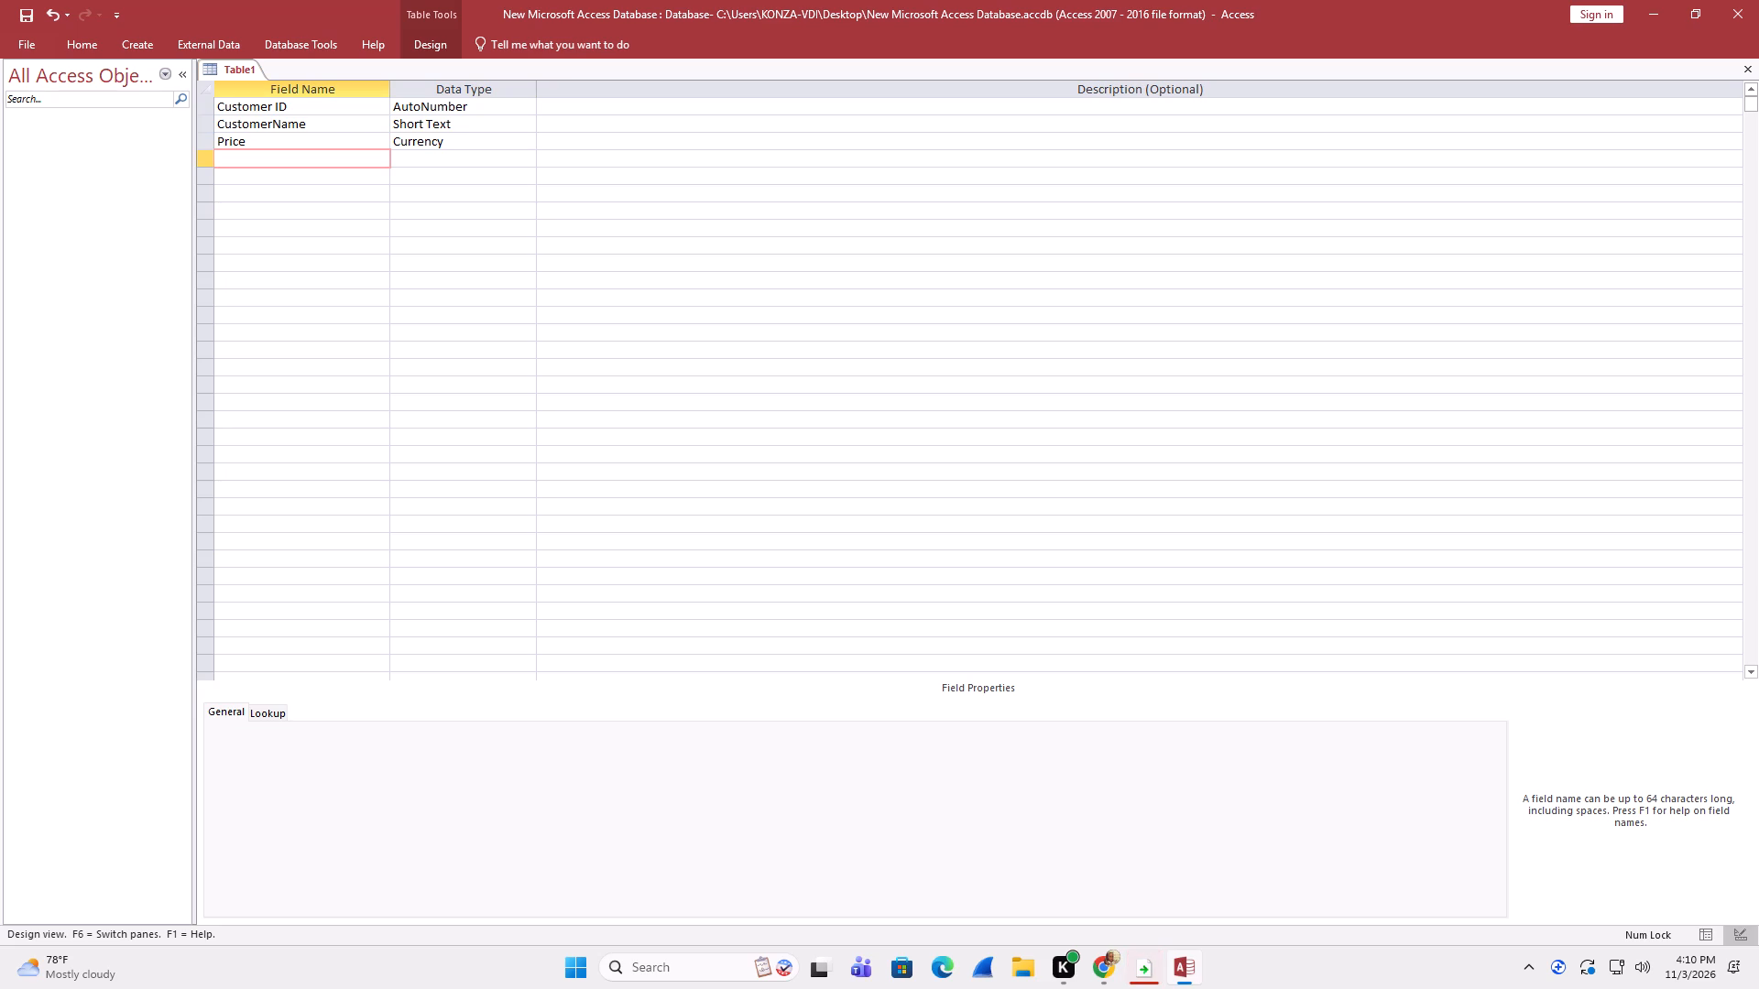
pyautogui.press('q')
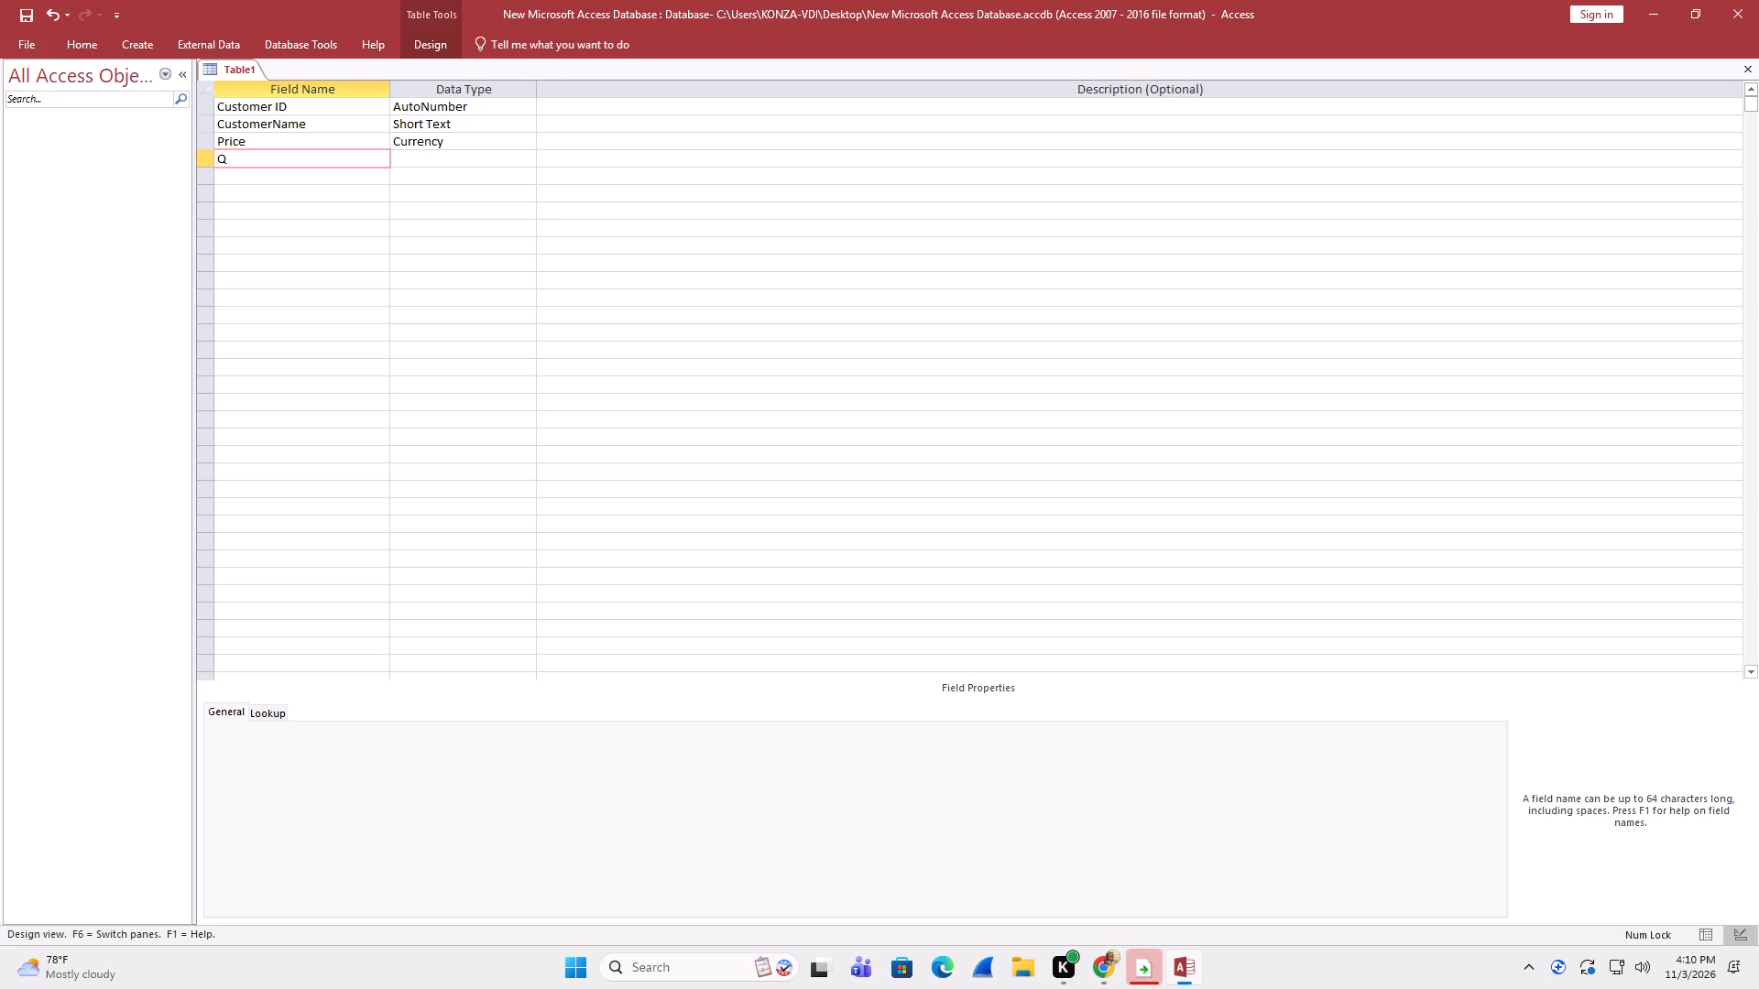
pyautogui.write('uantity')
pyautogui.click(439, 152)
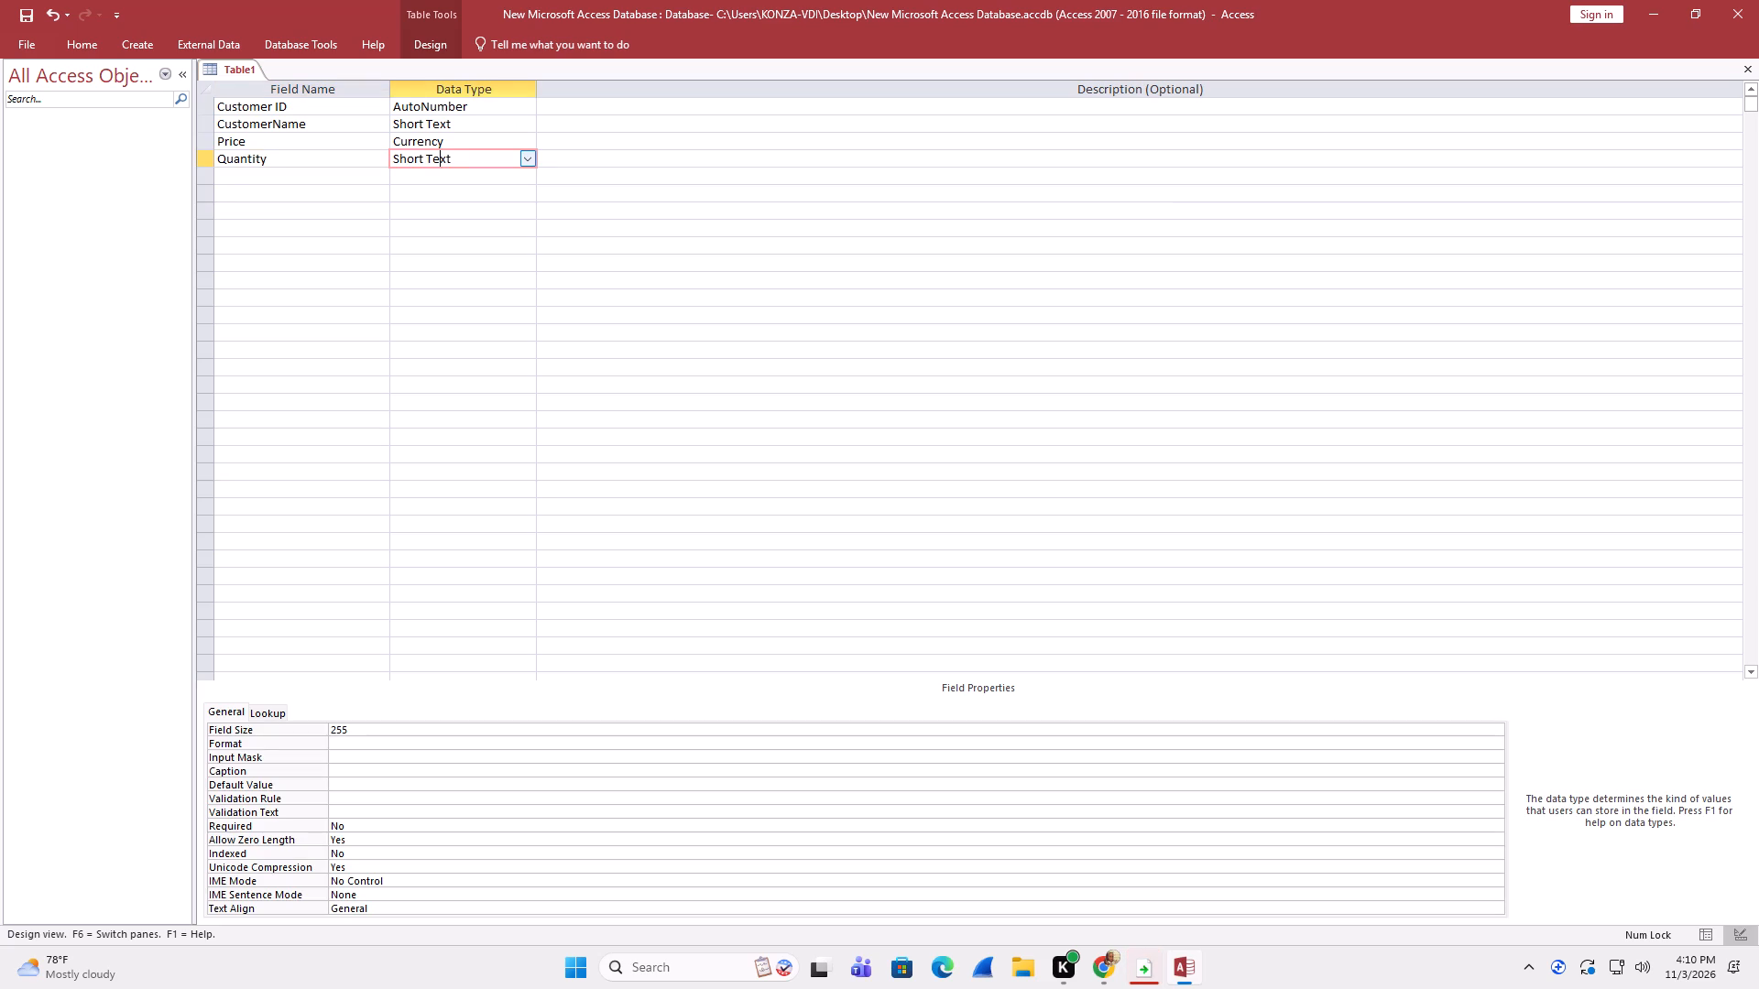
pyautogui.click(530, 158)
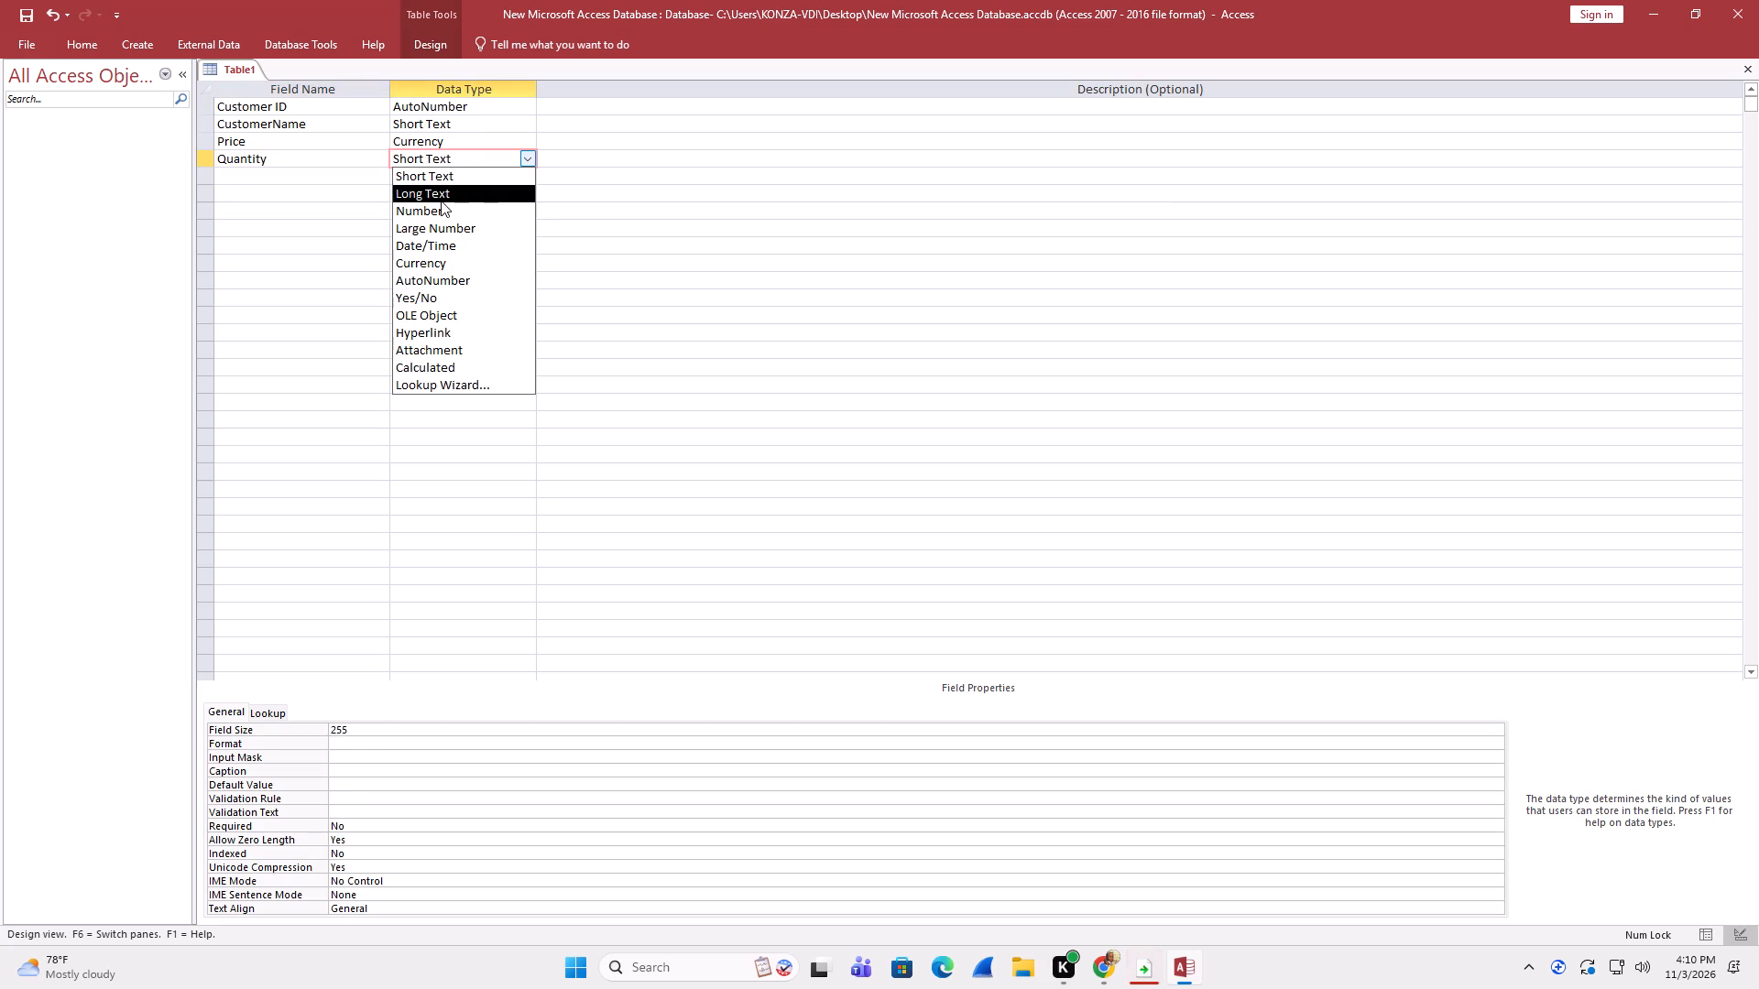
pyautogui.click(438, 204)
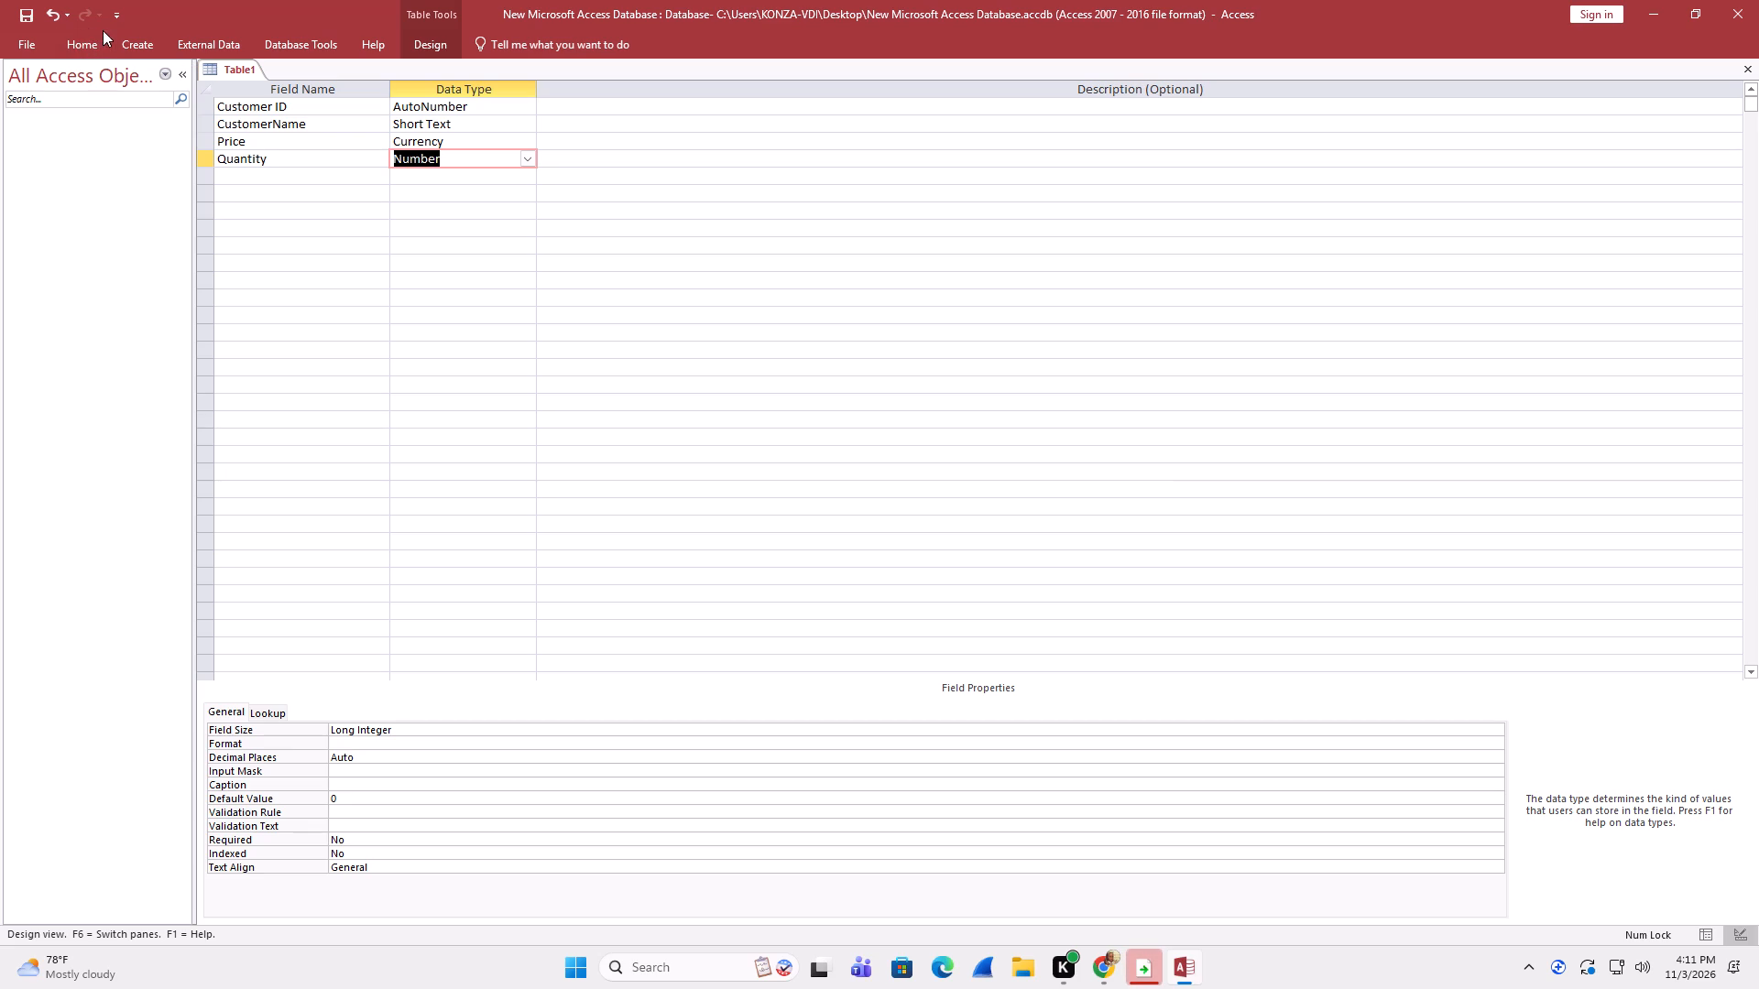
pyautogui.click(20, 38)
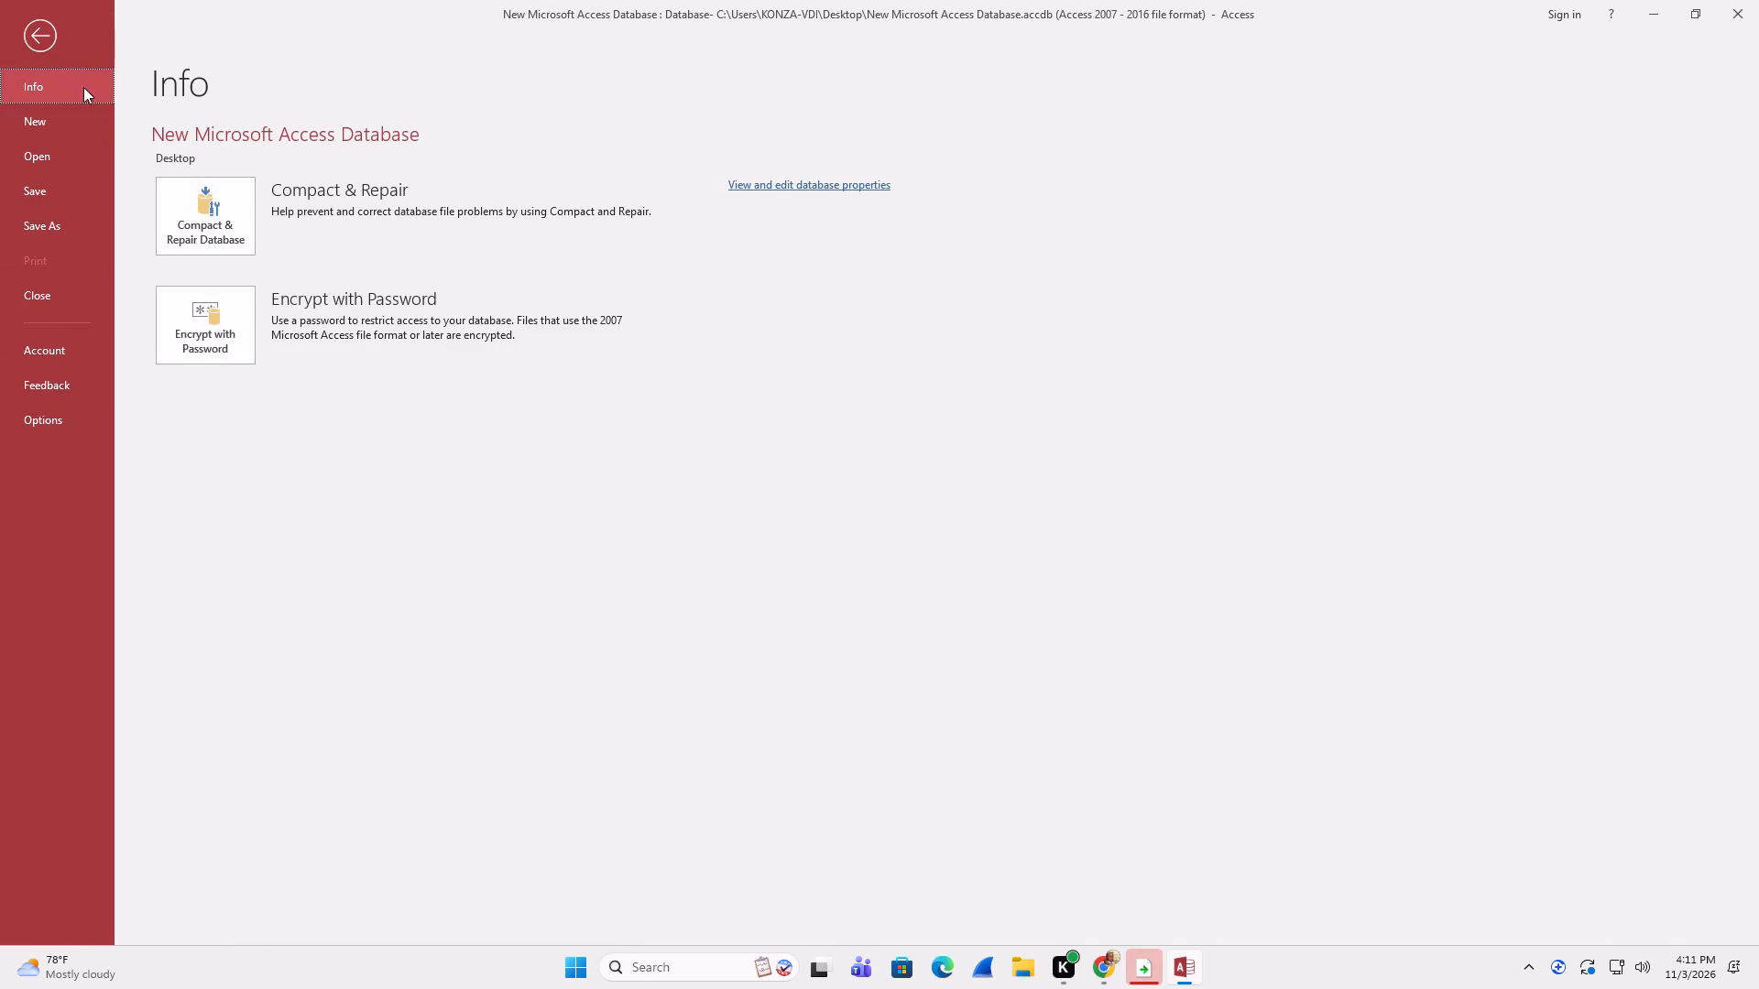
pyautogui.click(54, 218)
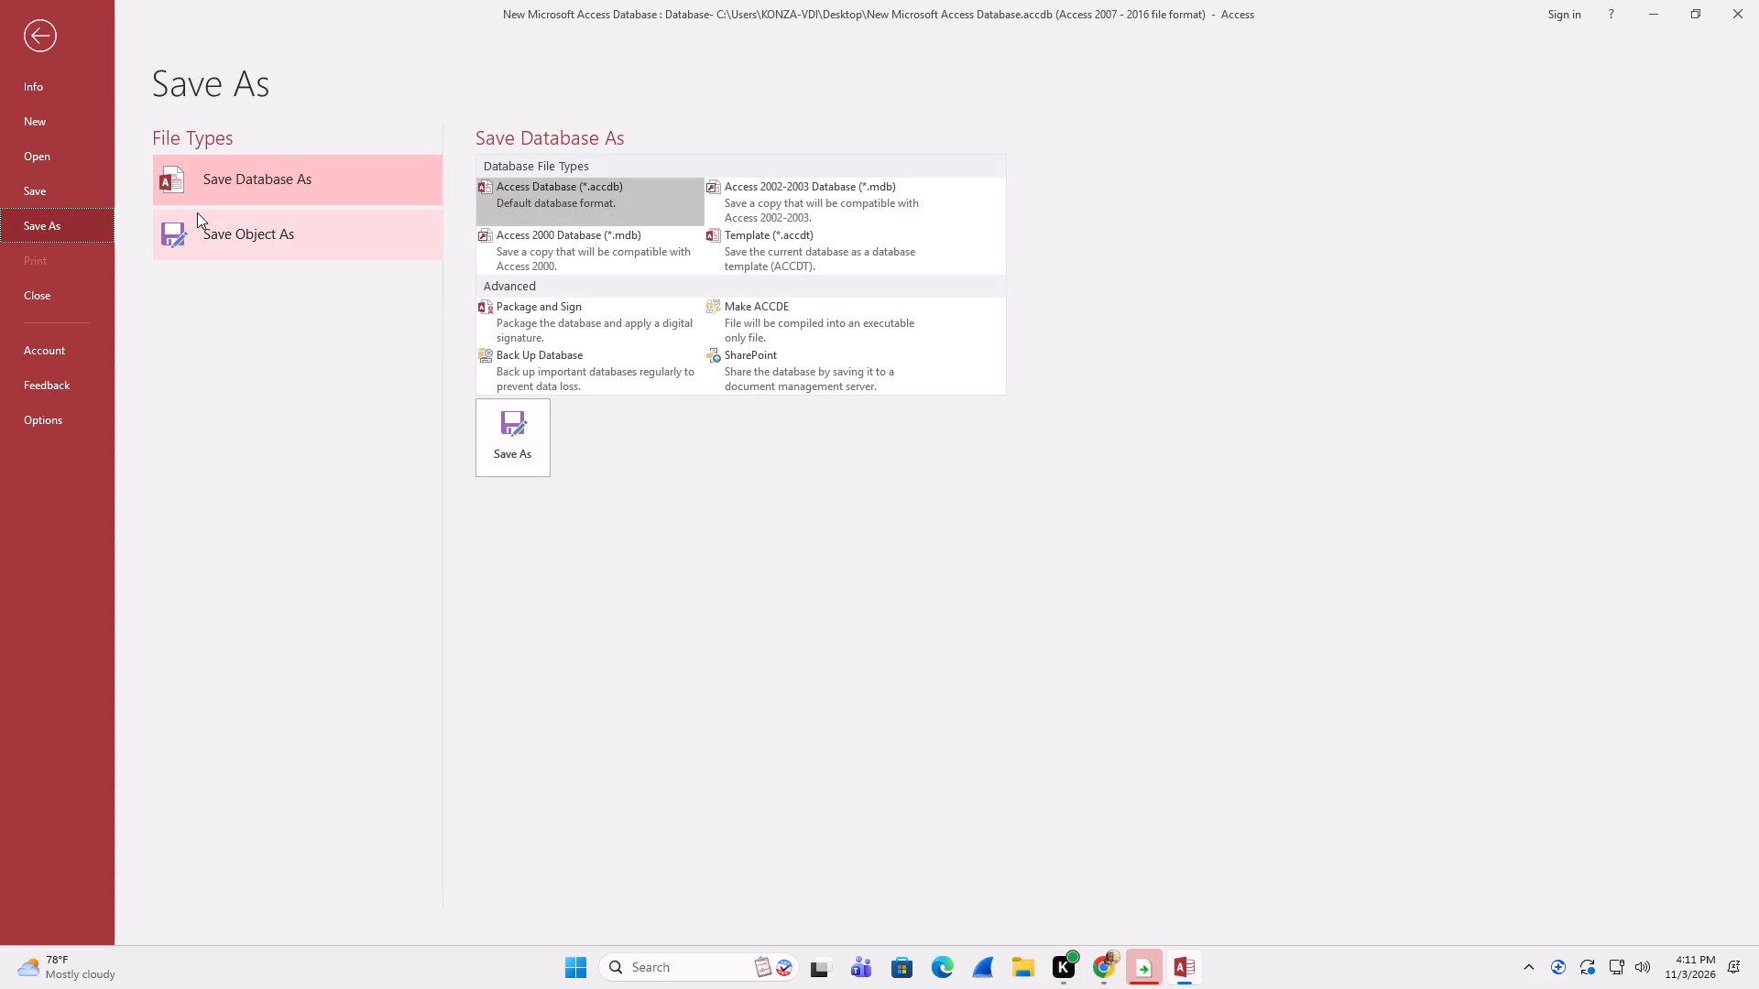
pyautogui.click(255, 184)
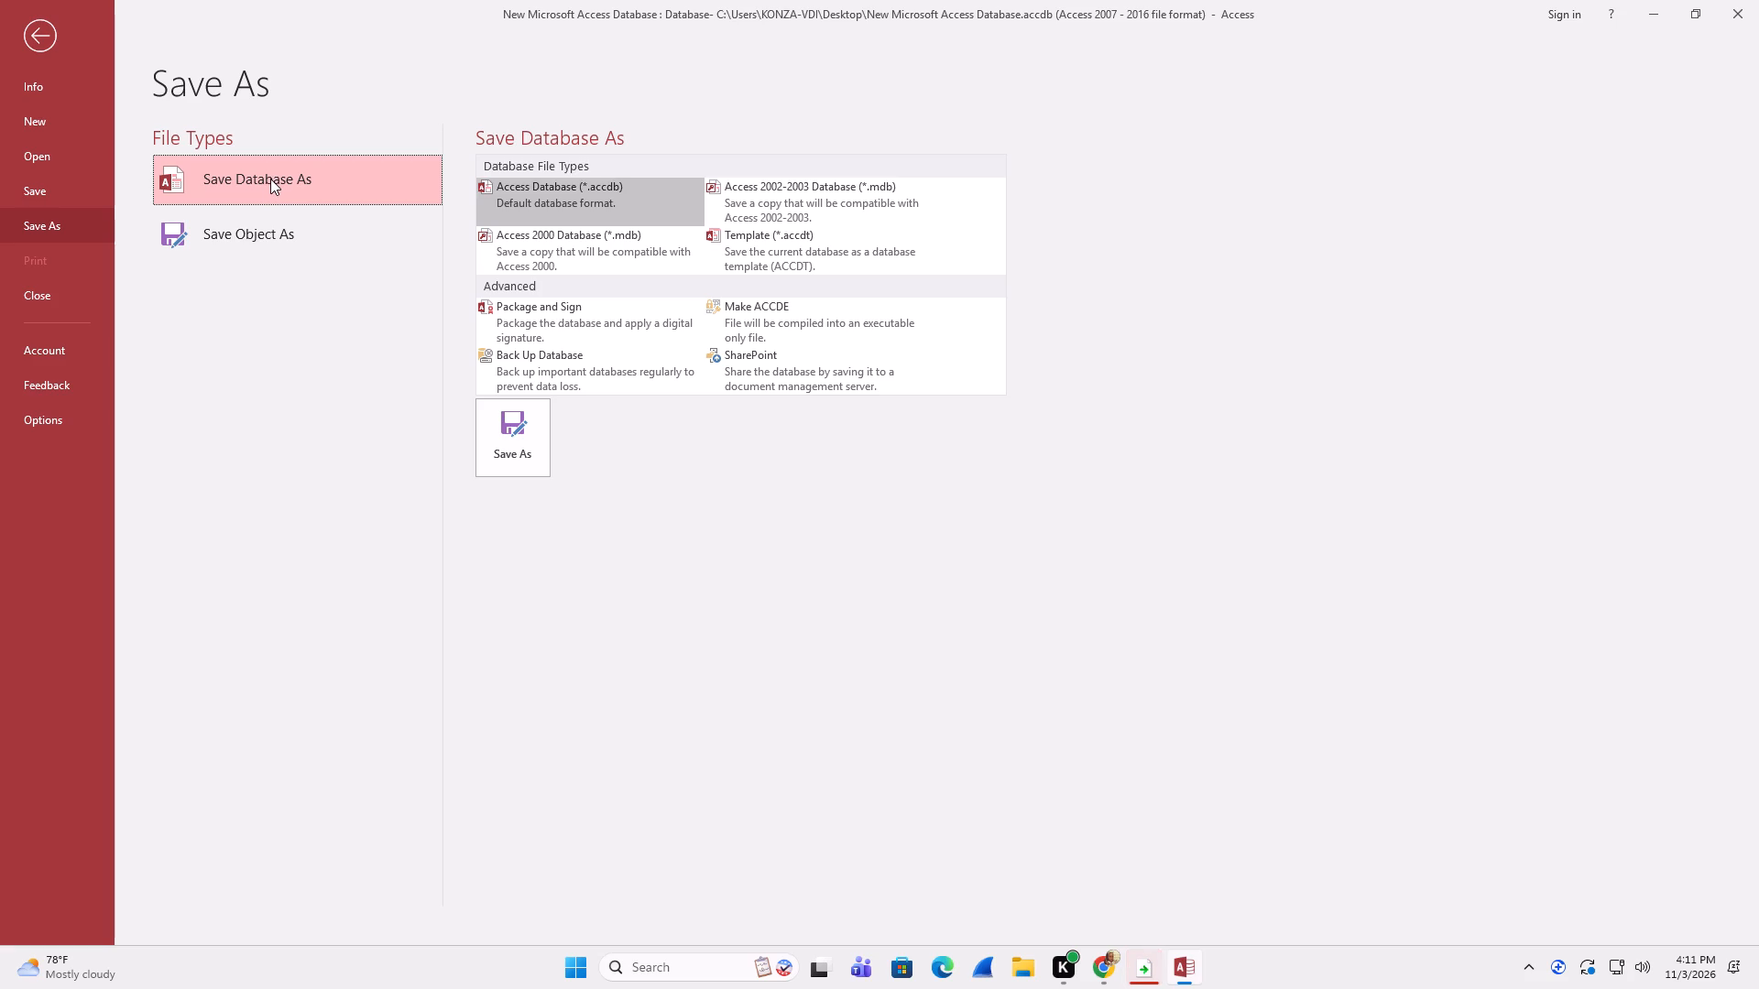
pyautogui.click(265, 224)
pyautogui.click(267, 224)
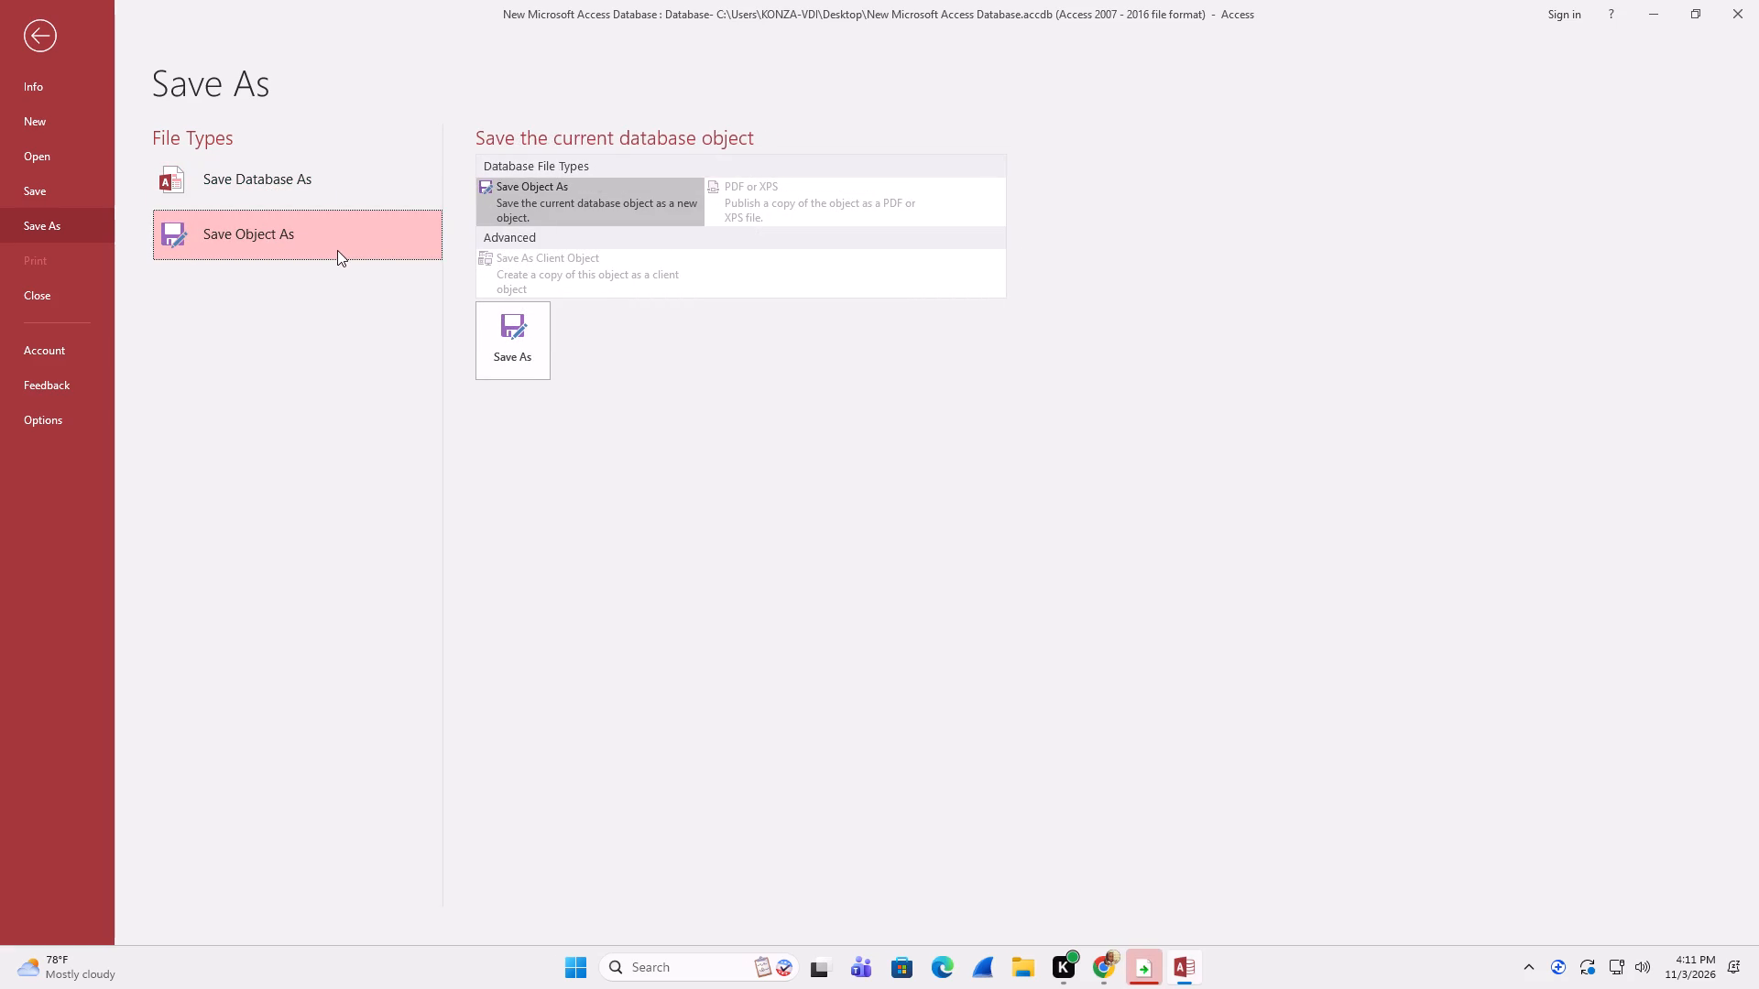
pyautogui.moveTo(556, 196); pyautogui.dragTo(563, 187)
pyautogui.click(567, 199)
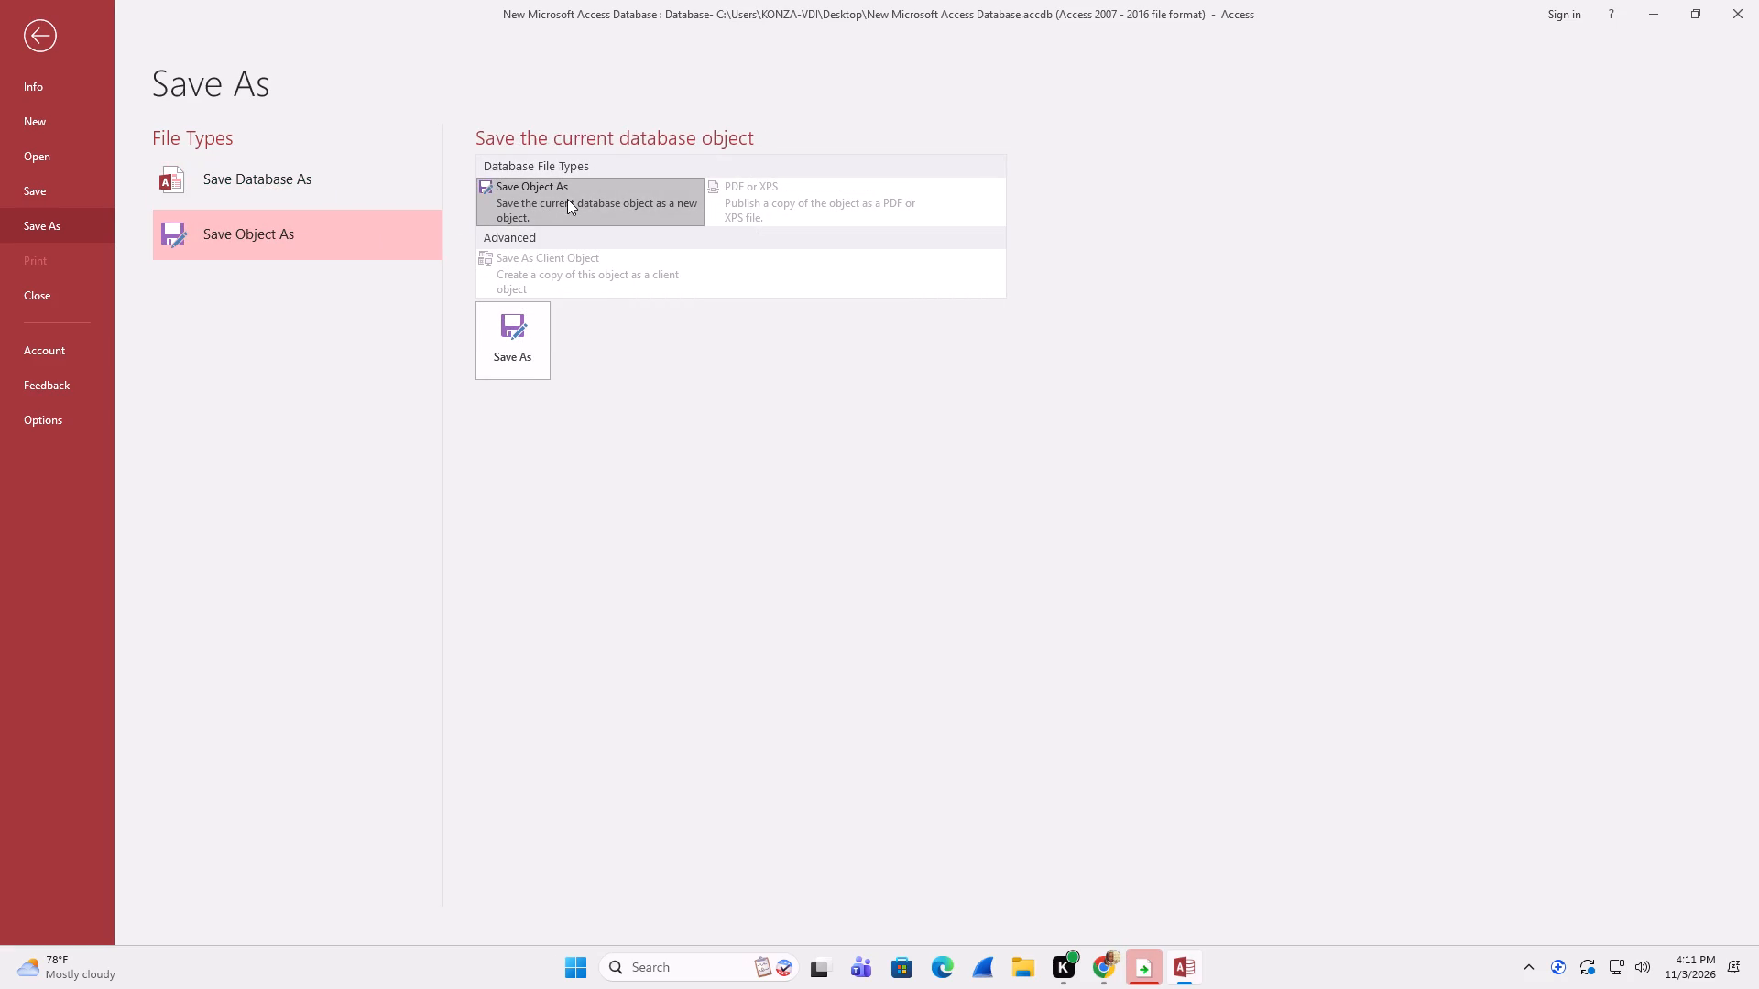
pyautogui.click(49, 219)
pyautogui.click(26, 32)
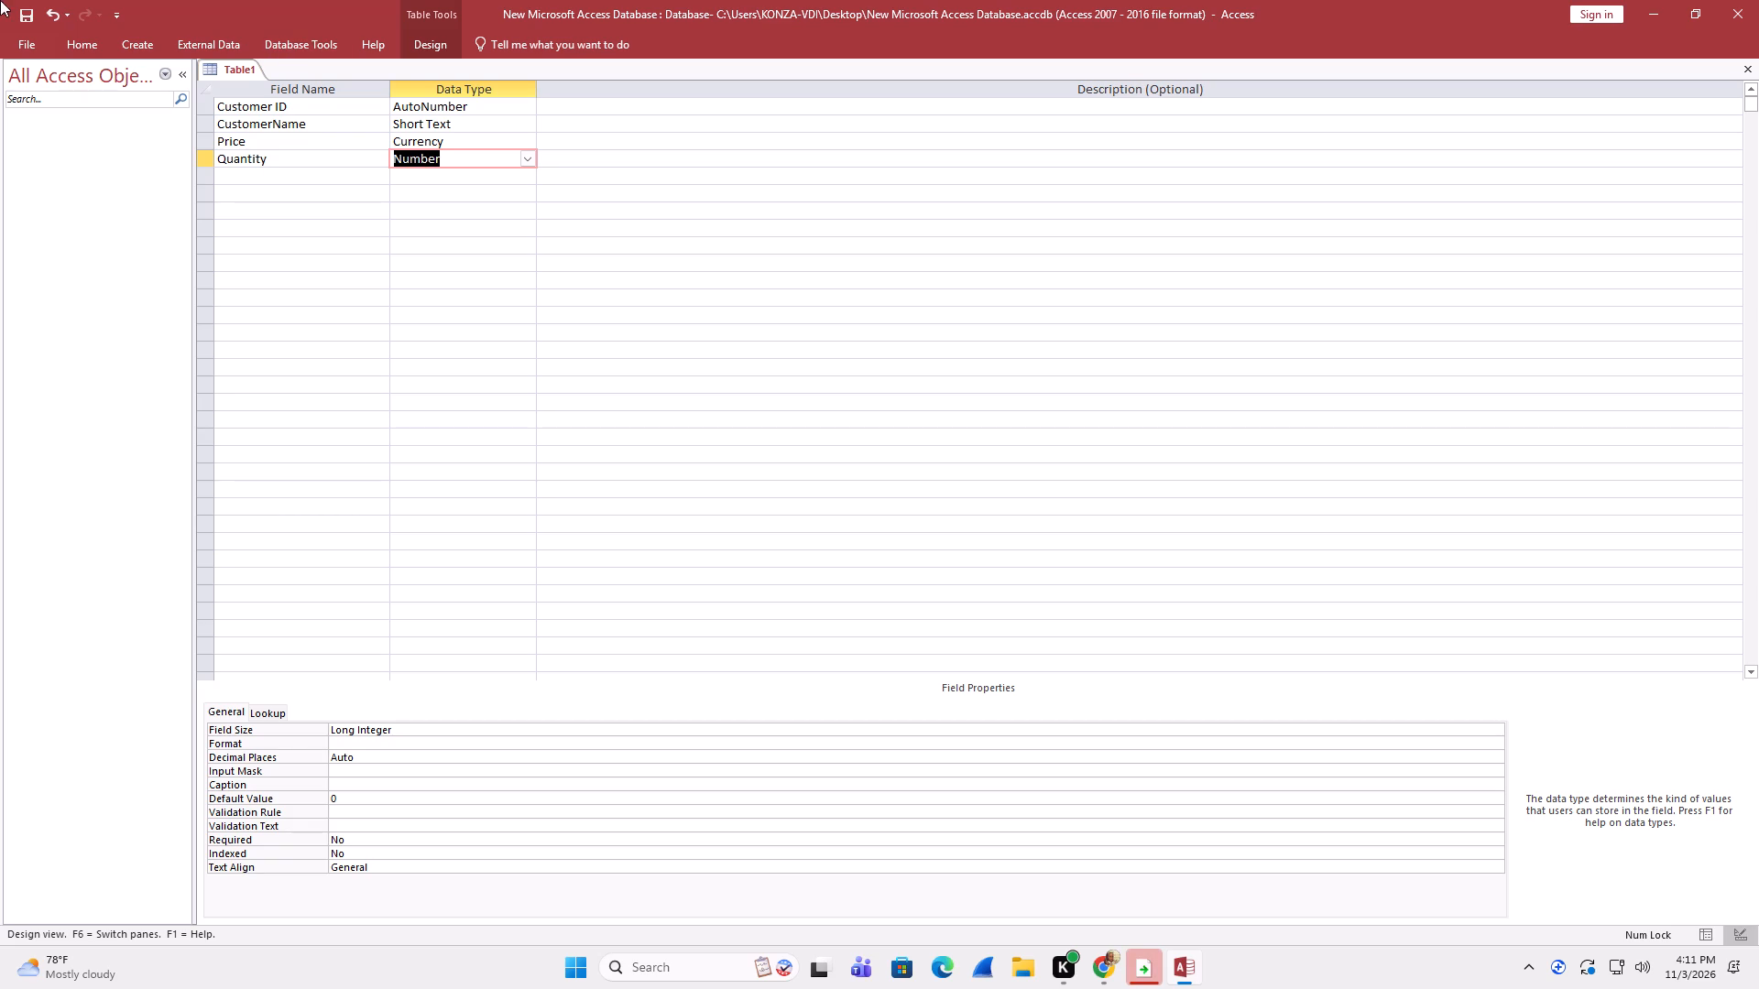
# Save the table as "Customer table" and accept creating a primary key for it.
pyautogui.rightClick(245, 63)
pyautogui.rightClick(245, 63)
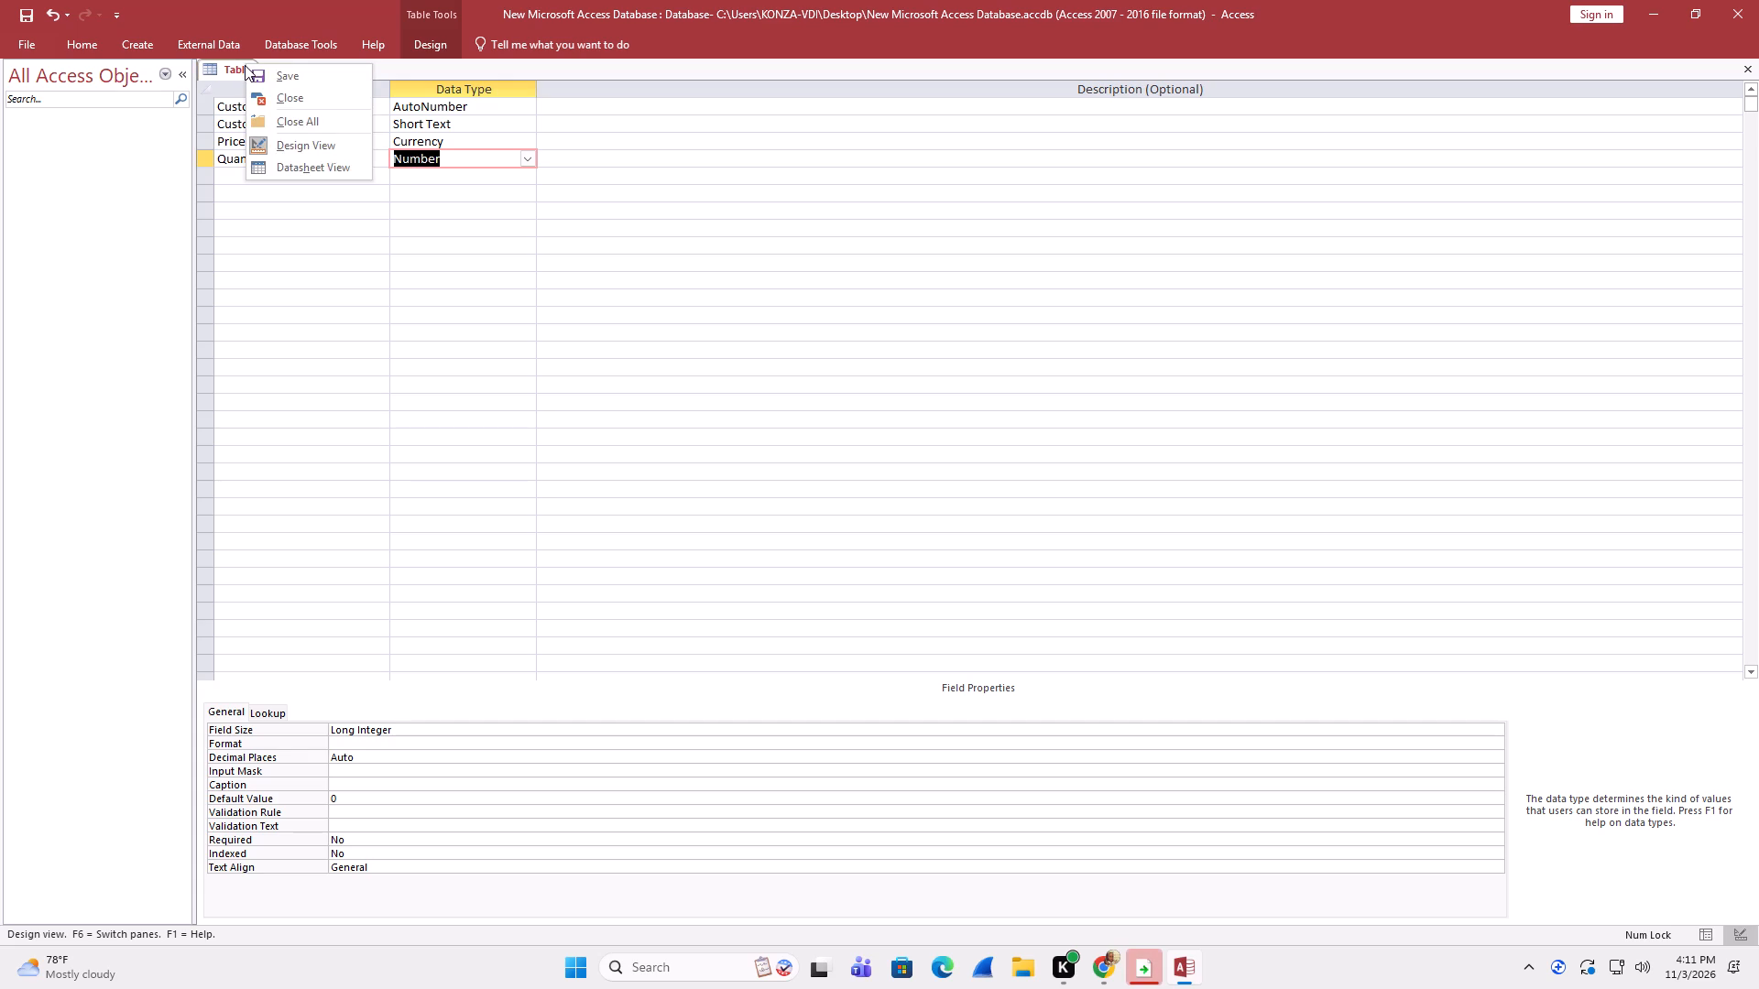
pyautogui.click(282, 76)
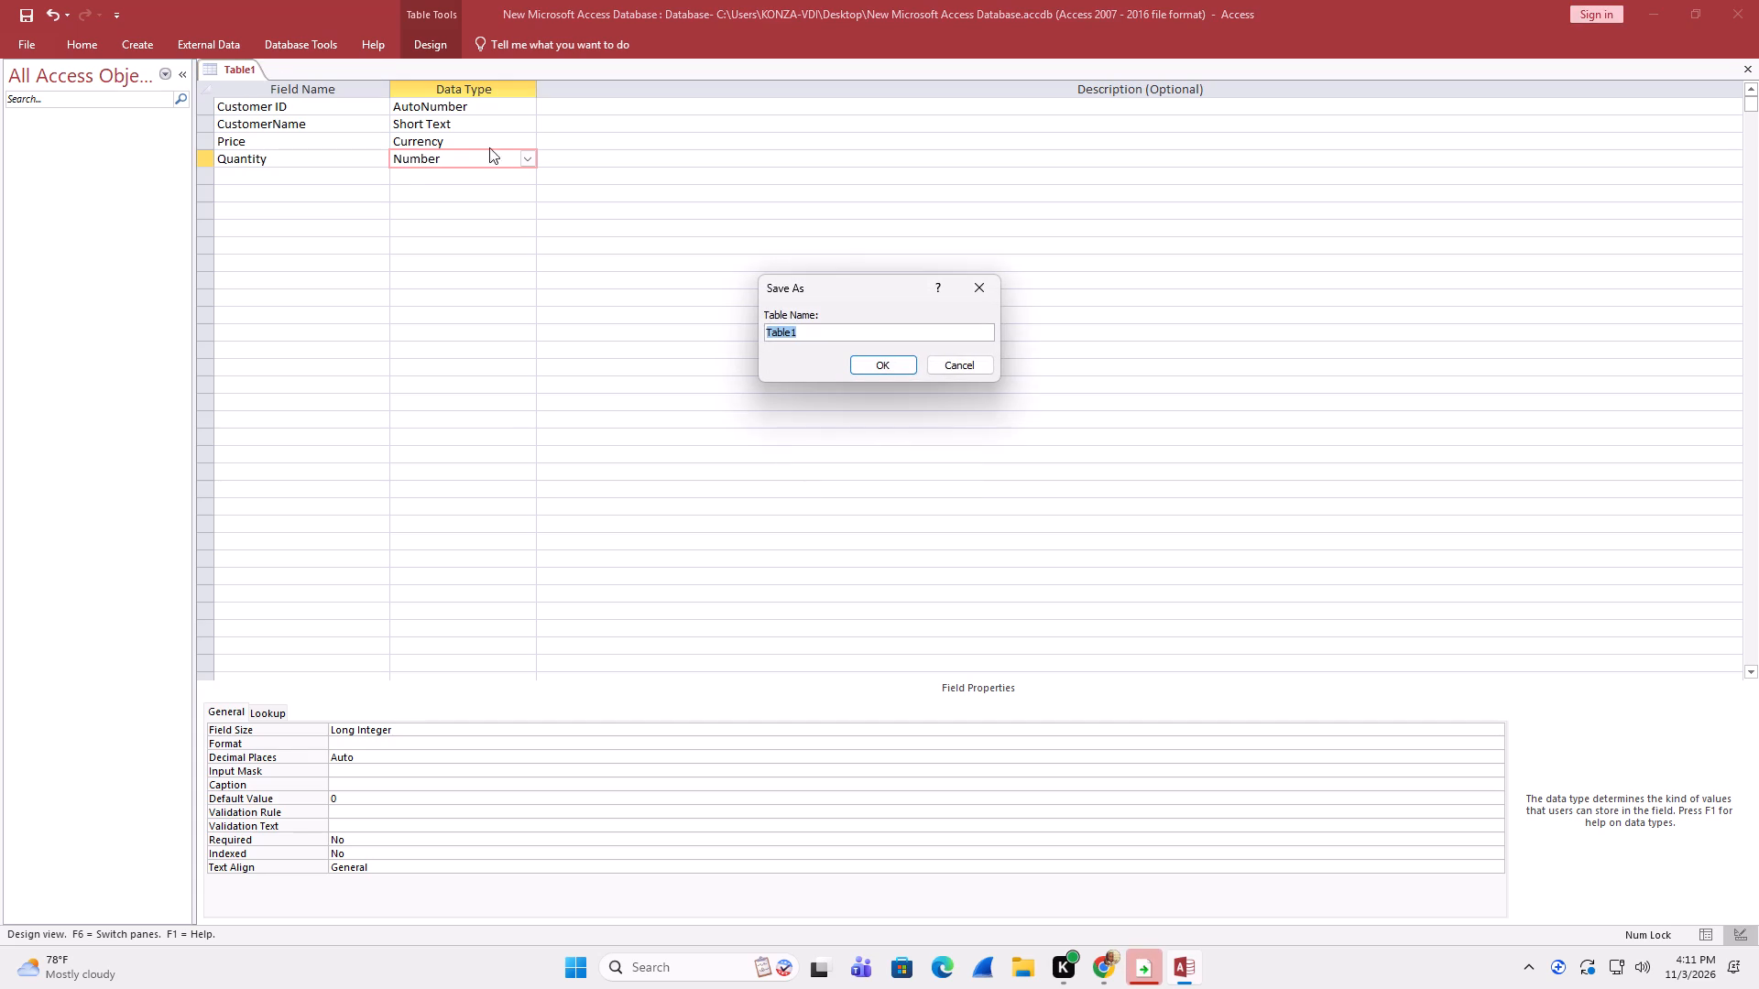
pyautogui.click(842, 331)
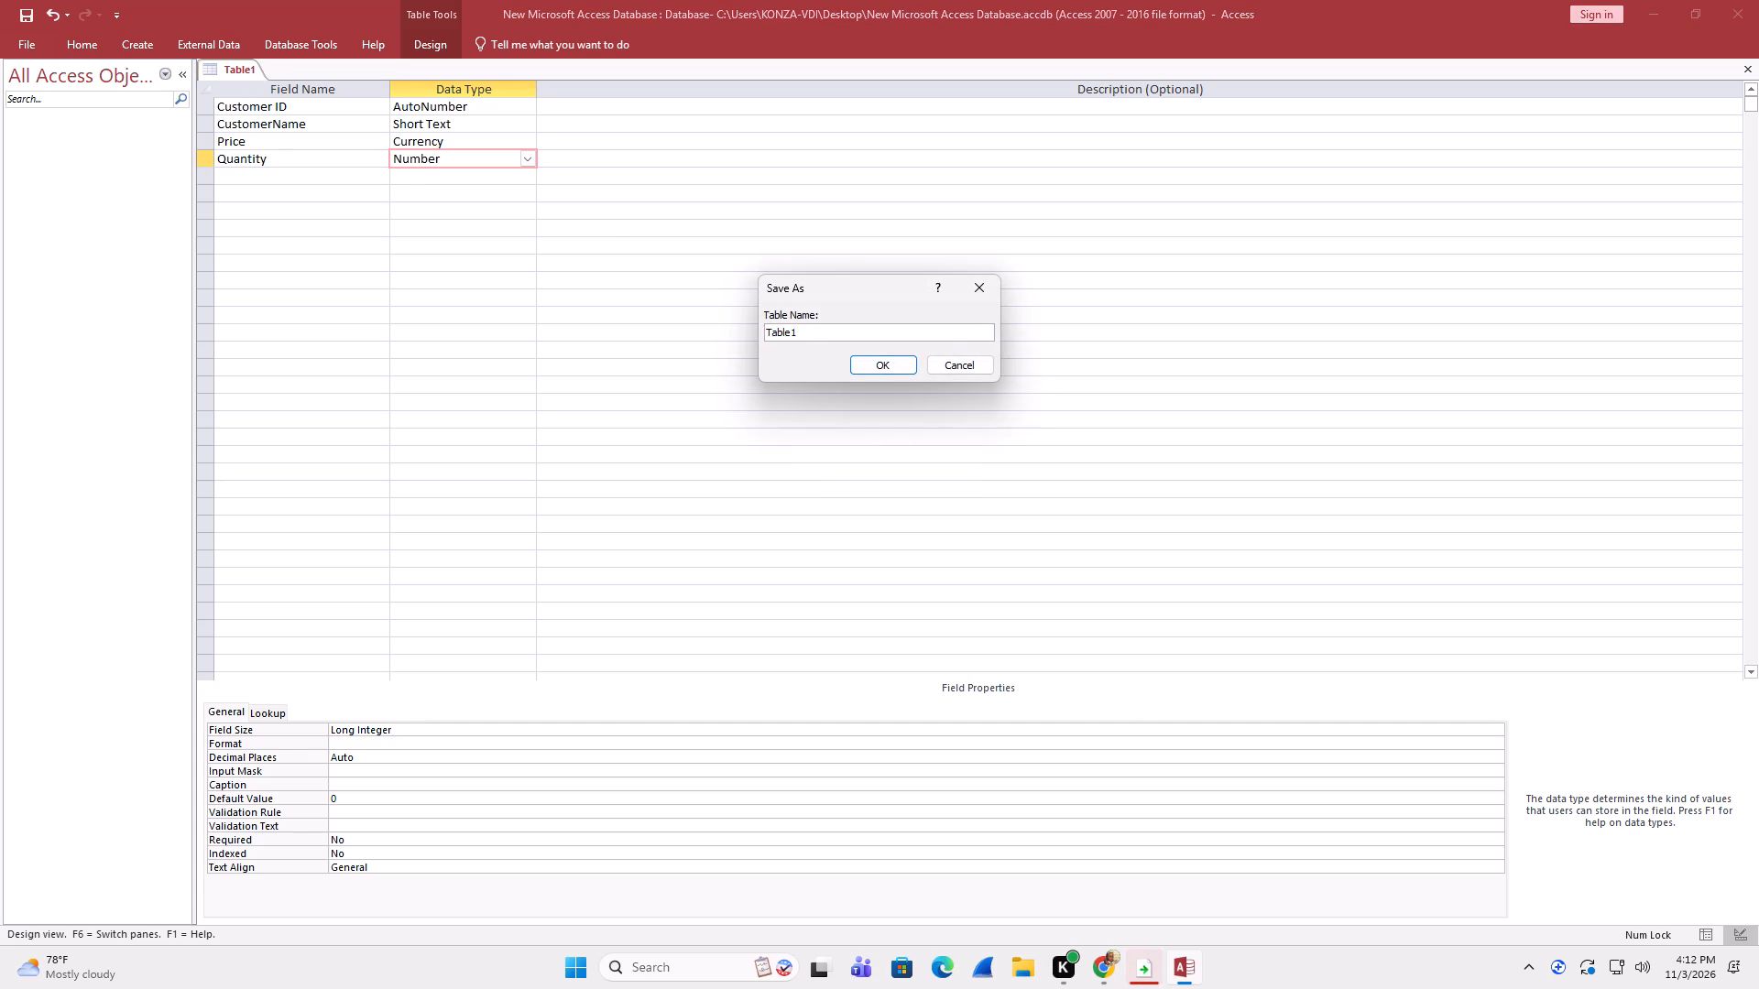
pyautogui.press('BackSpace')
pyautogui.press('BackSpace')
pyautogui.press('BackSpace')
pyautogui.press('BackSpace')
pyautogui.press('BackSpace')
pyautogui.press('BackSpace')
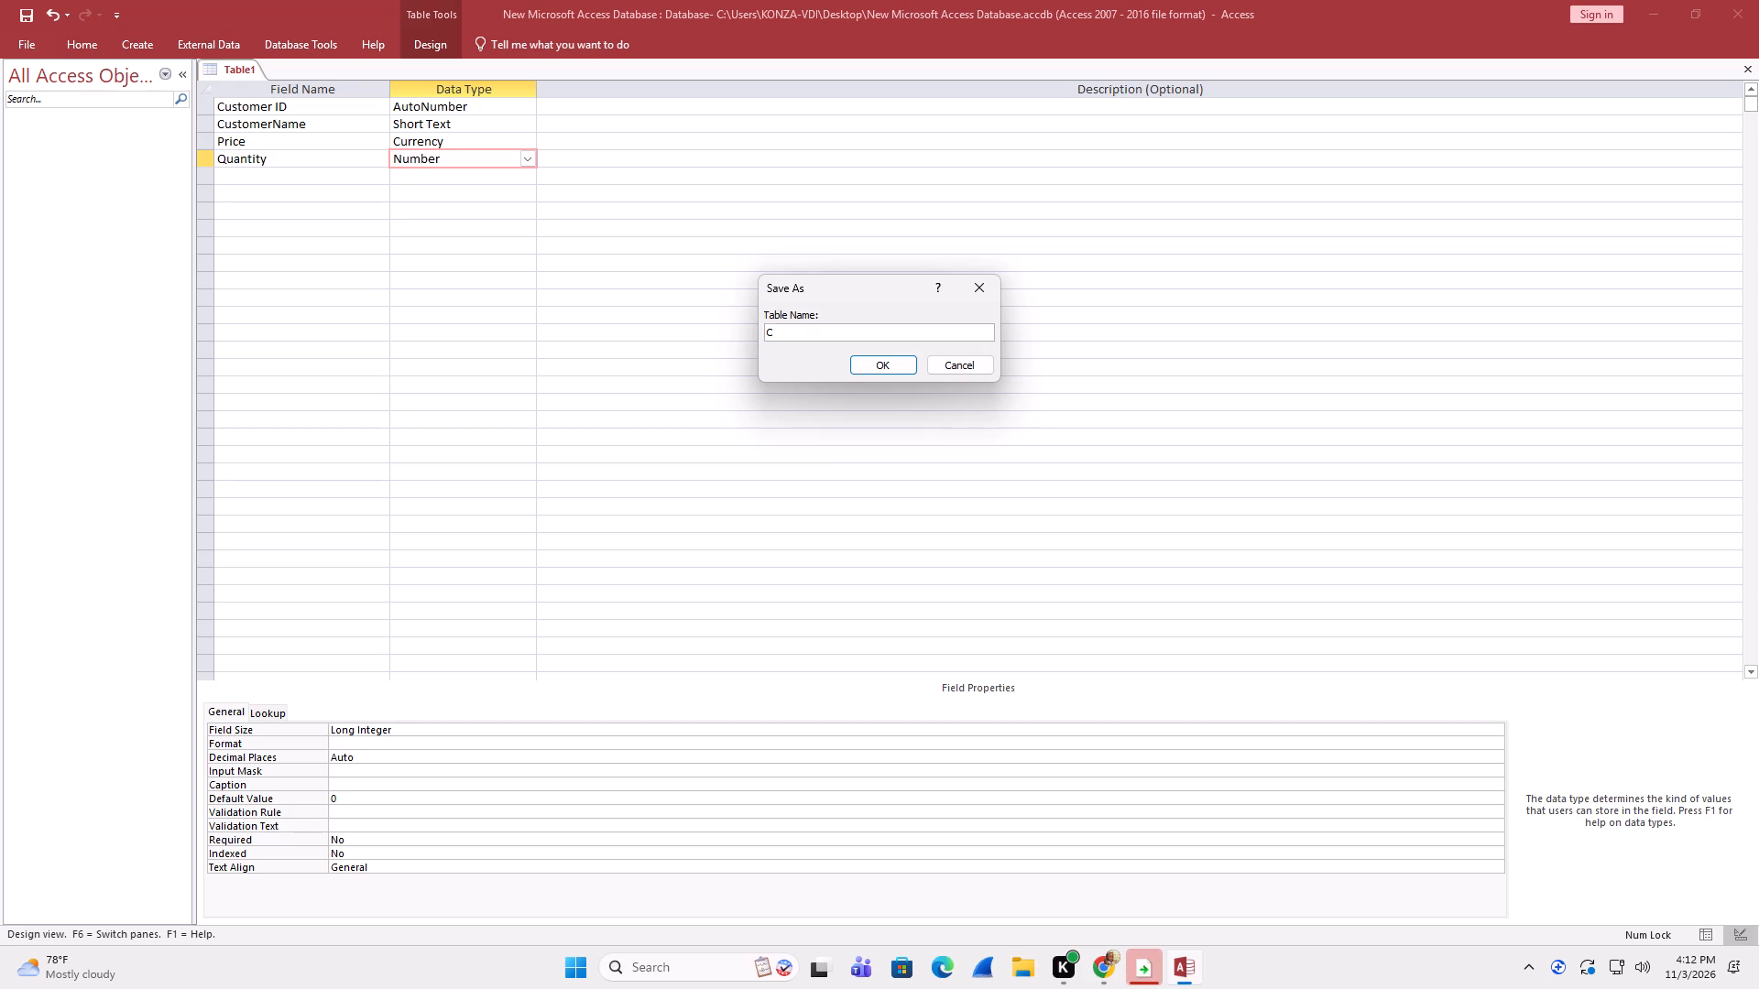
pyautogui.write('ustomer')
pyautogui.press('space')
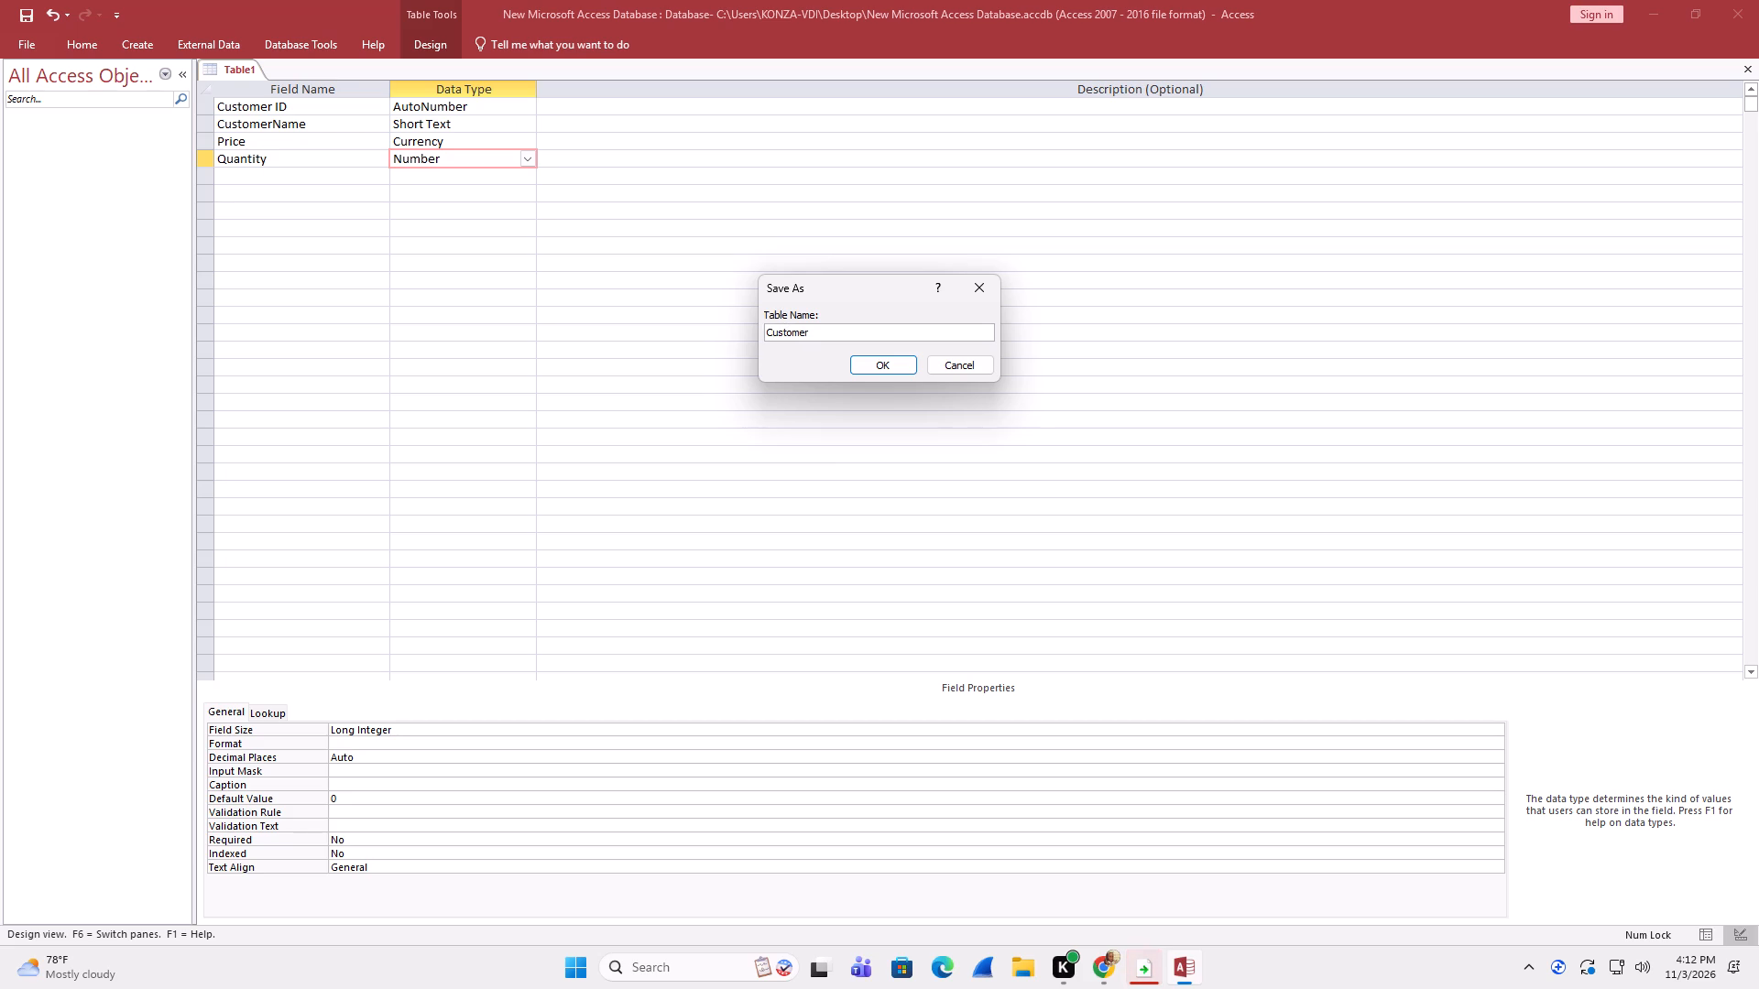
pyautogui.press('t')
pyautogui.write('able')
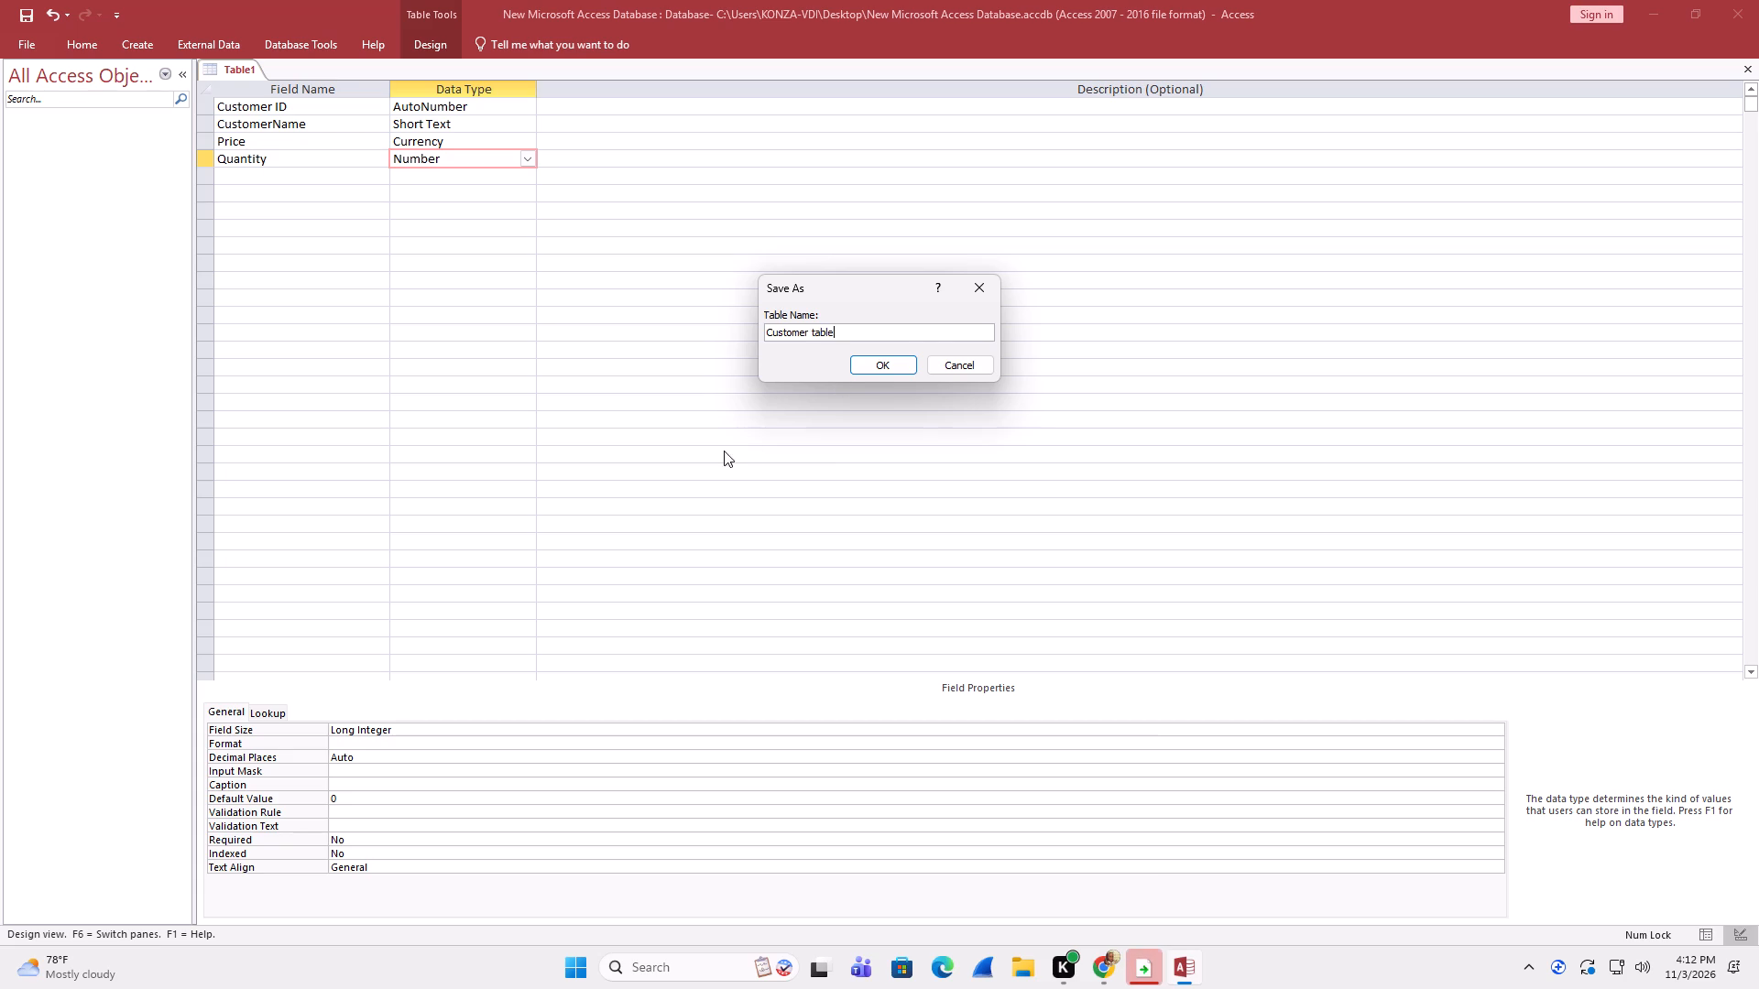
pyautogui.click(879, 363)
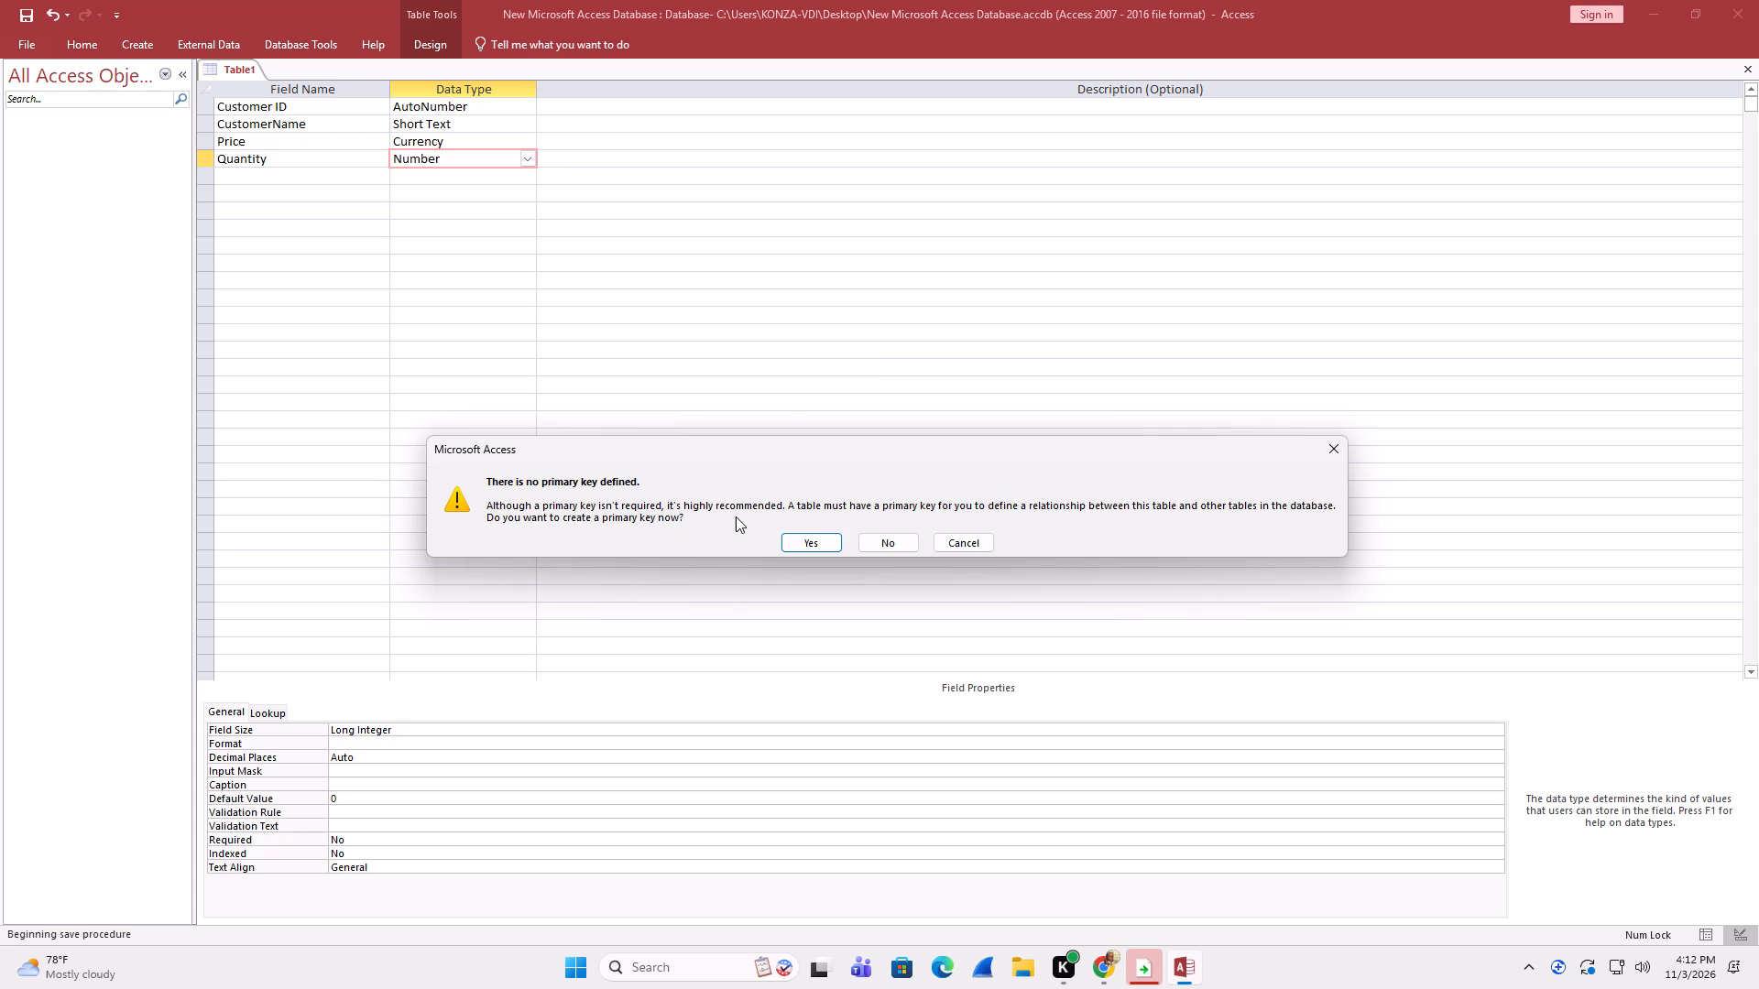
pyautogui.click(819, 547)
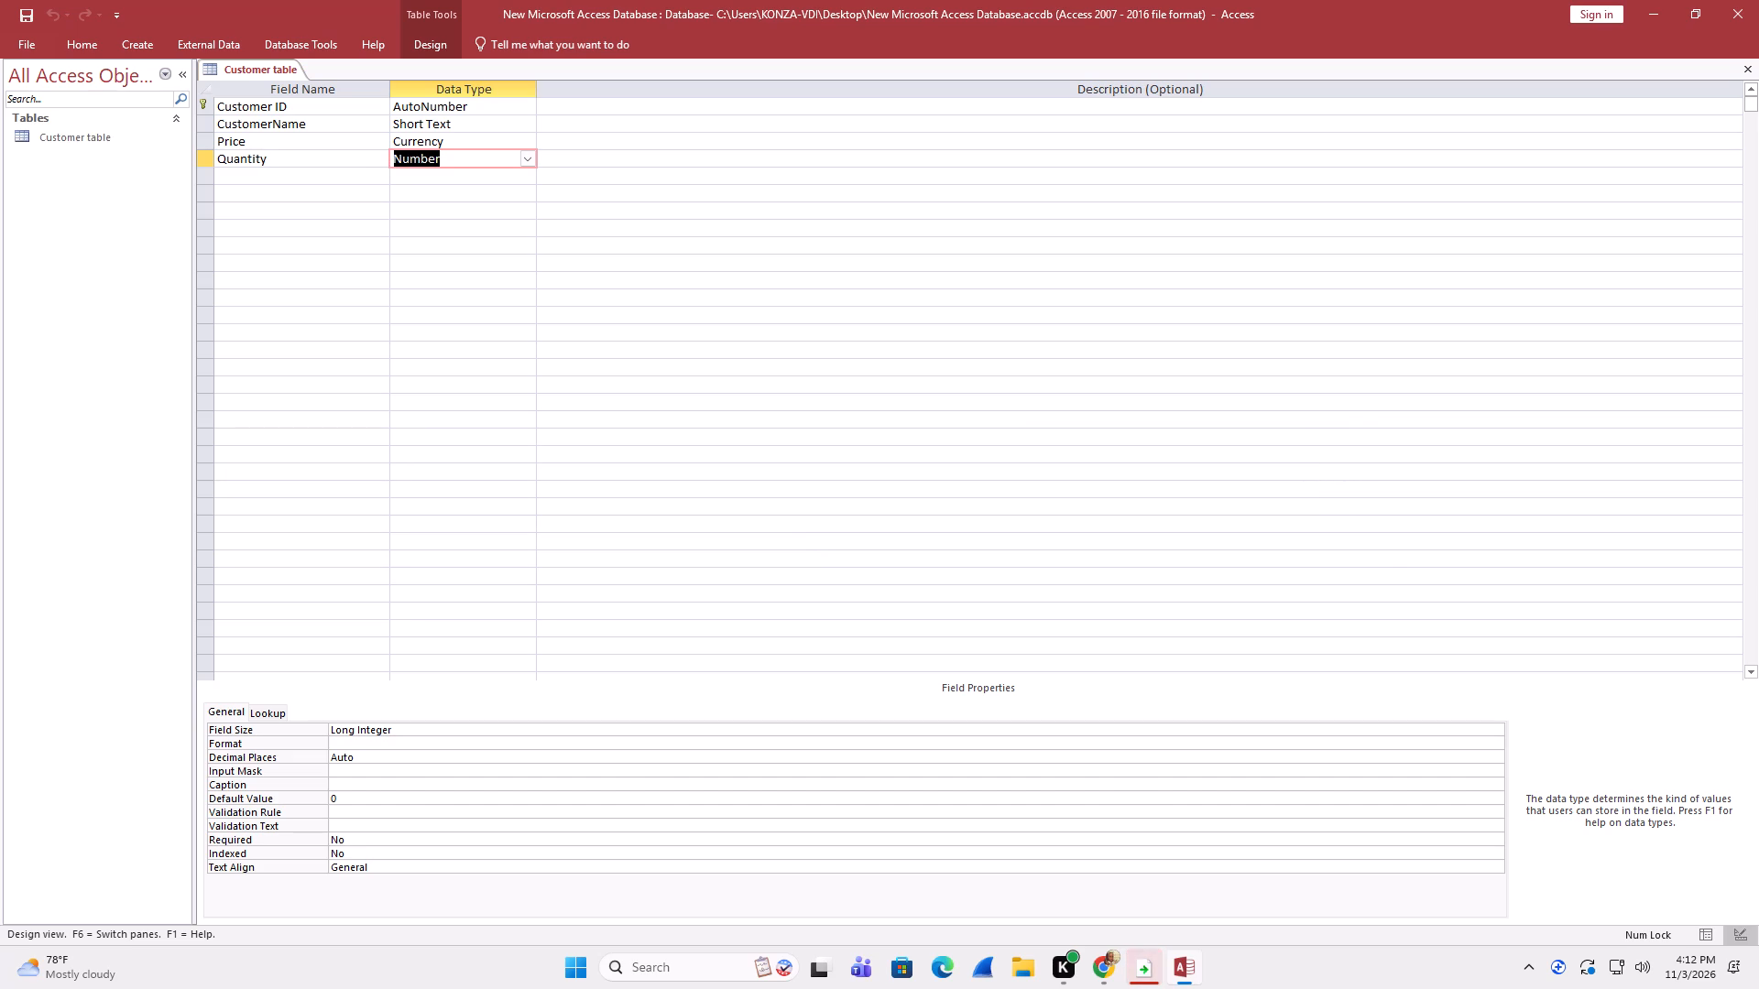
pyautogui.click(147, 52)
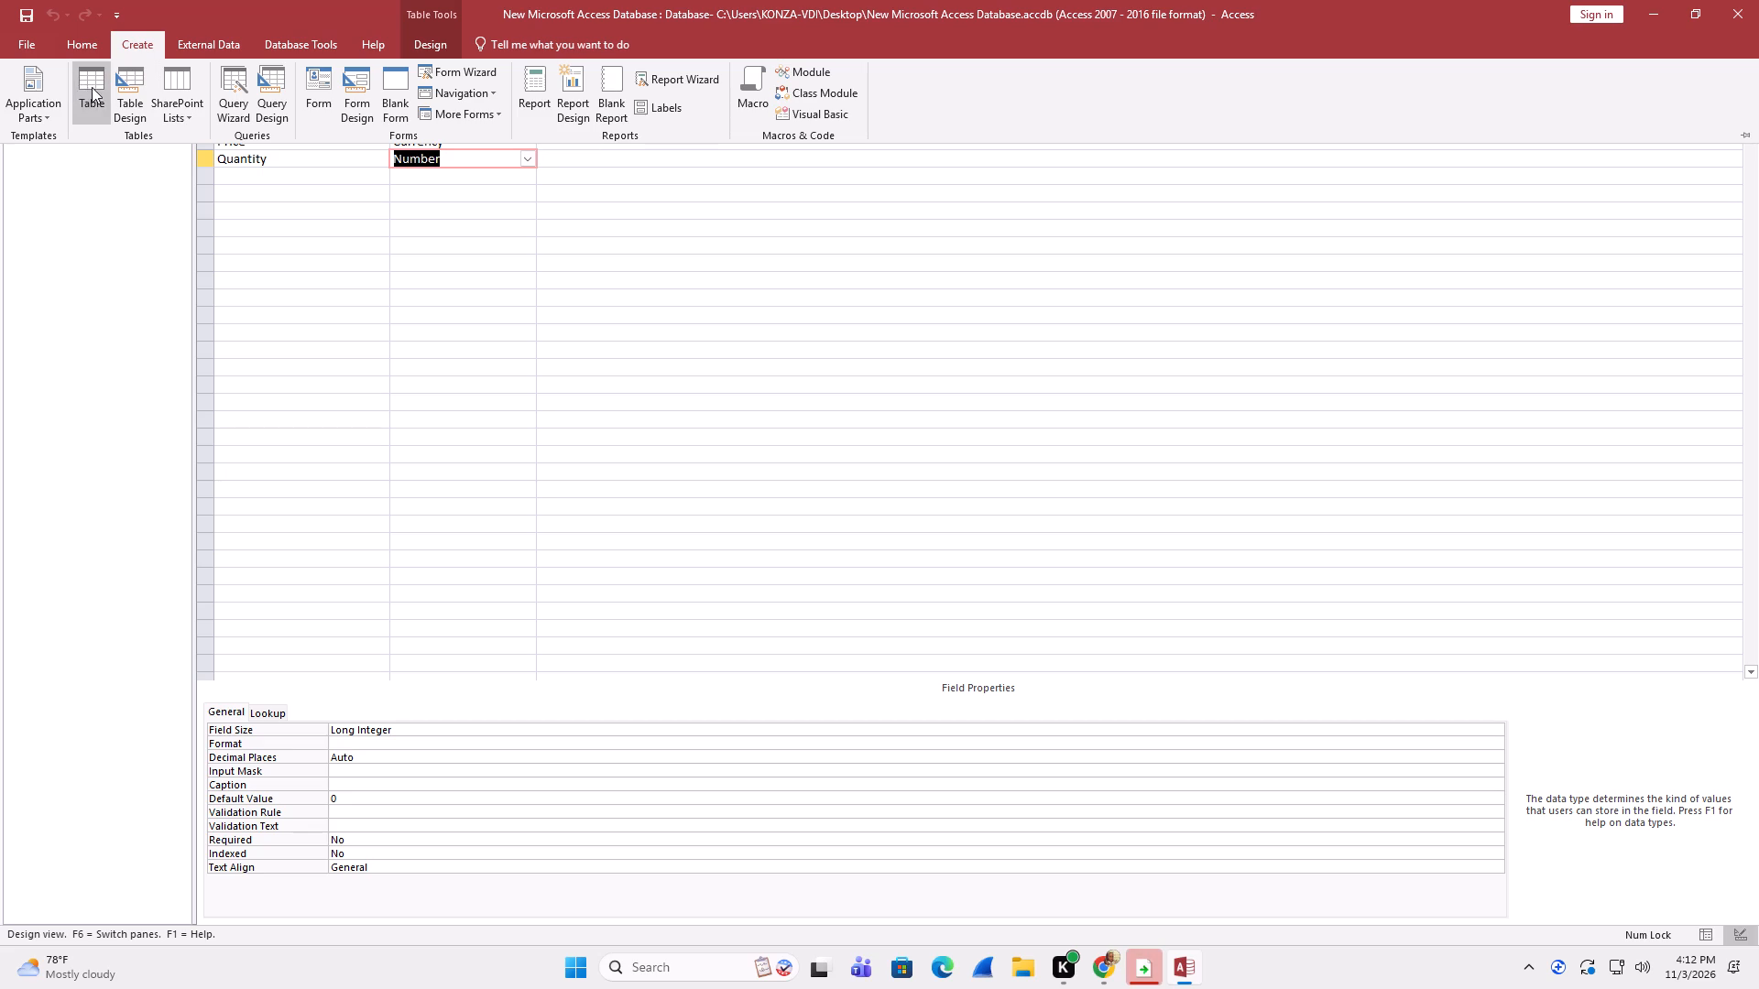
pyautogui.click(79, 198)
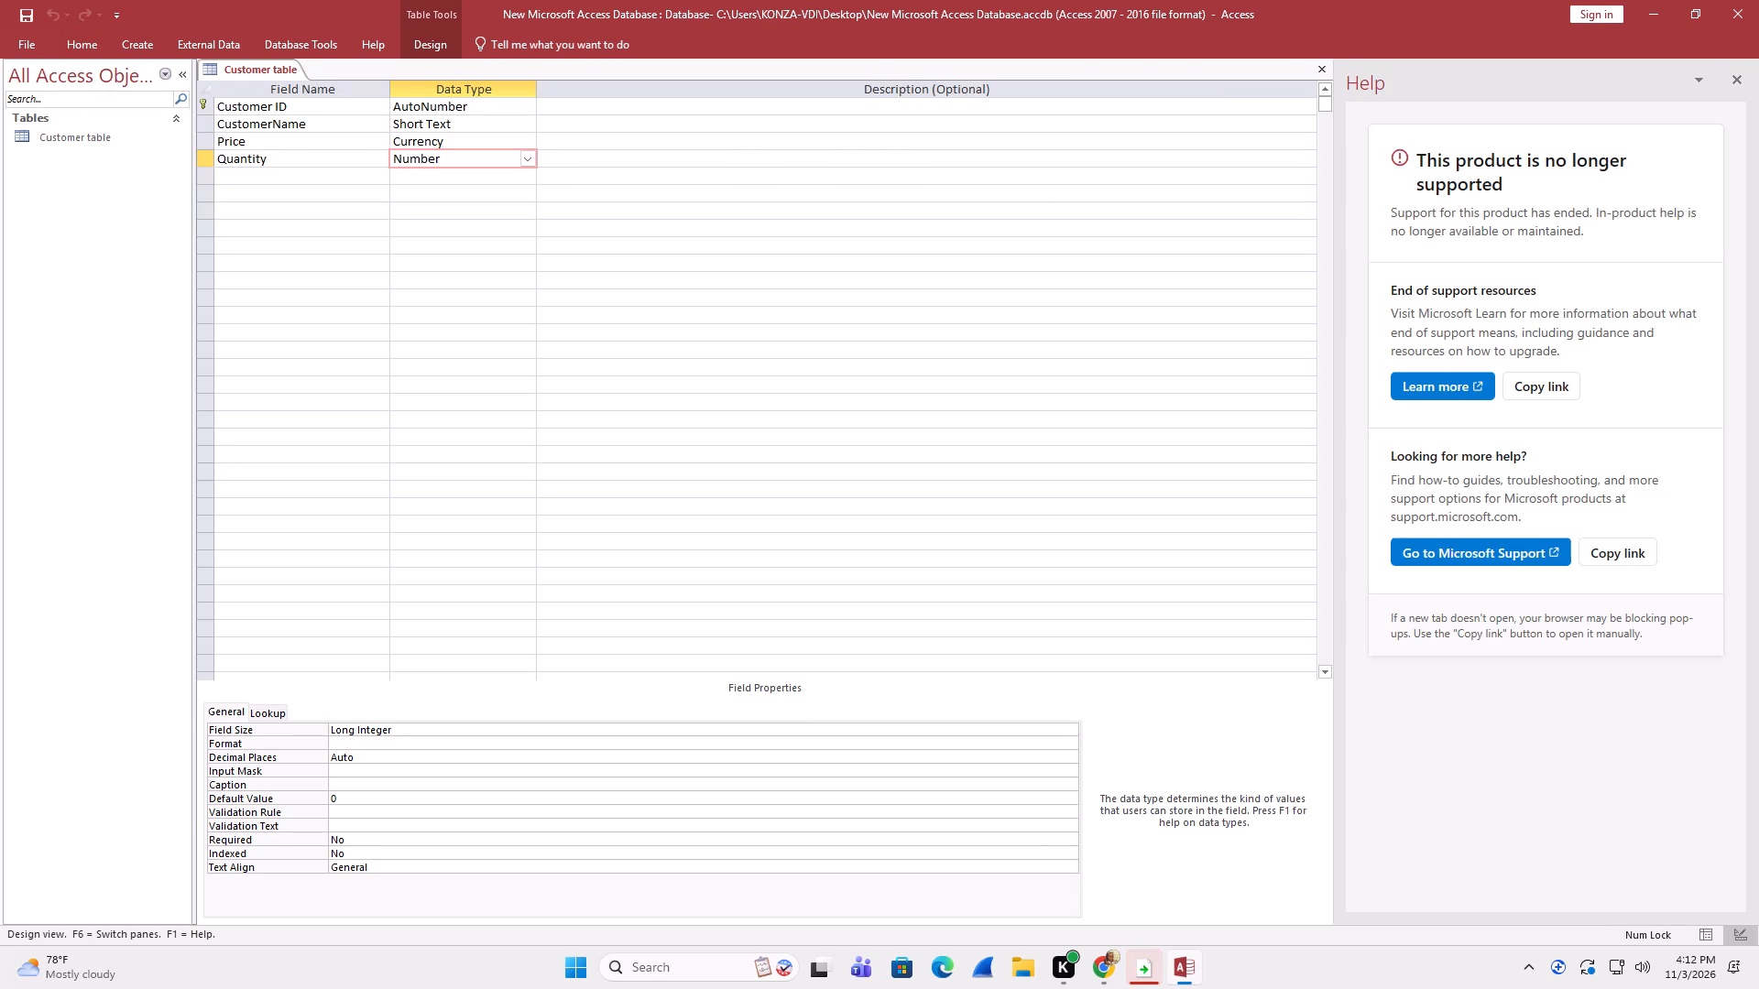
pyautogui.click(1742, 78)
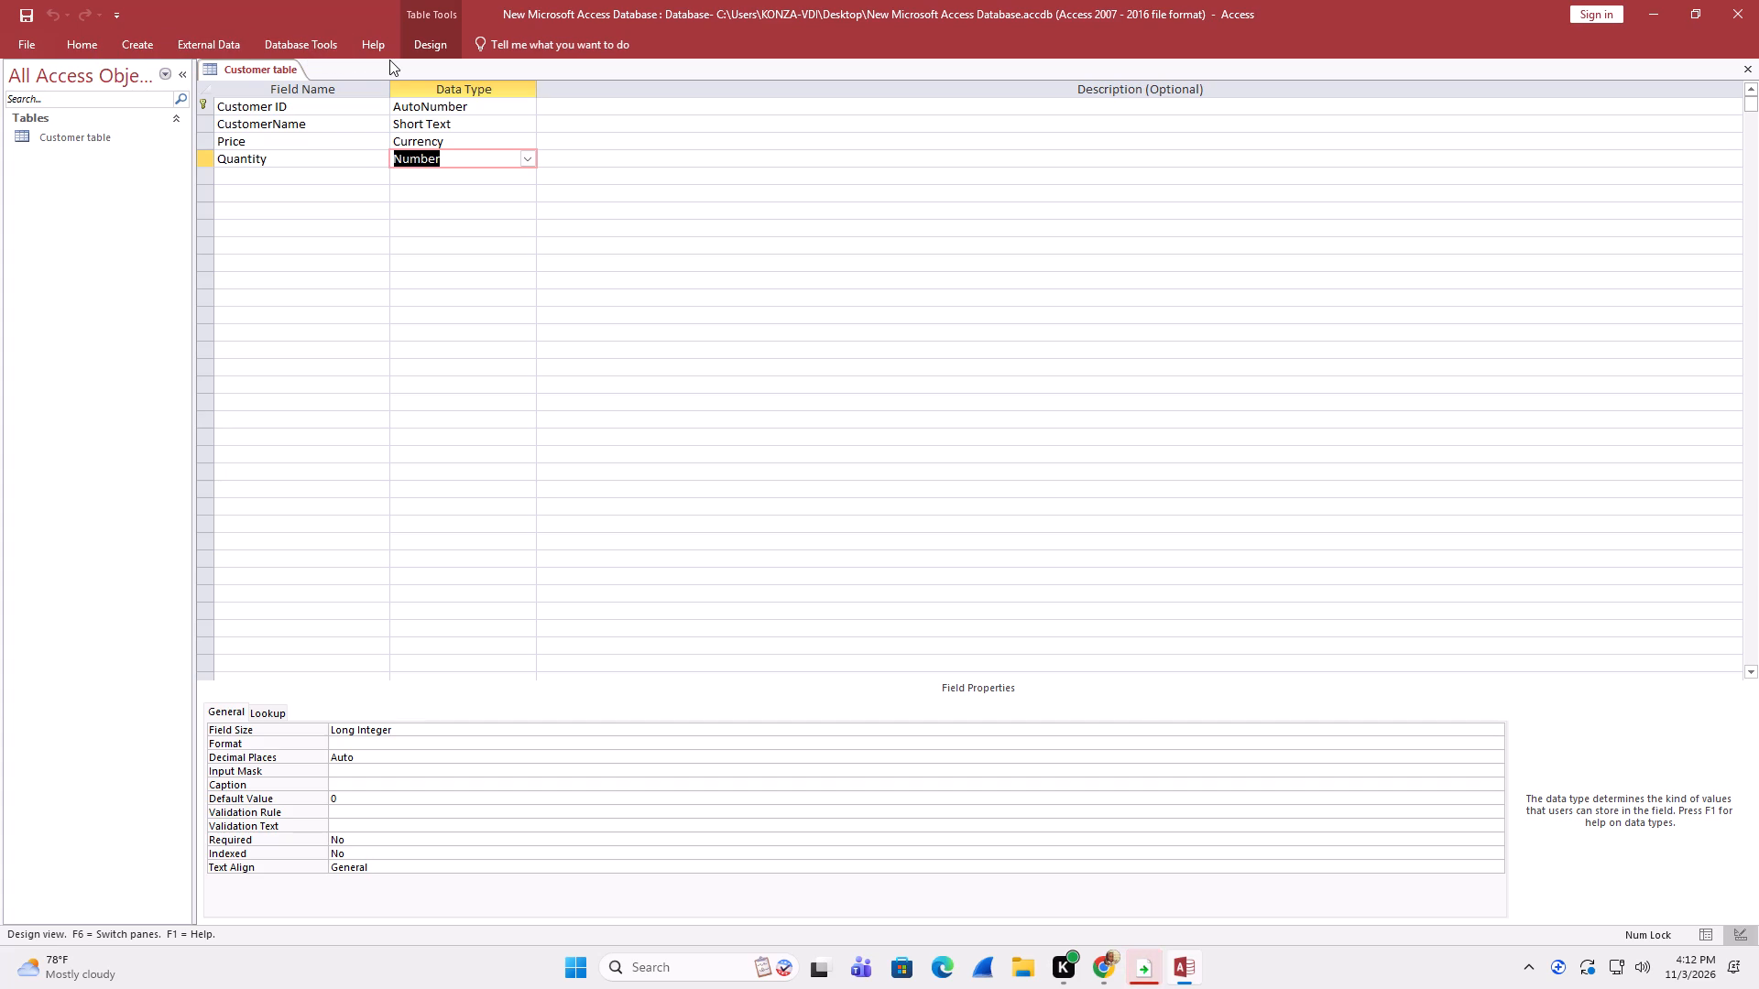
# Close the Customer table.
pyautogui.rightClick(260, 71)
pyautogui.click(318, 103)
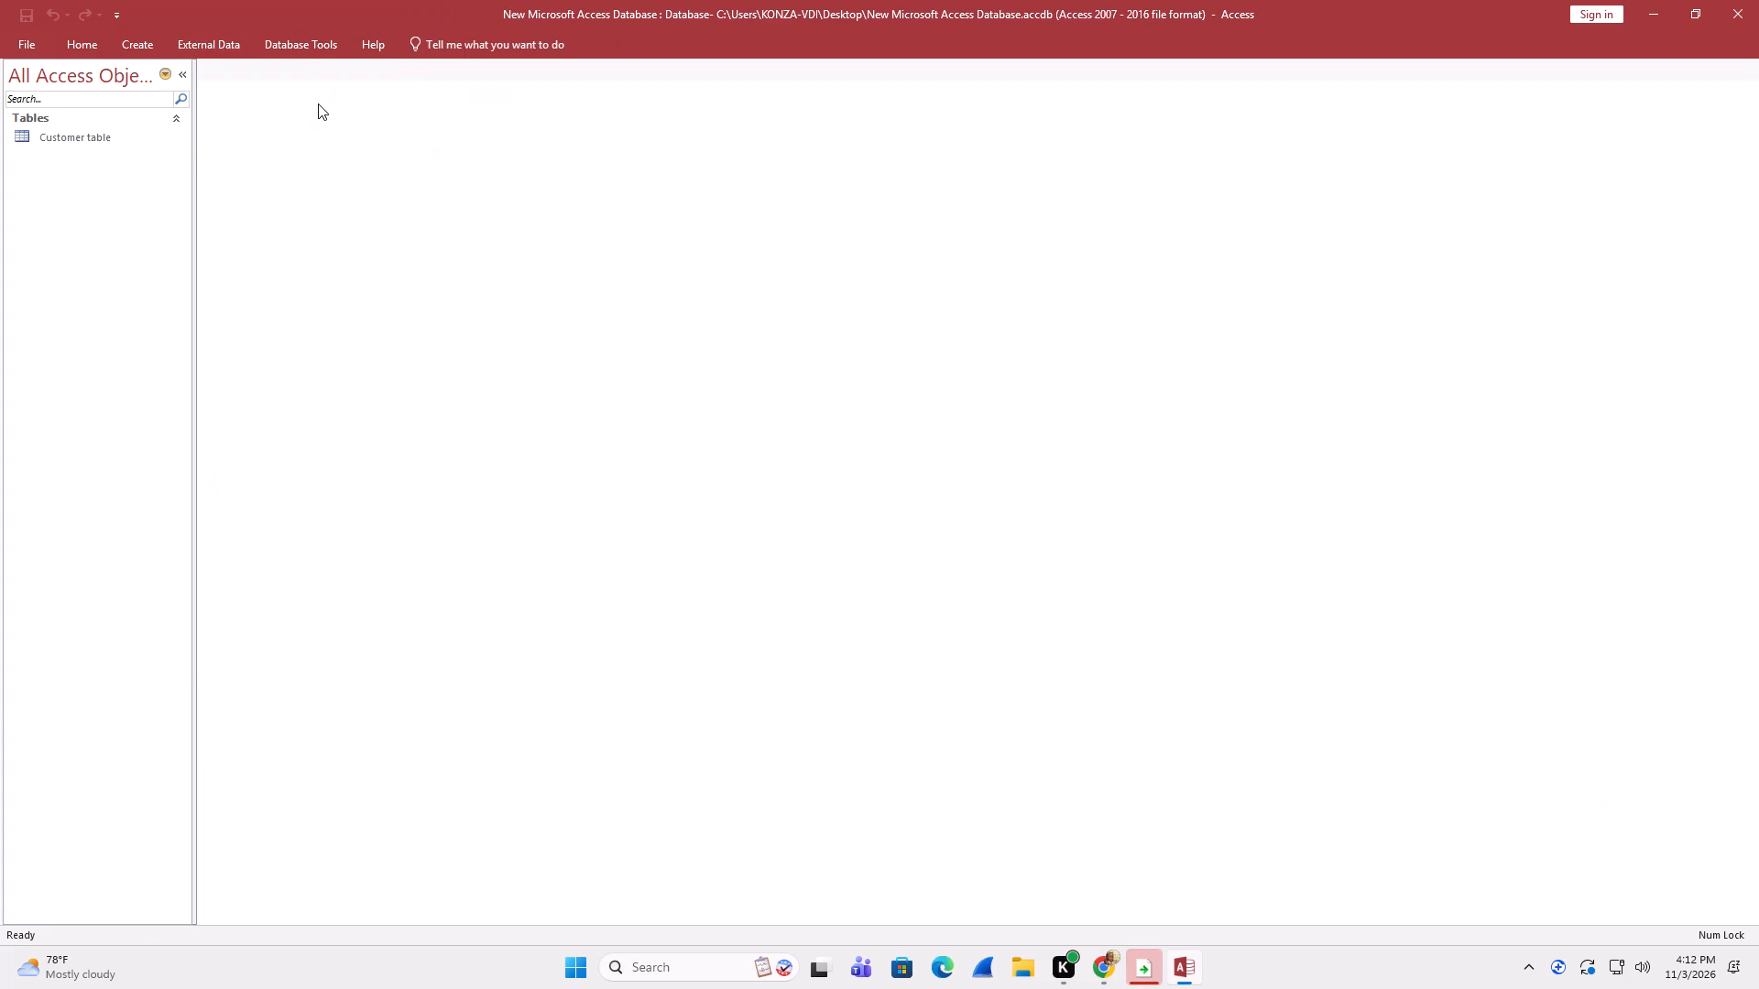
# Start a second new table in Design view.
pyautogui.click(143, 45)
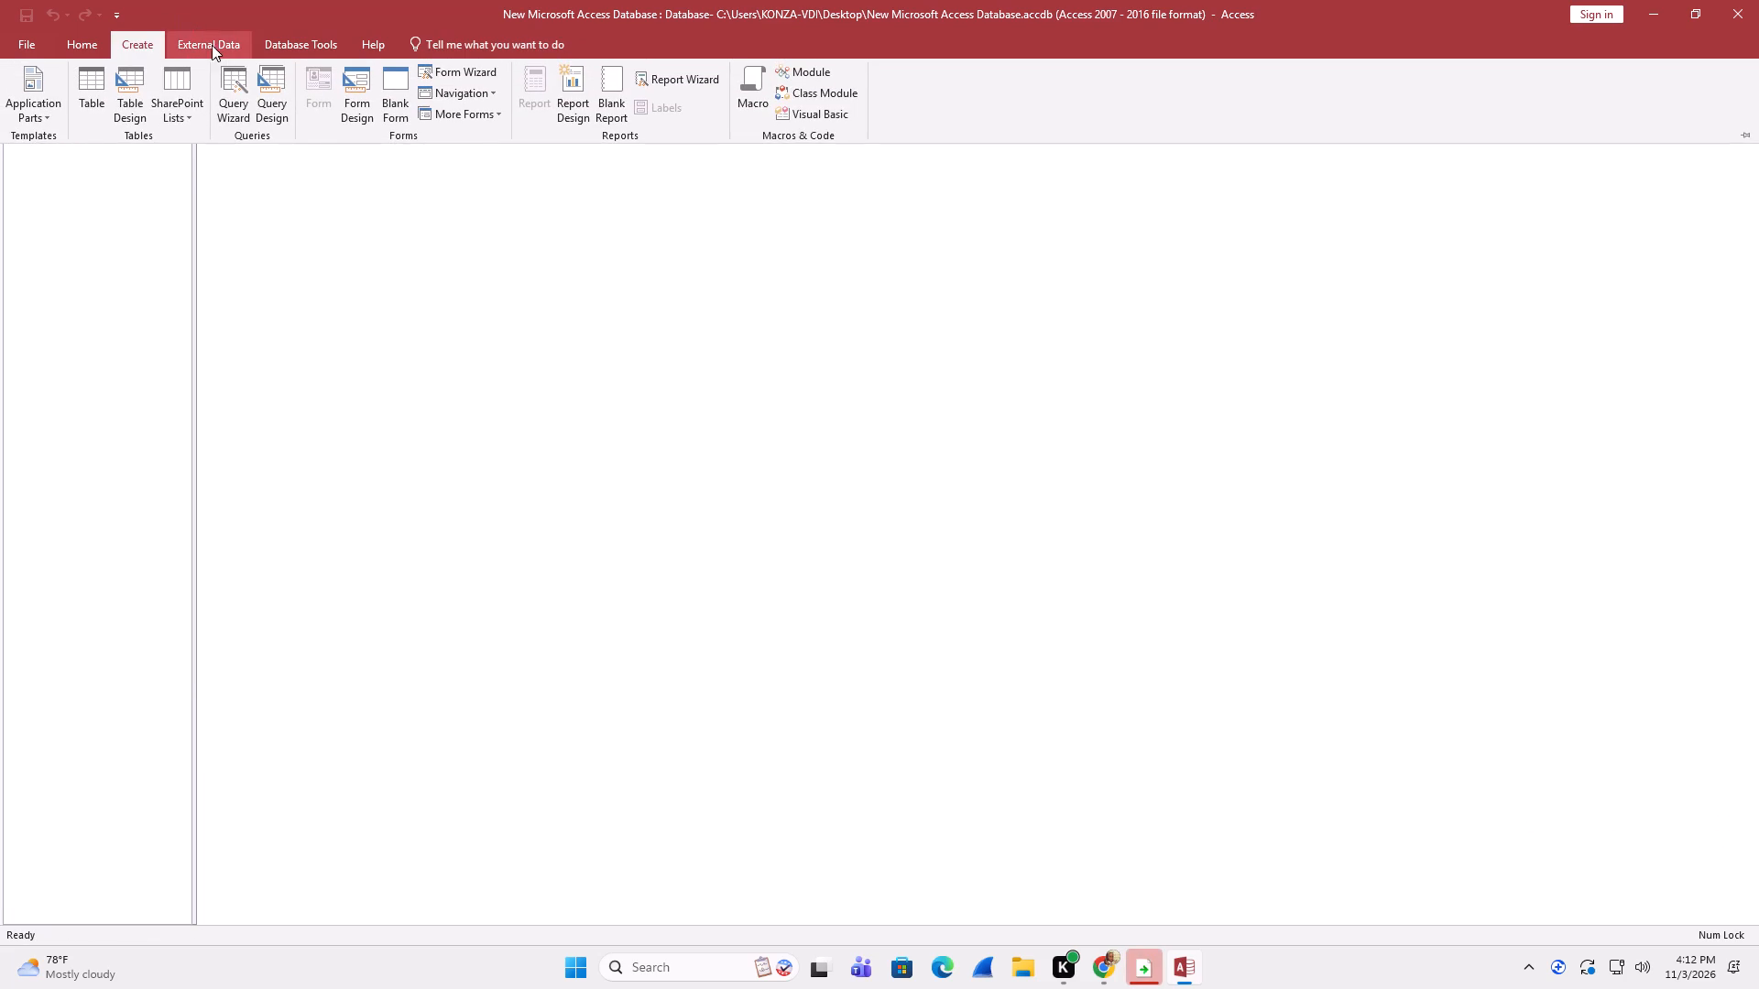
pyautogui.click(120, 81)
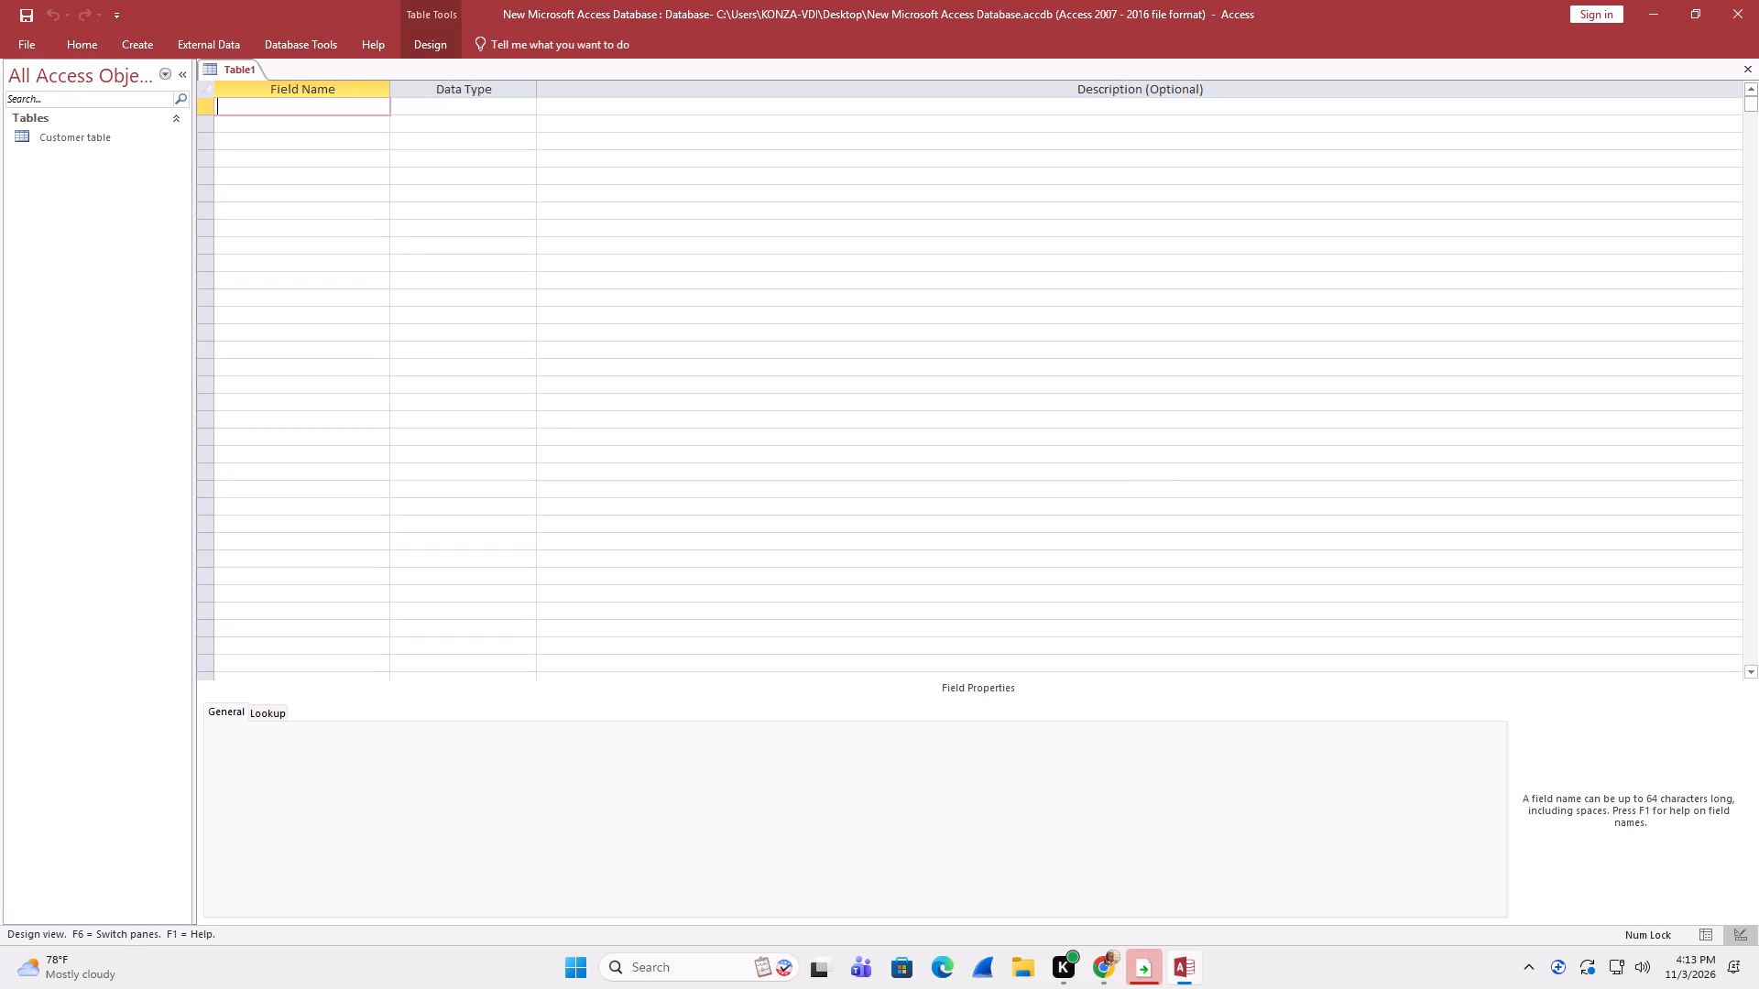